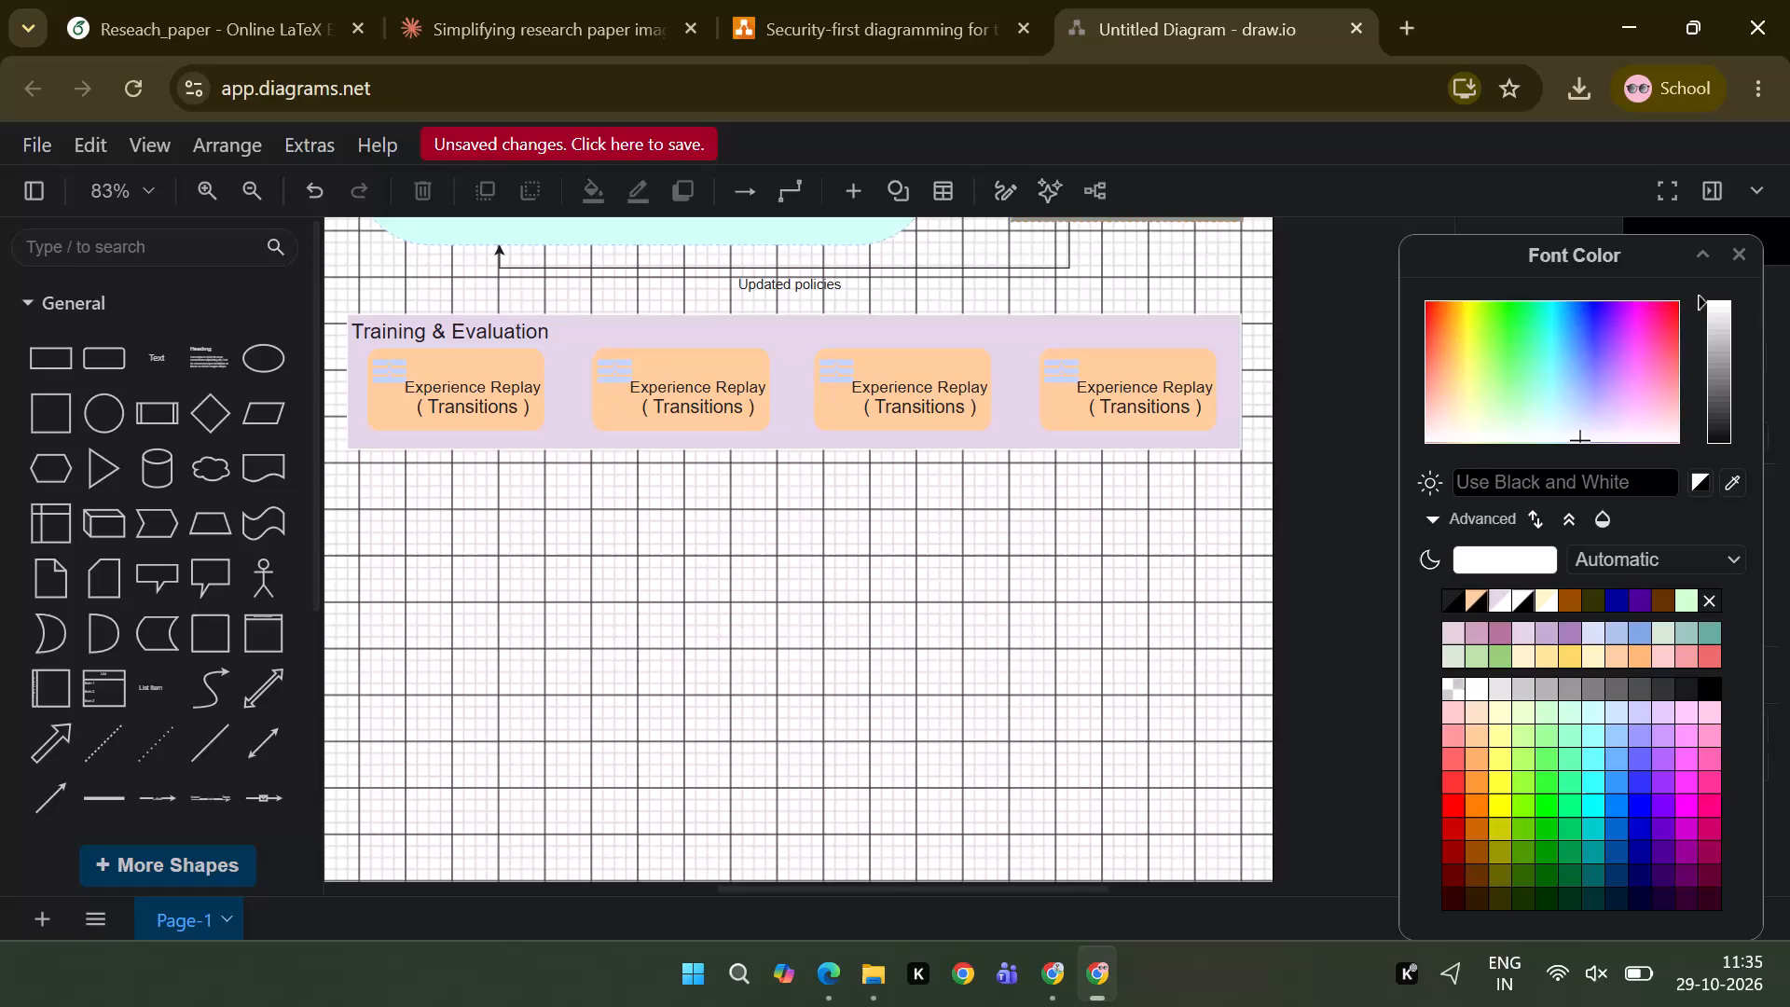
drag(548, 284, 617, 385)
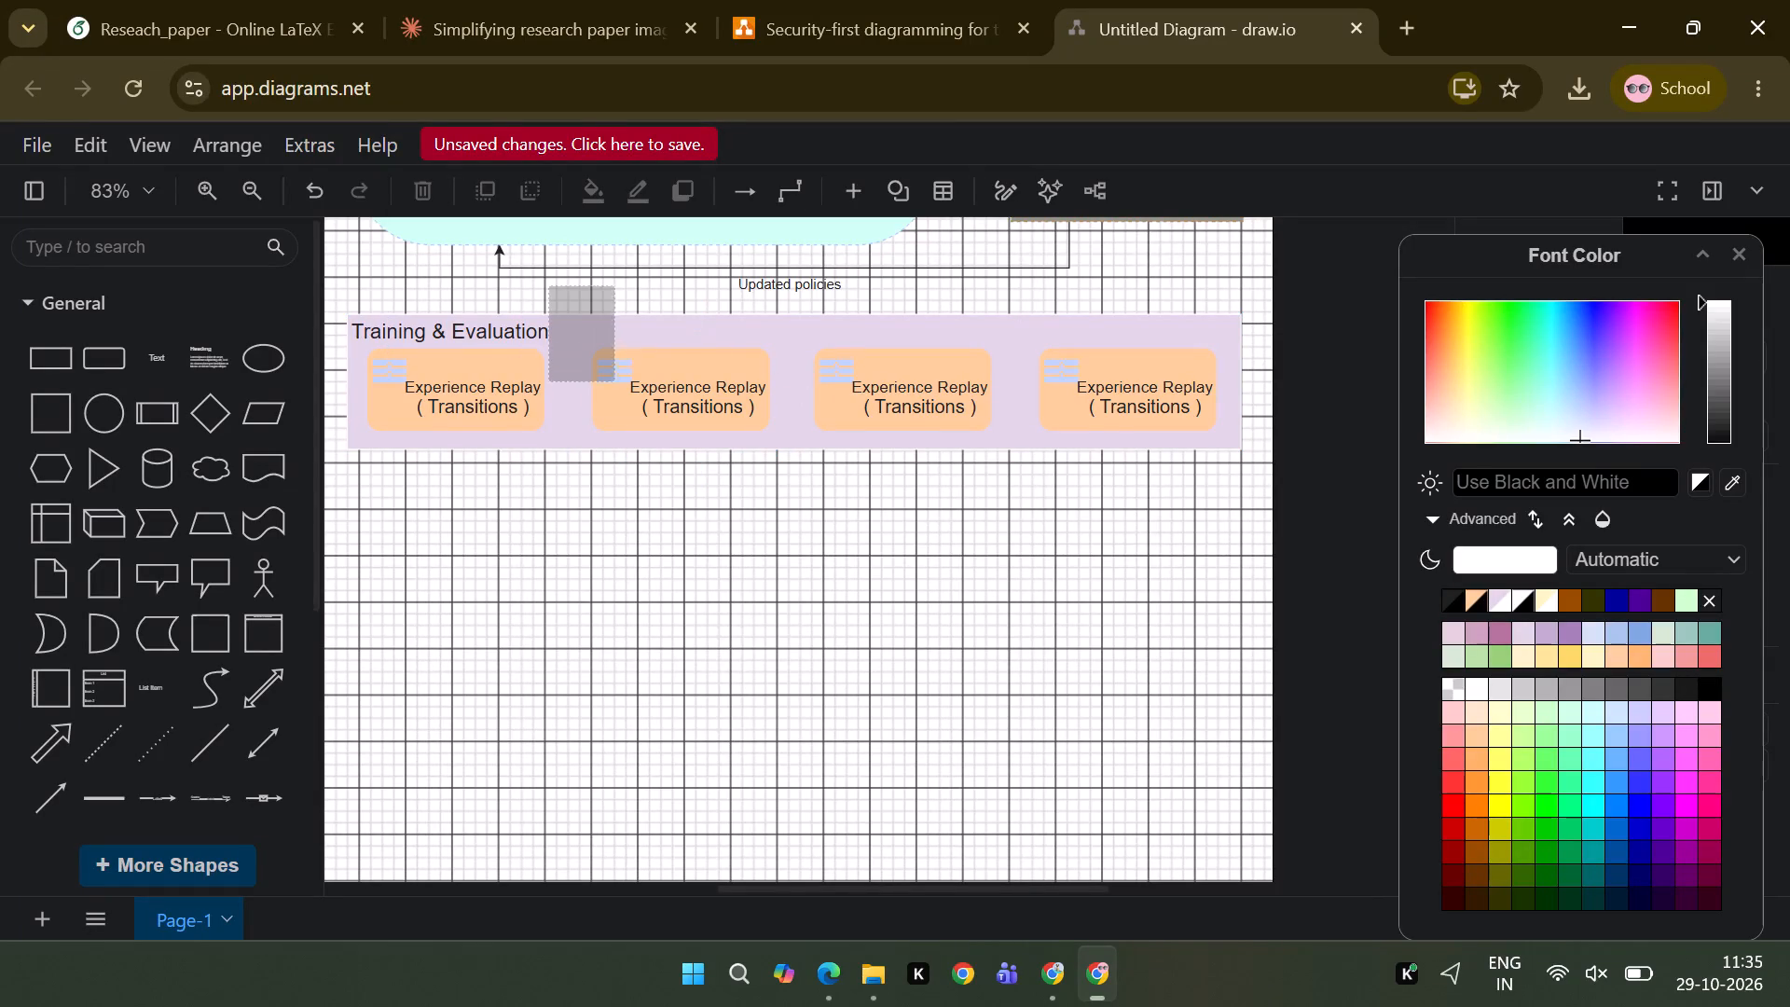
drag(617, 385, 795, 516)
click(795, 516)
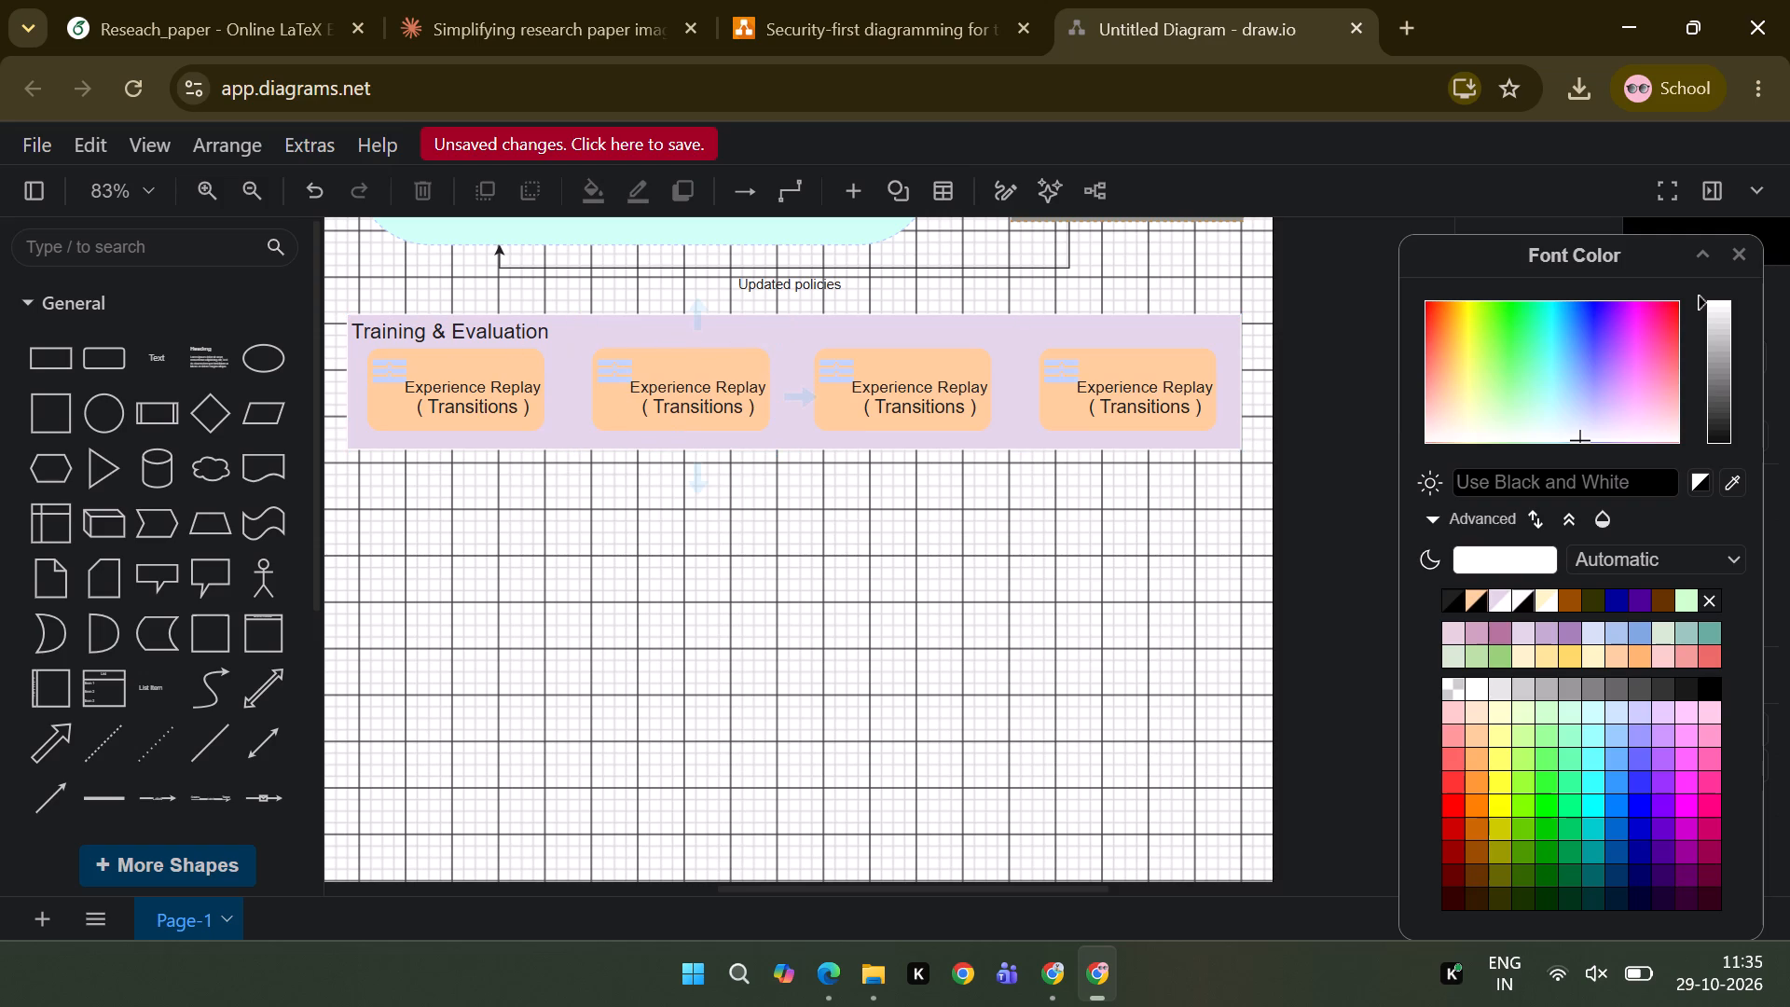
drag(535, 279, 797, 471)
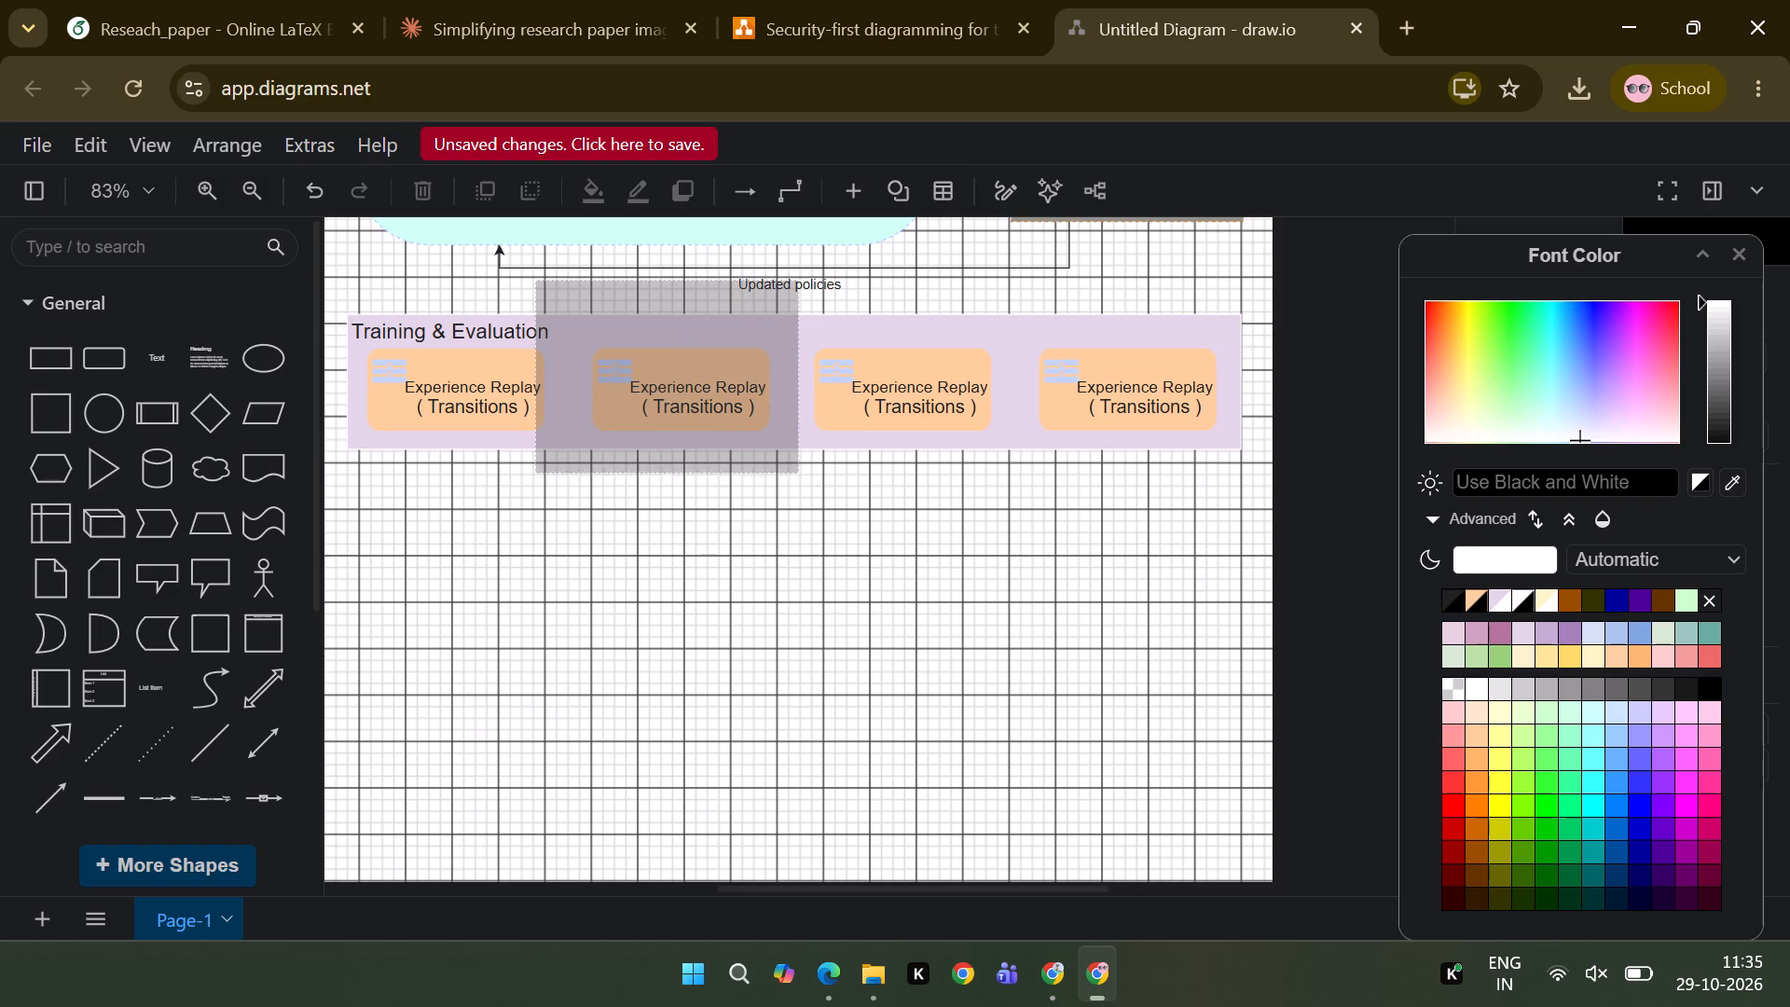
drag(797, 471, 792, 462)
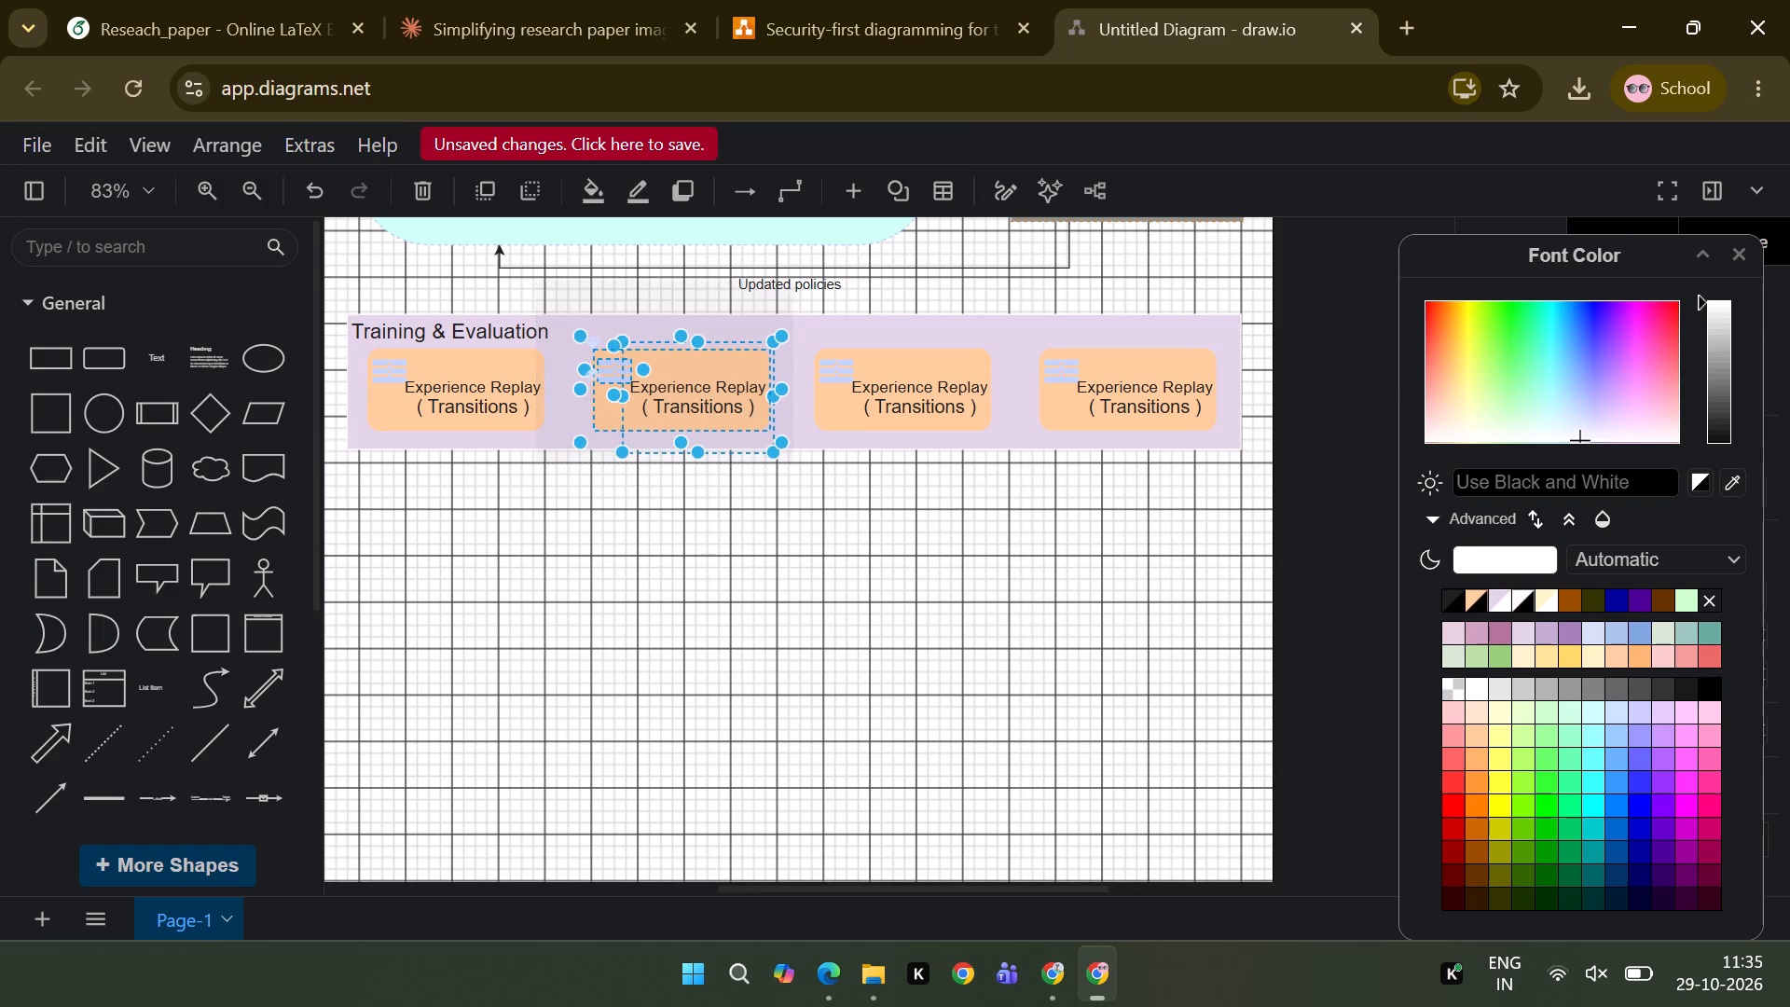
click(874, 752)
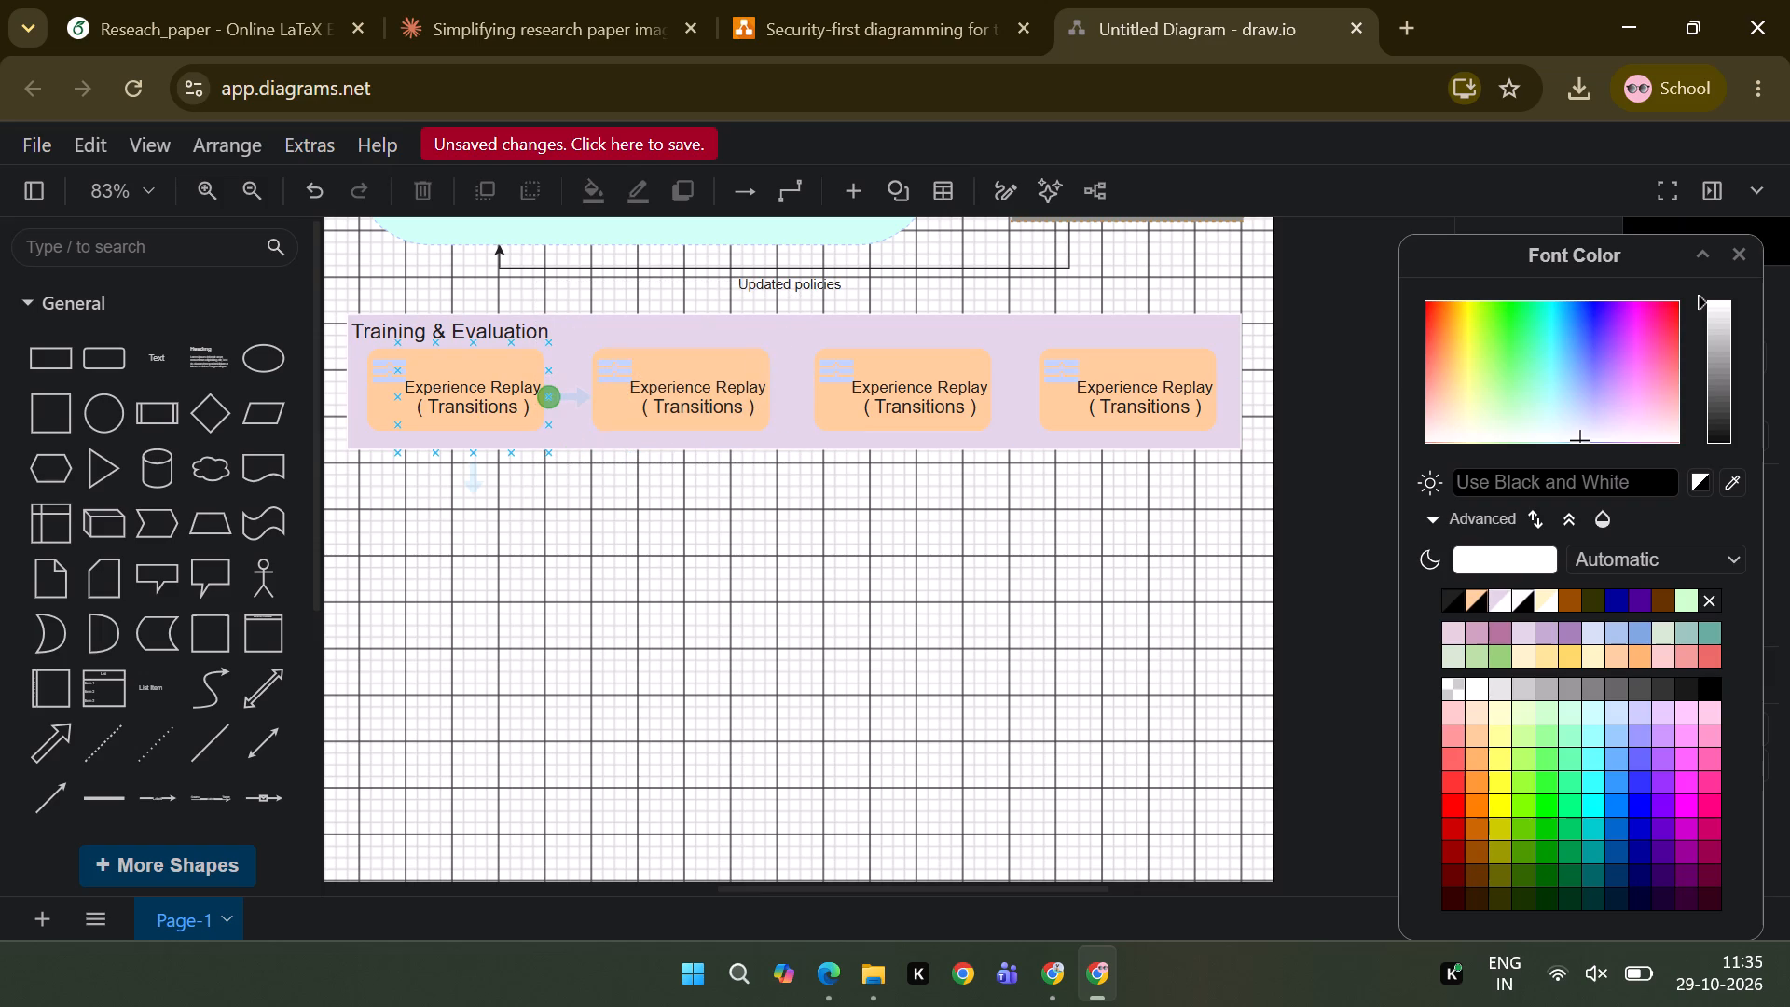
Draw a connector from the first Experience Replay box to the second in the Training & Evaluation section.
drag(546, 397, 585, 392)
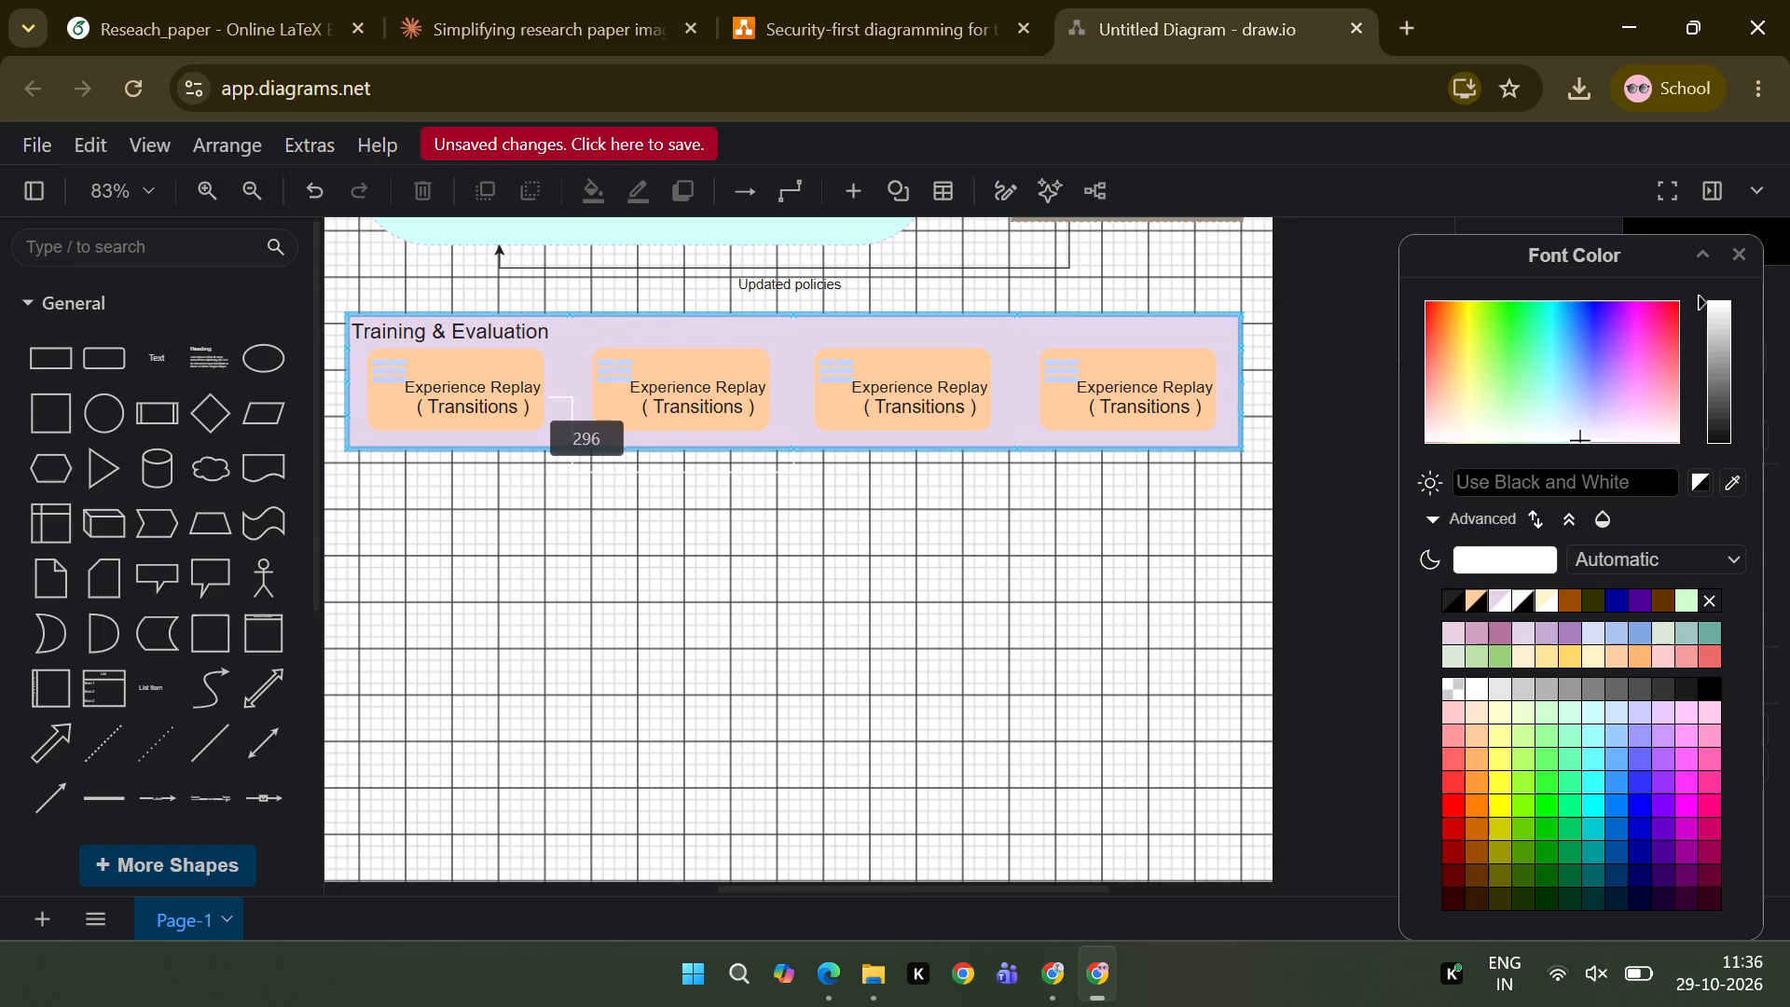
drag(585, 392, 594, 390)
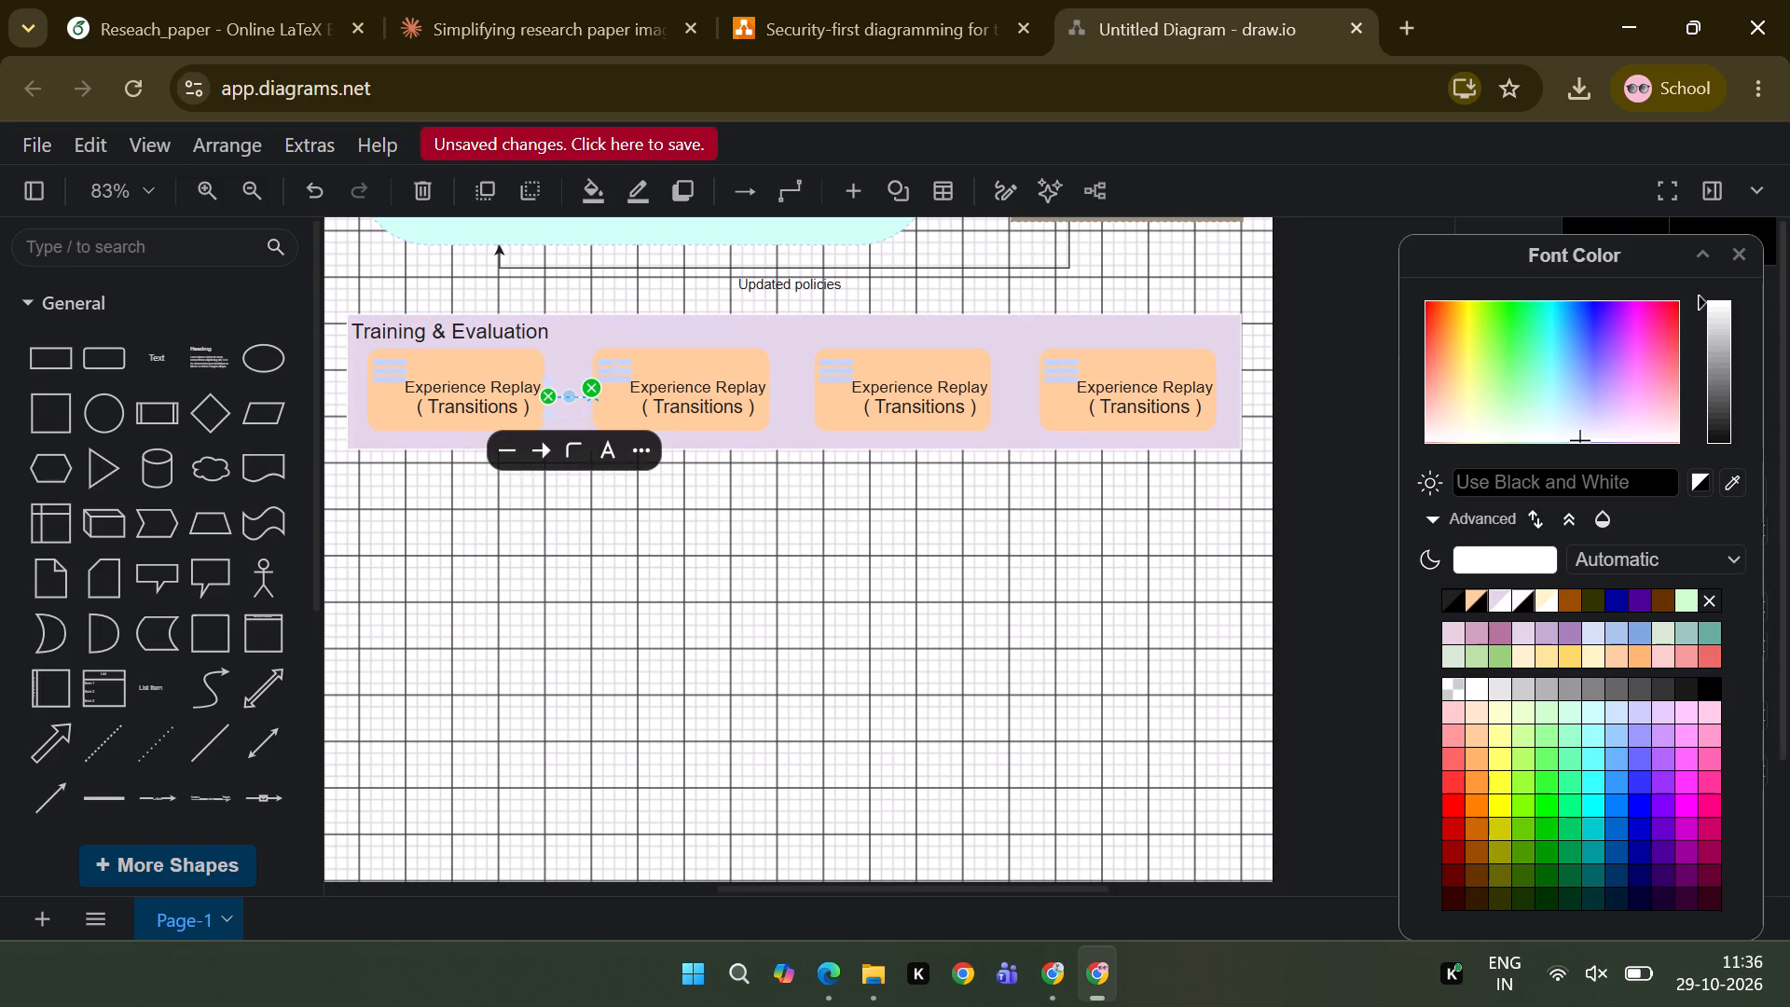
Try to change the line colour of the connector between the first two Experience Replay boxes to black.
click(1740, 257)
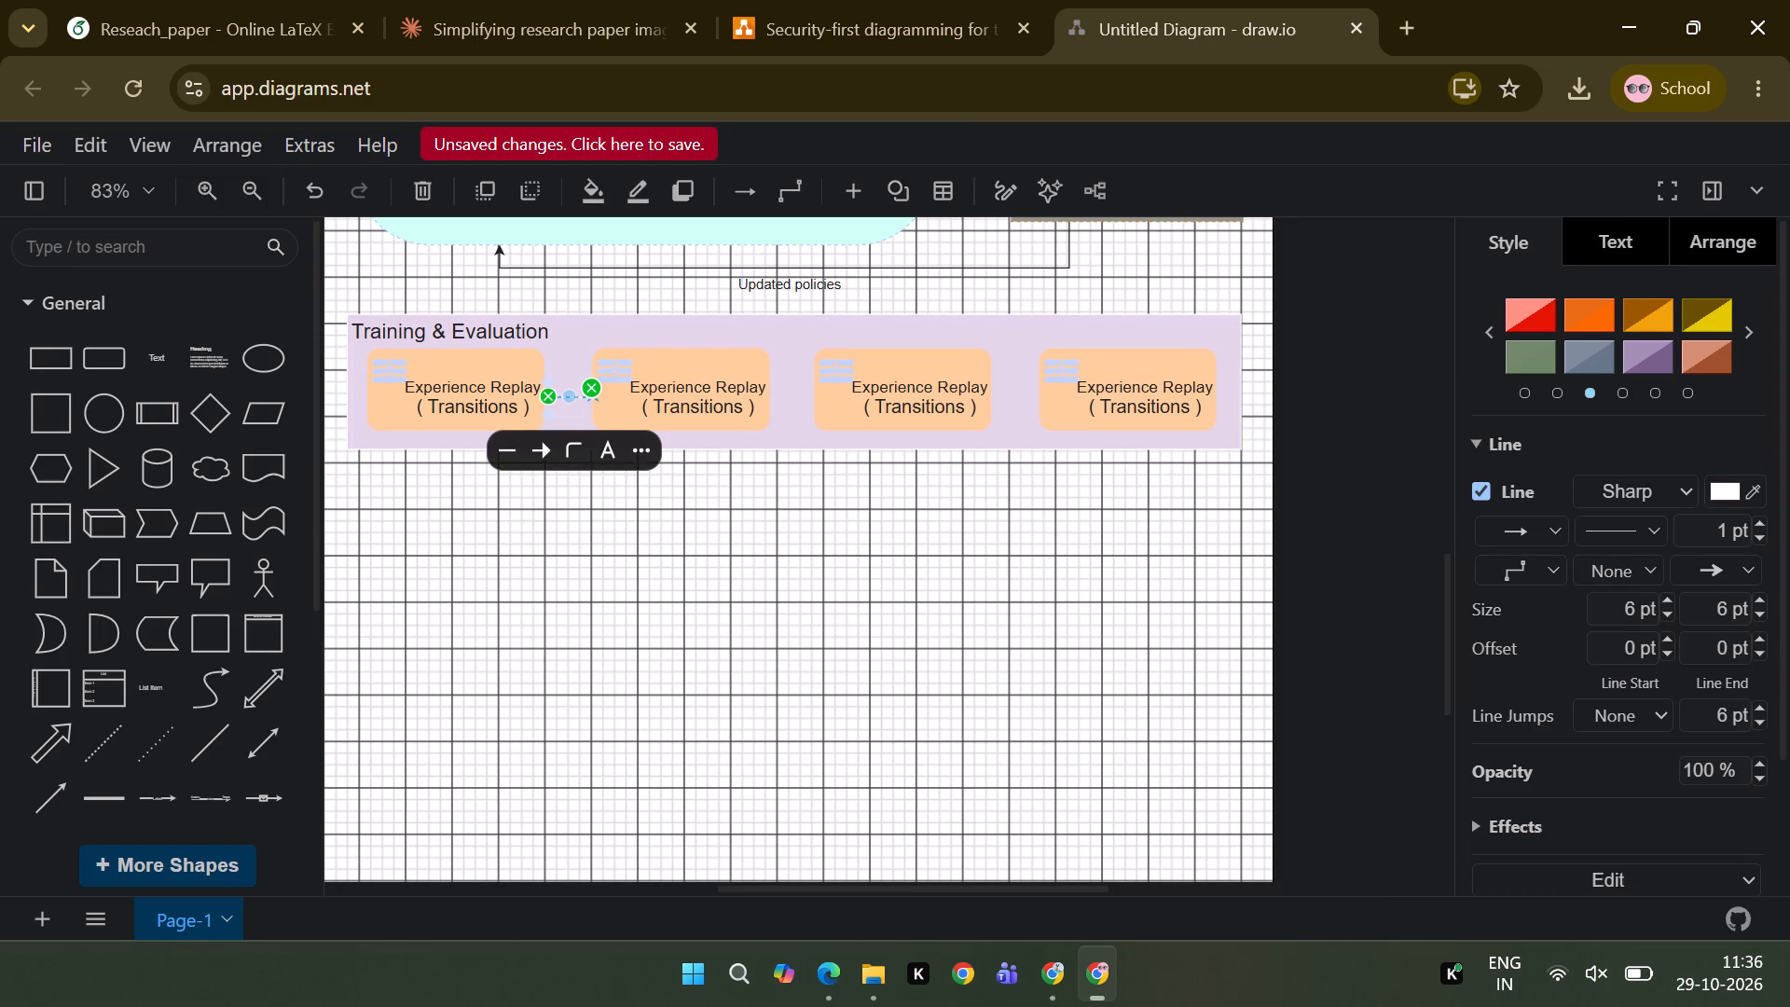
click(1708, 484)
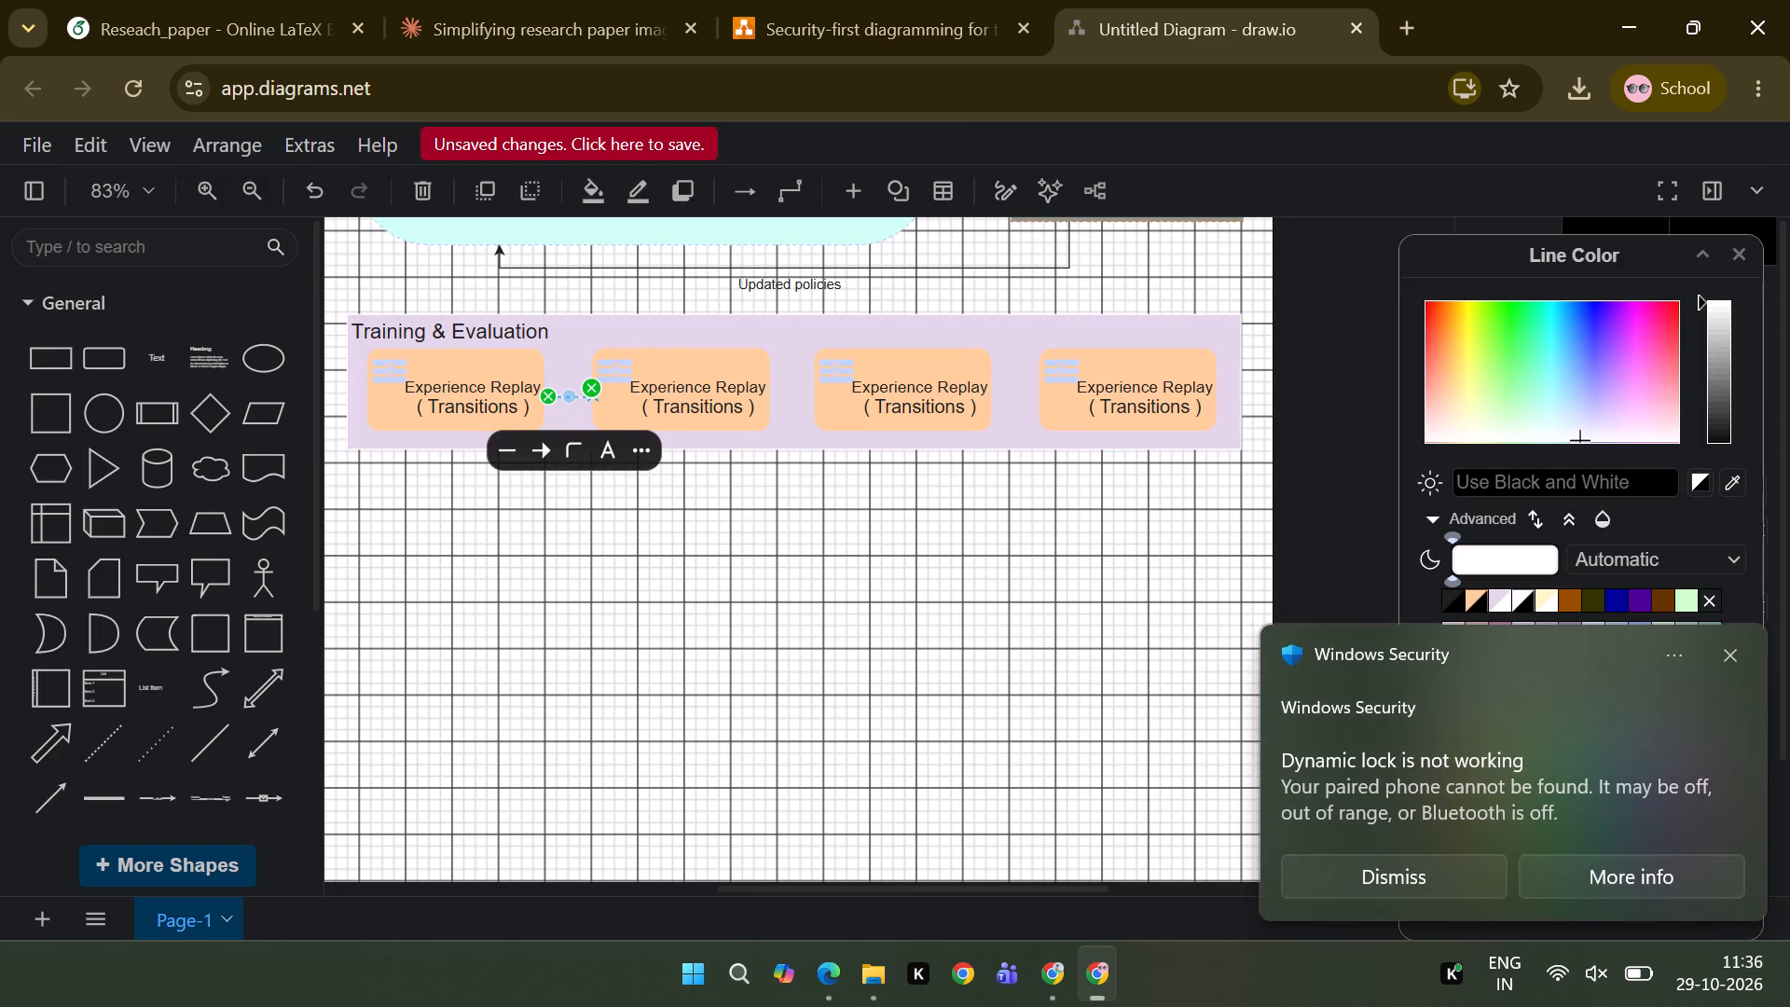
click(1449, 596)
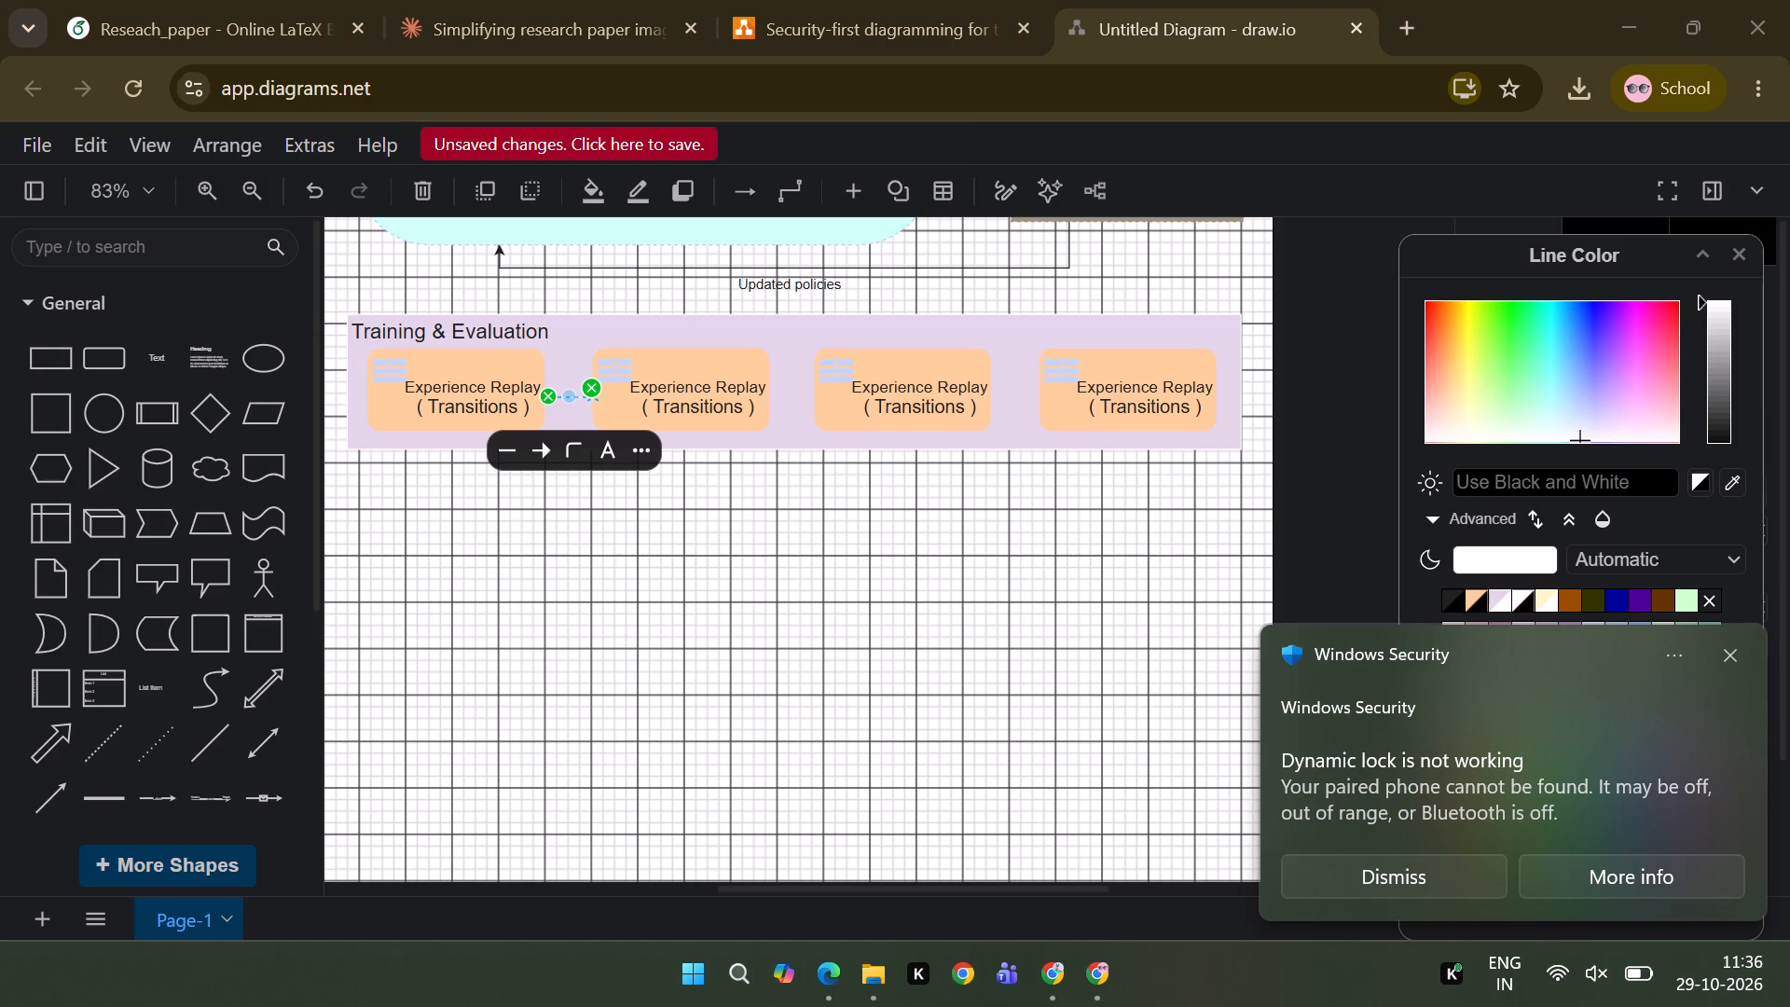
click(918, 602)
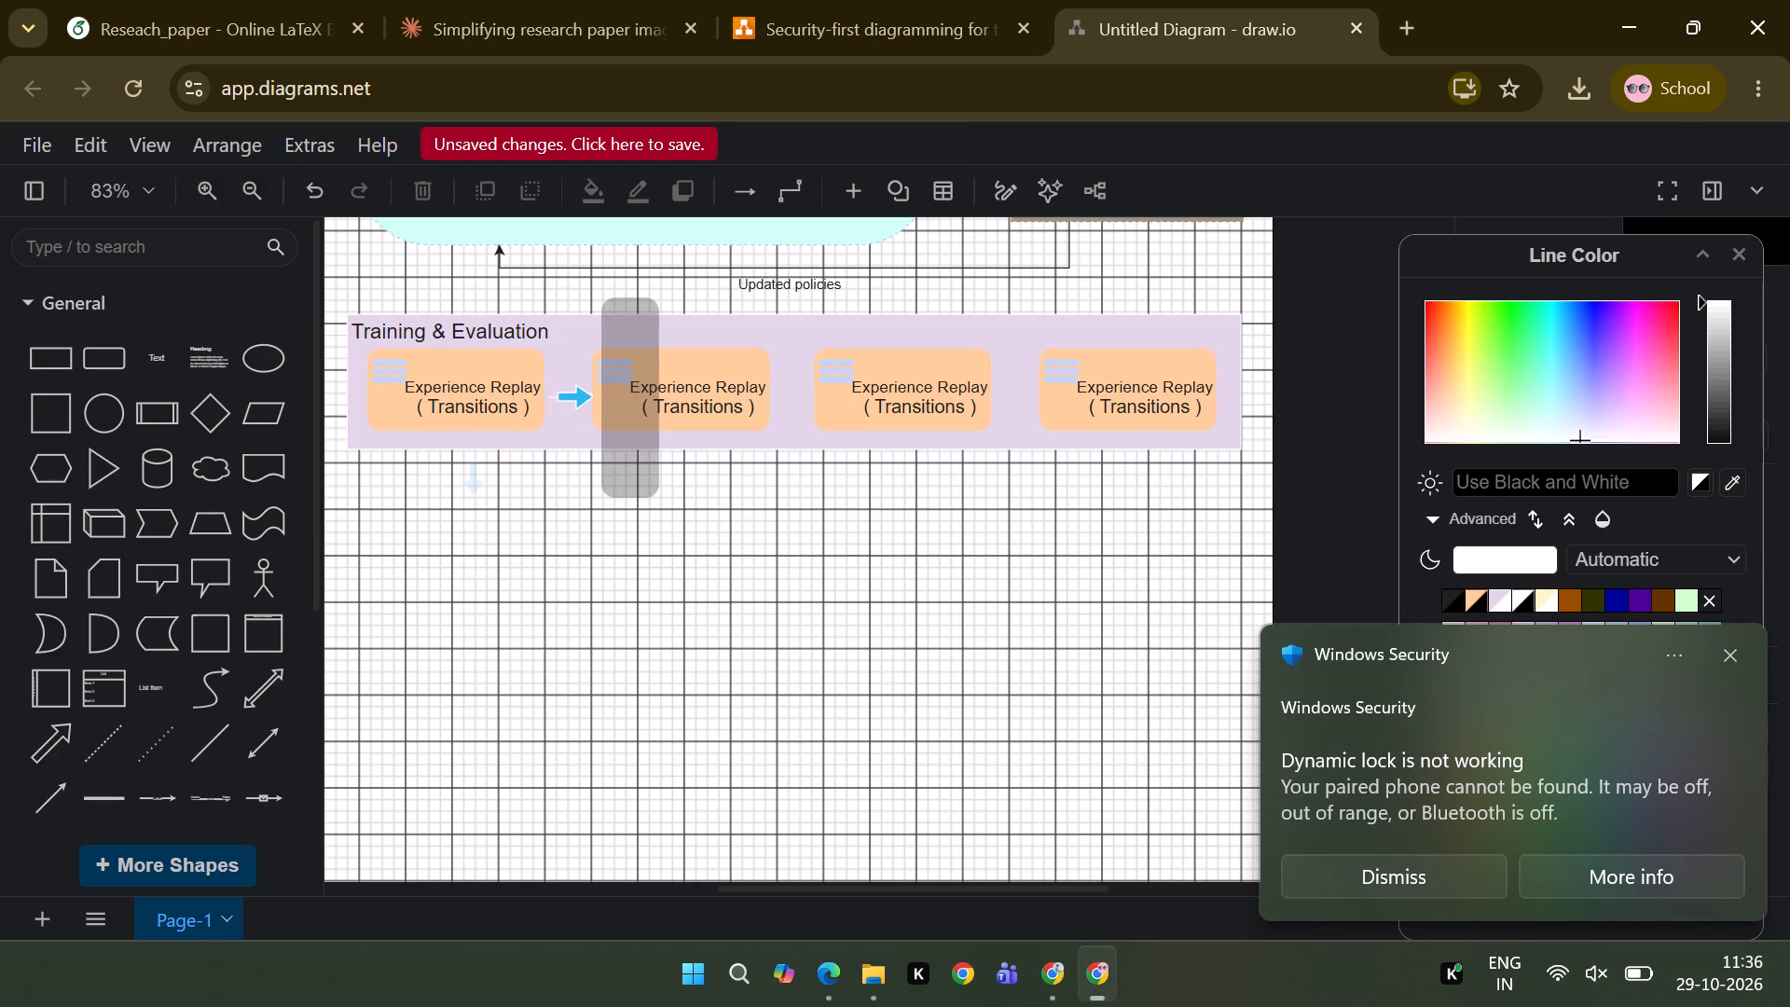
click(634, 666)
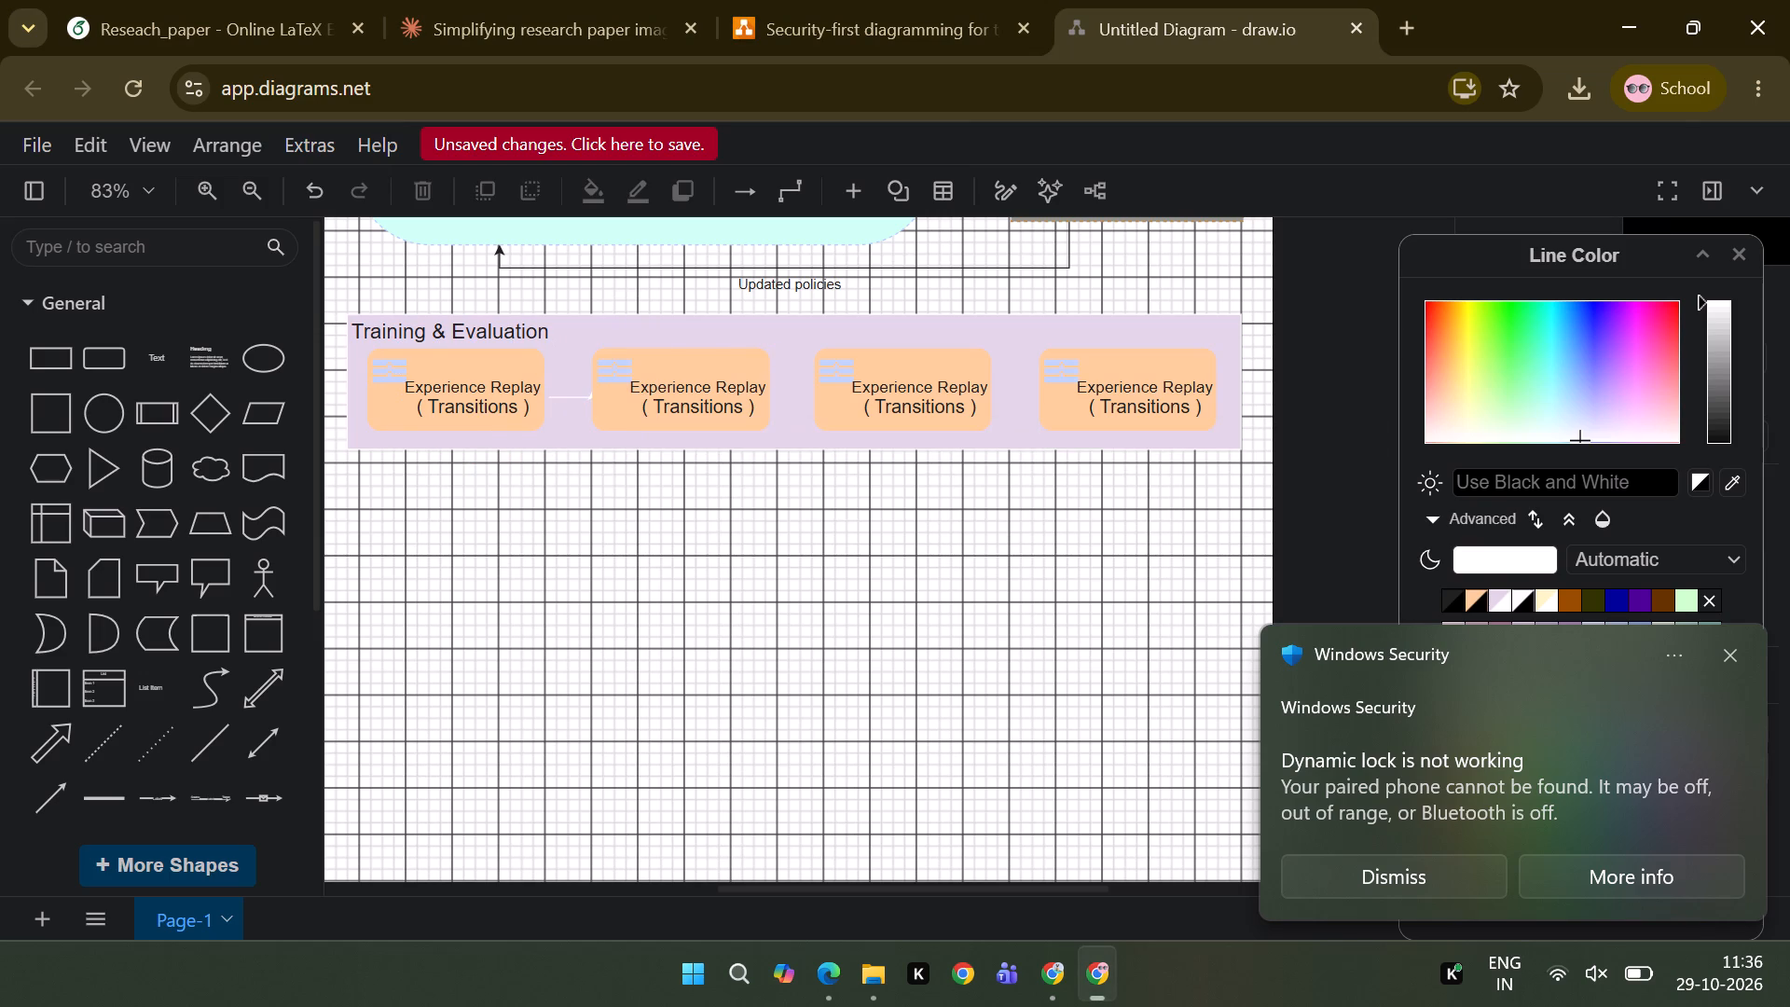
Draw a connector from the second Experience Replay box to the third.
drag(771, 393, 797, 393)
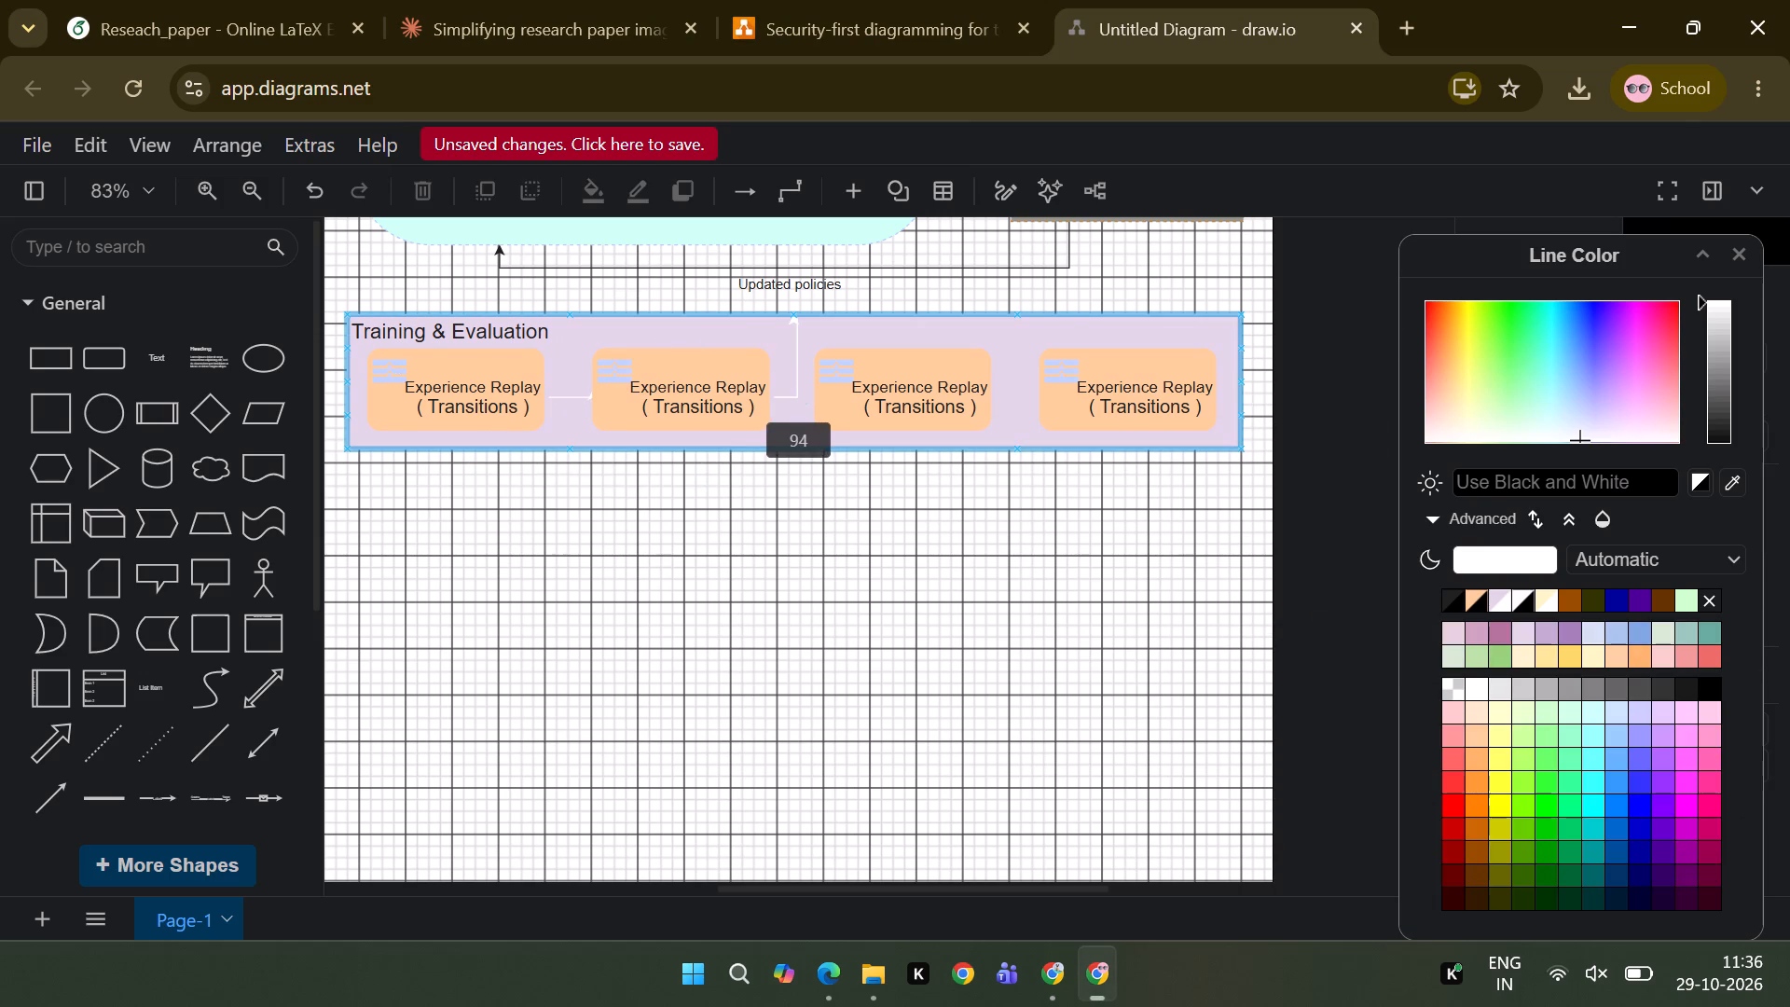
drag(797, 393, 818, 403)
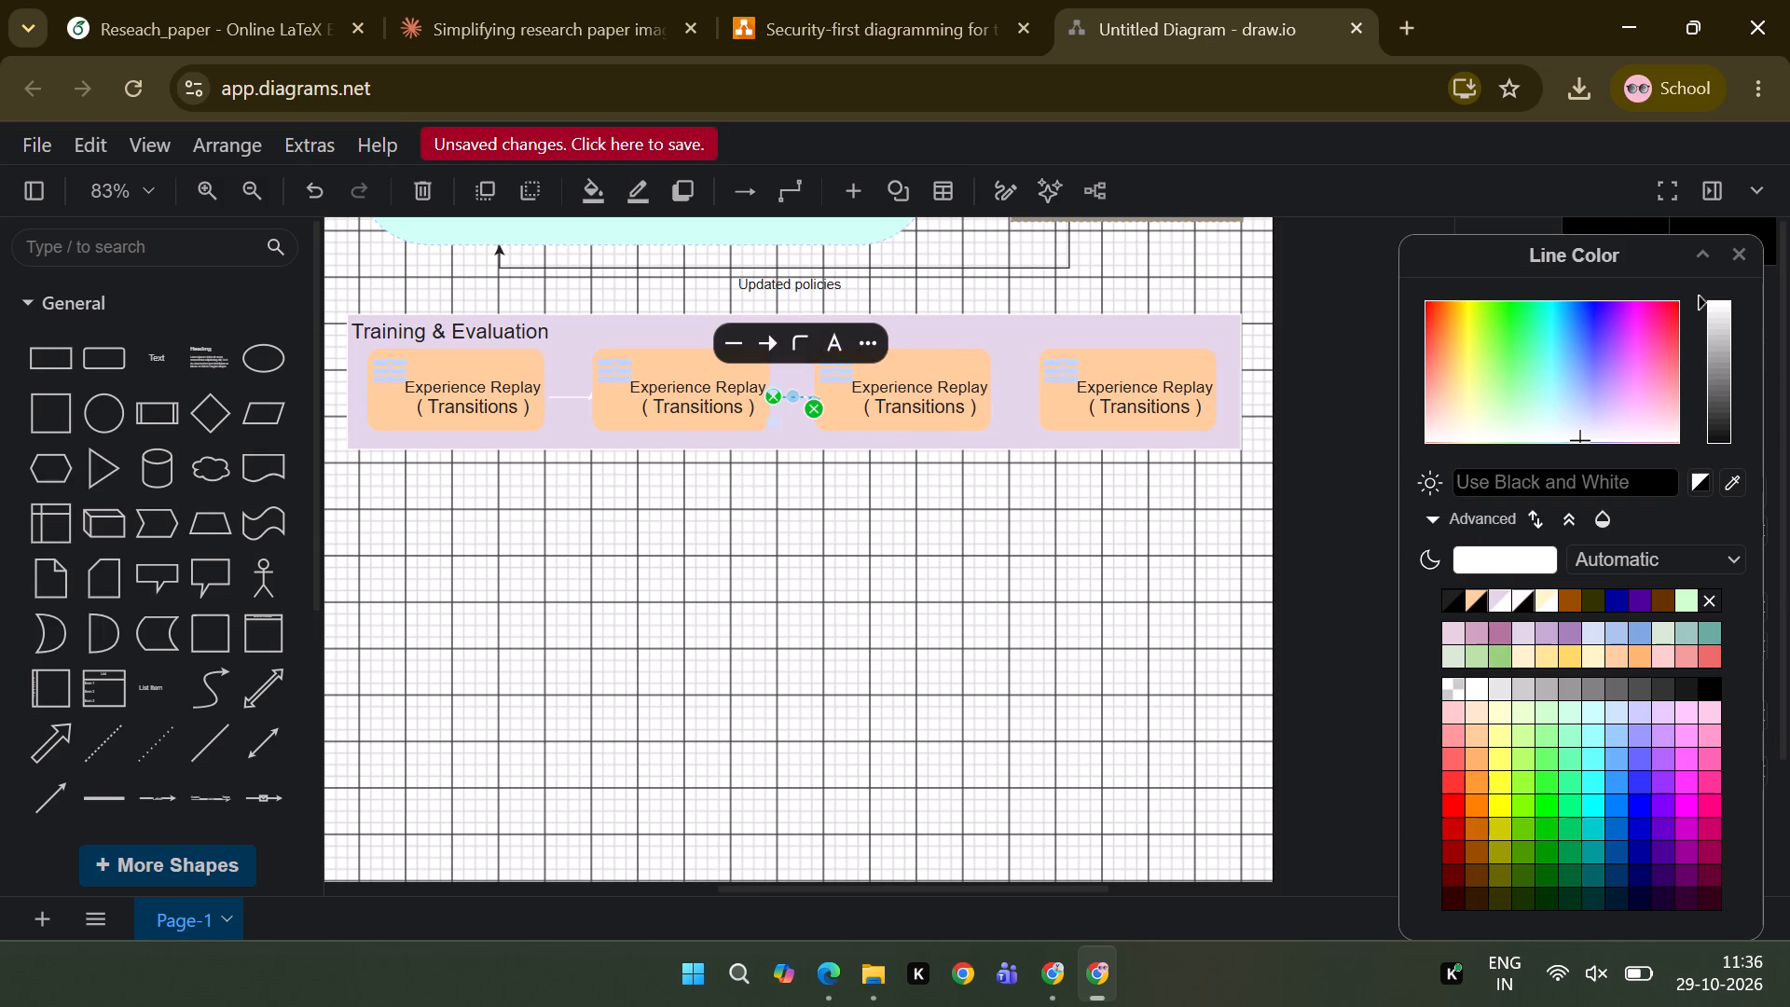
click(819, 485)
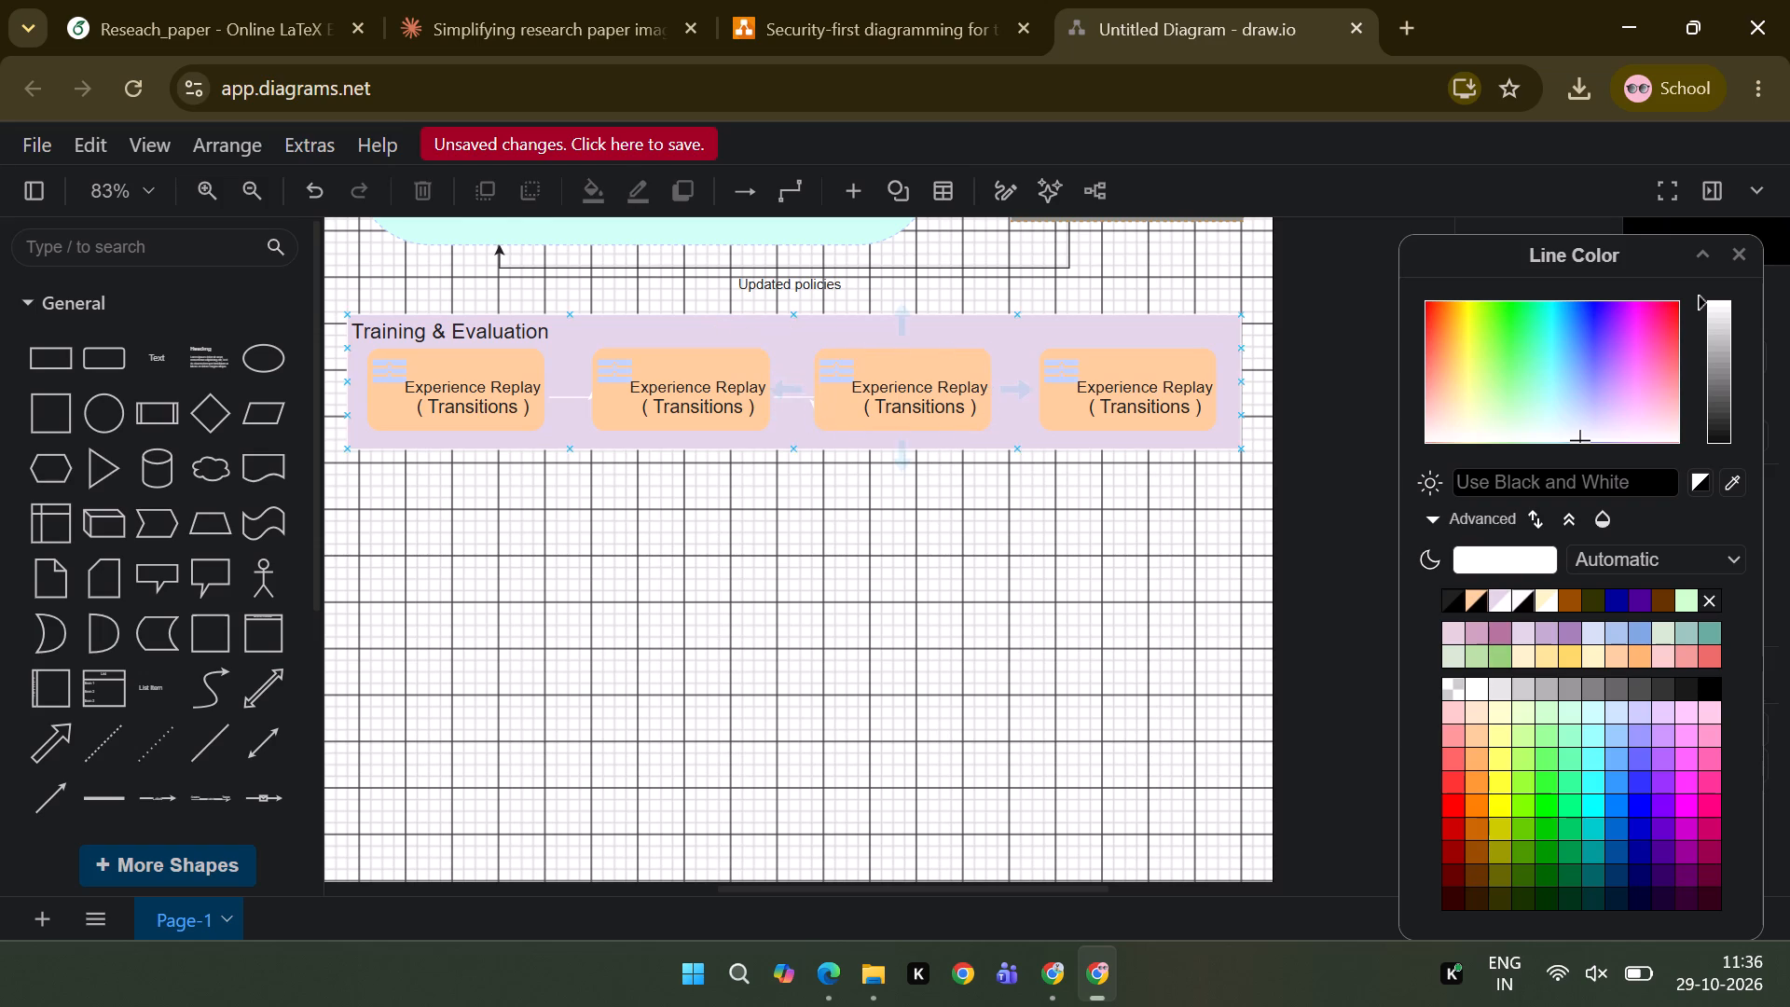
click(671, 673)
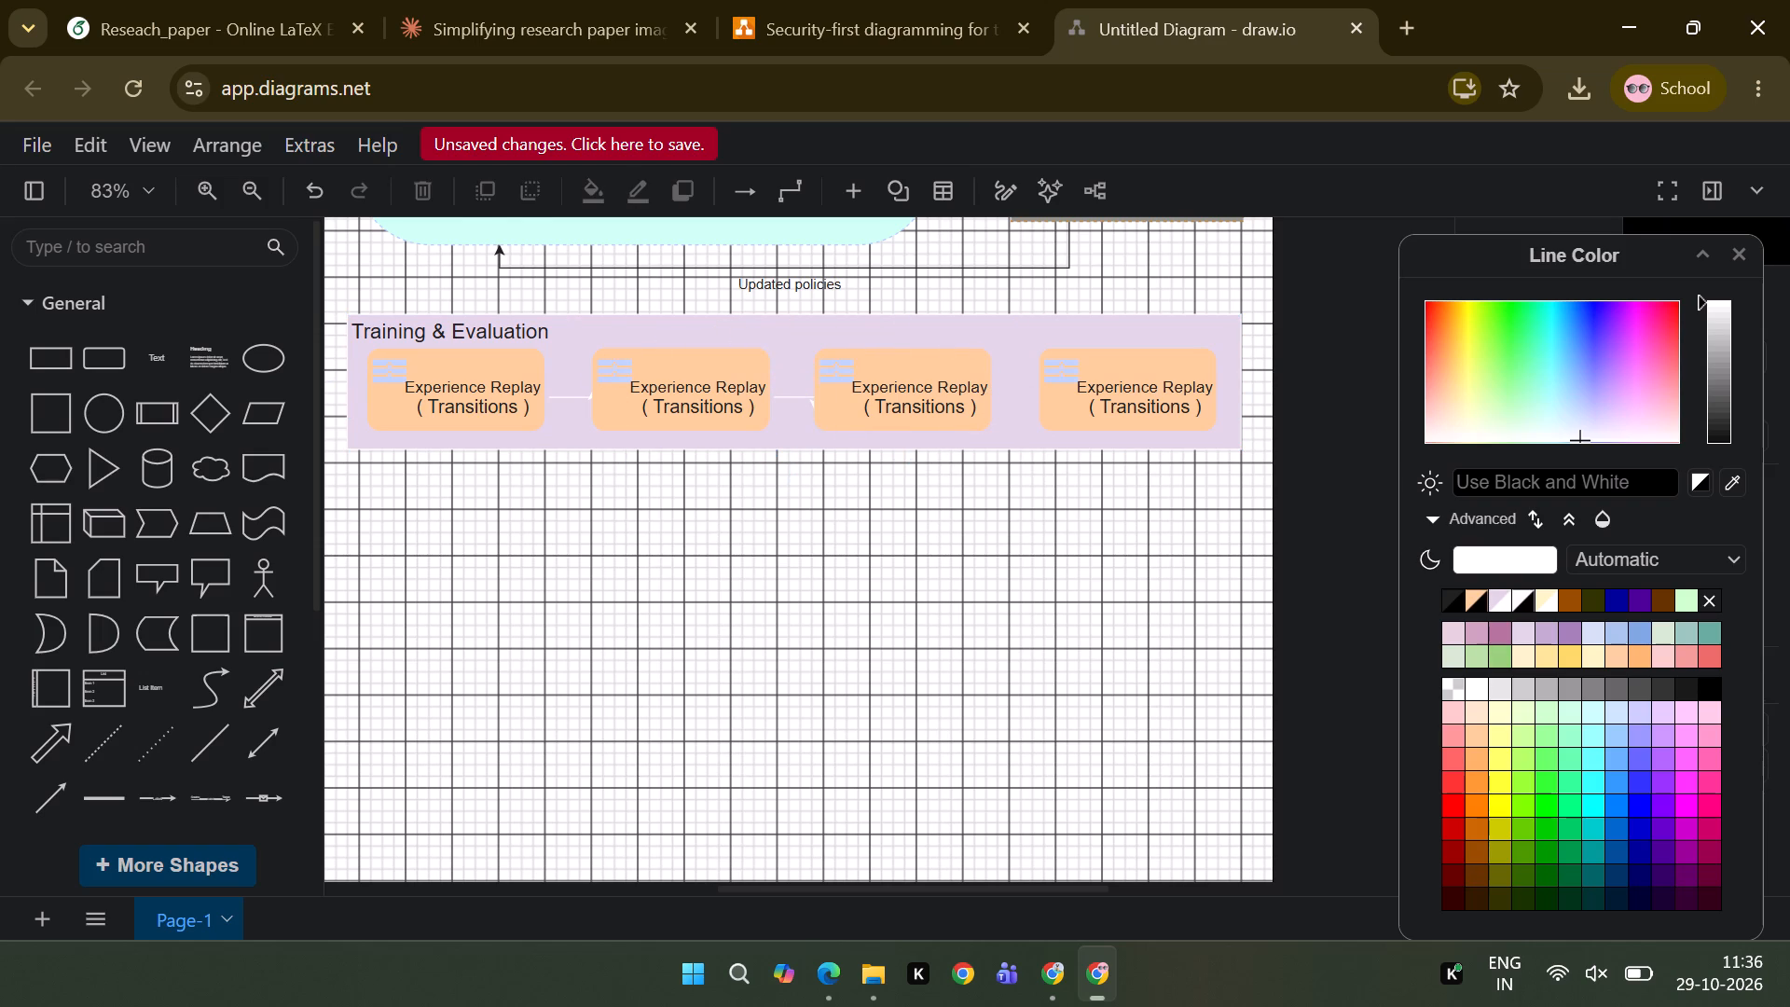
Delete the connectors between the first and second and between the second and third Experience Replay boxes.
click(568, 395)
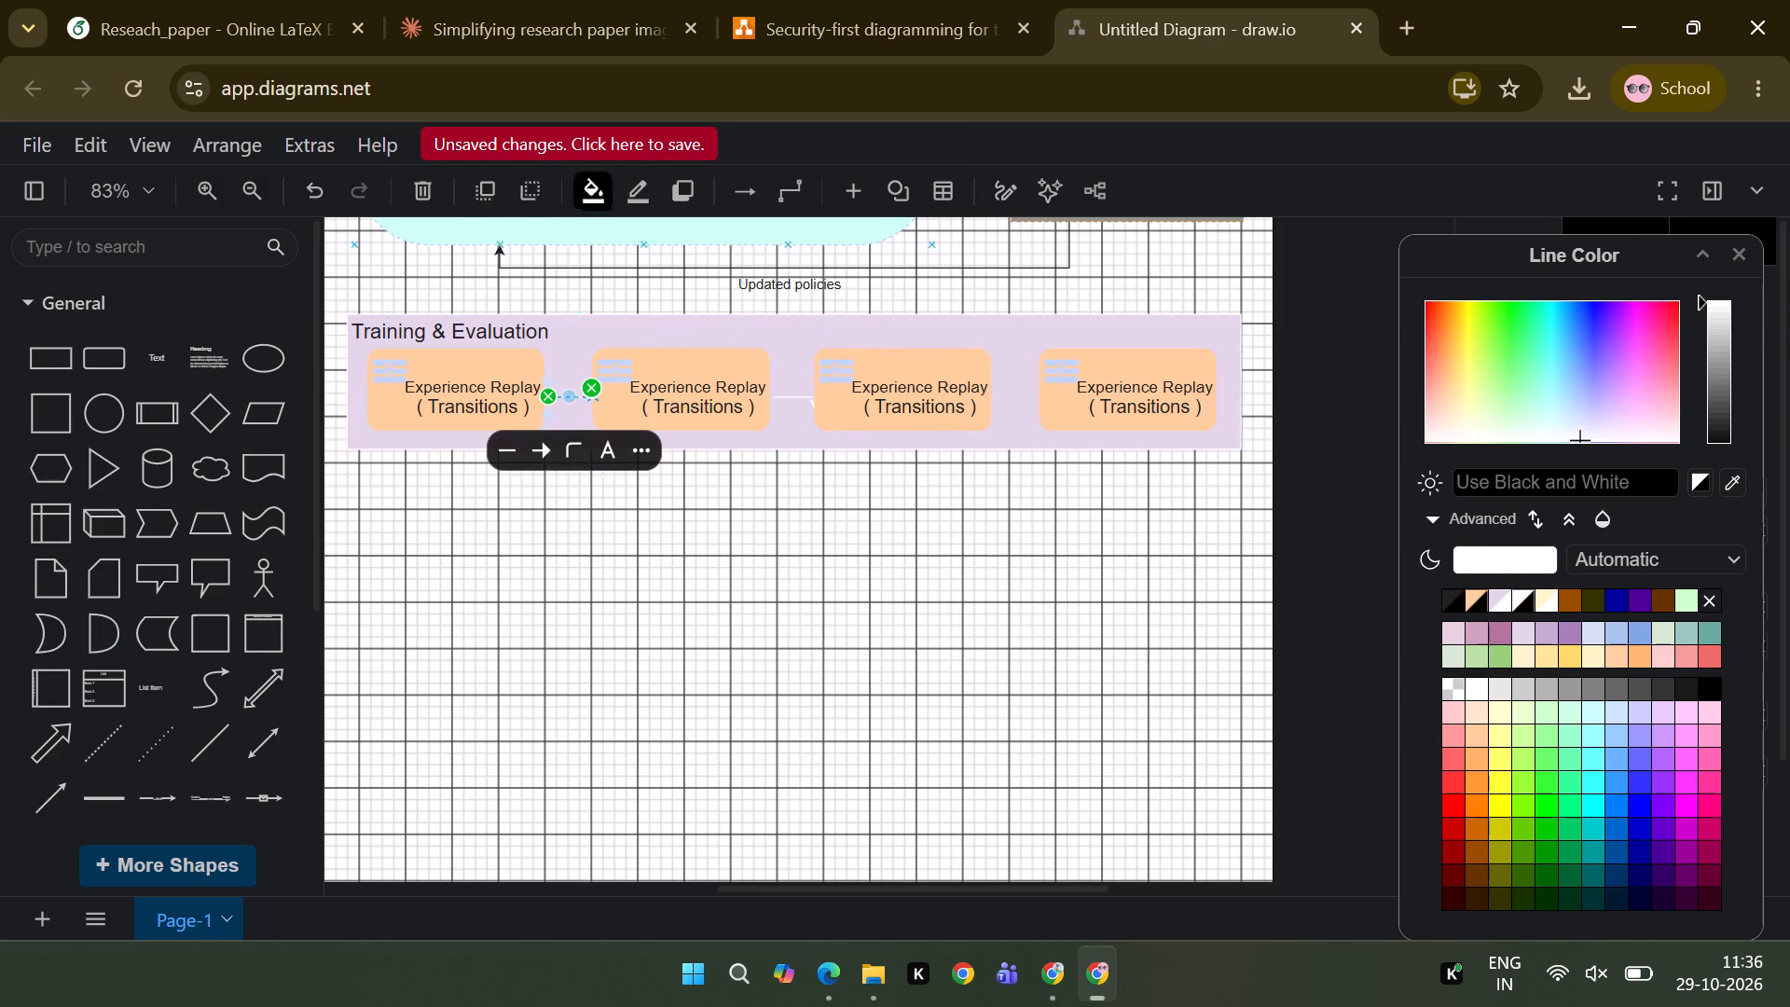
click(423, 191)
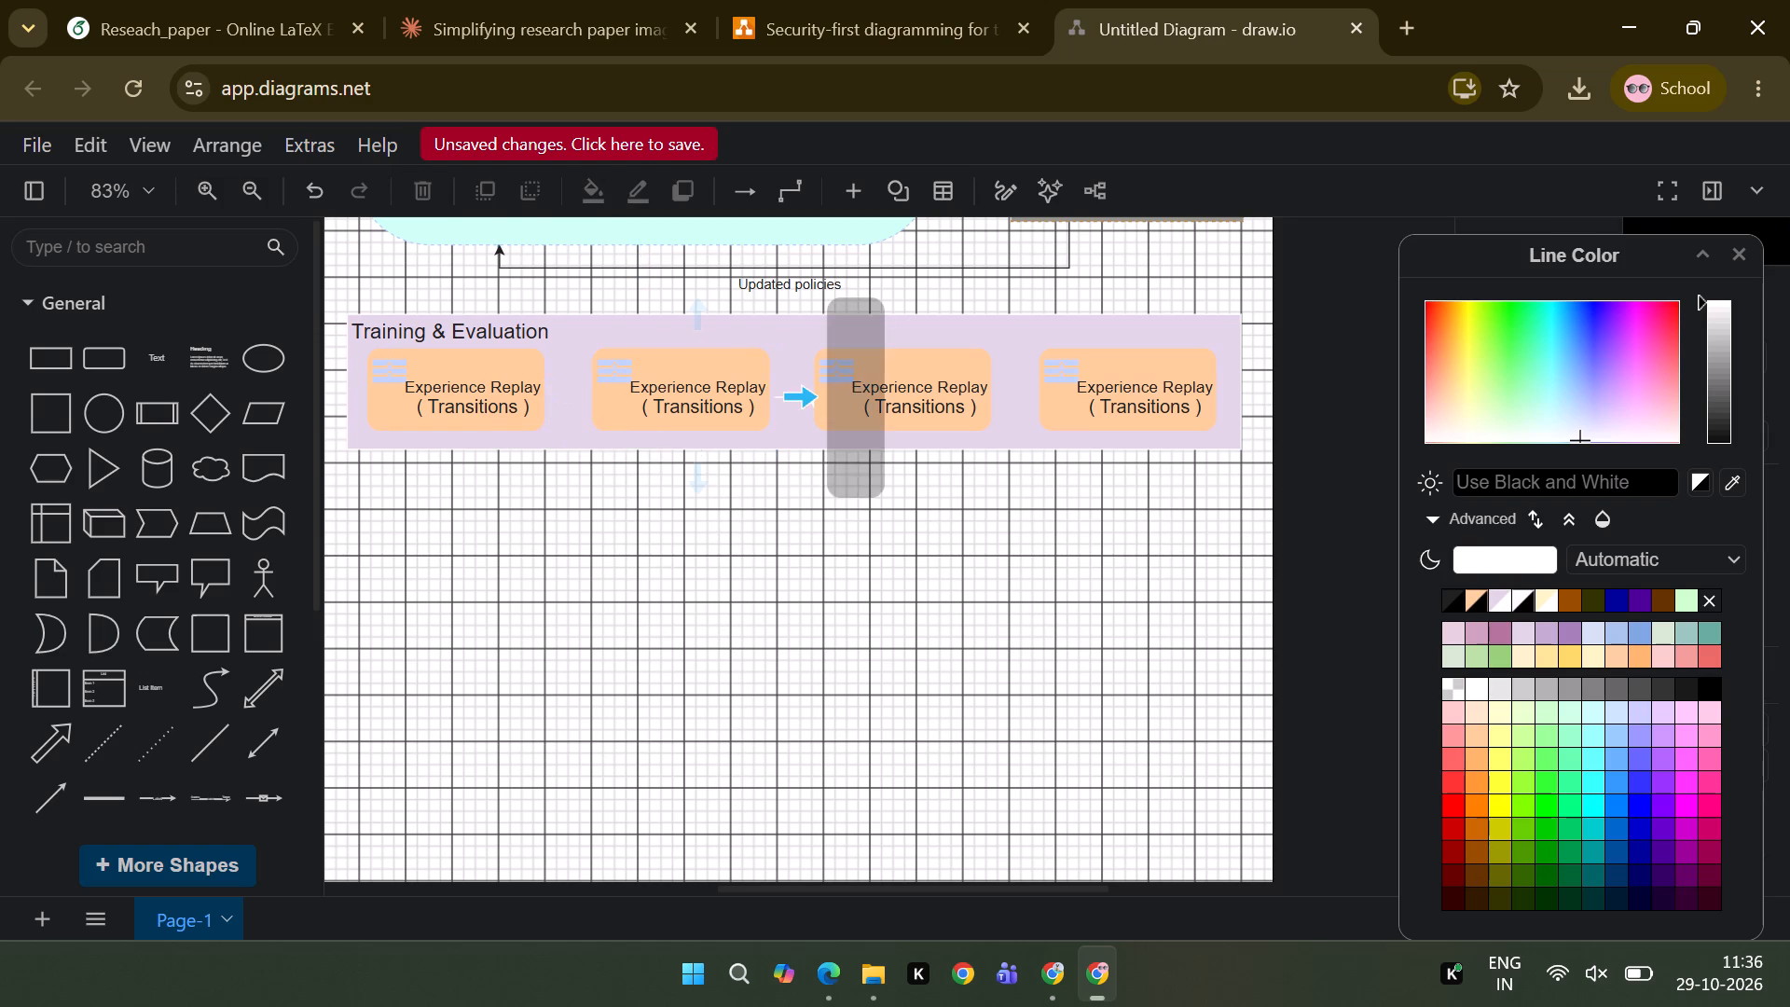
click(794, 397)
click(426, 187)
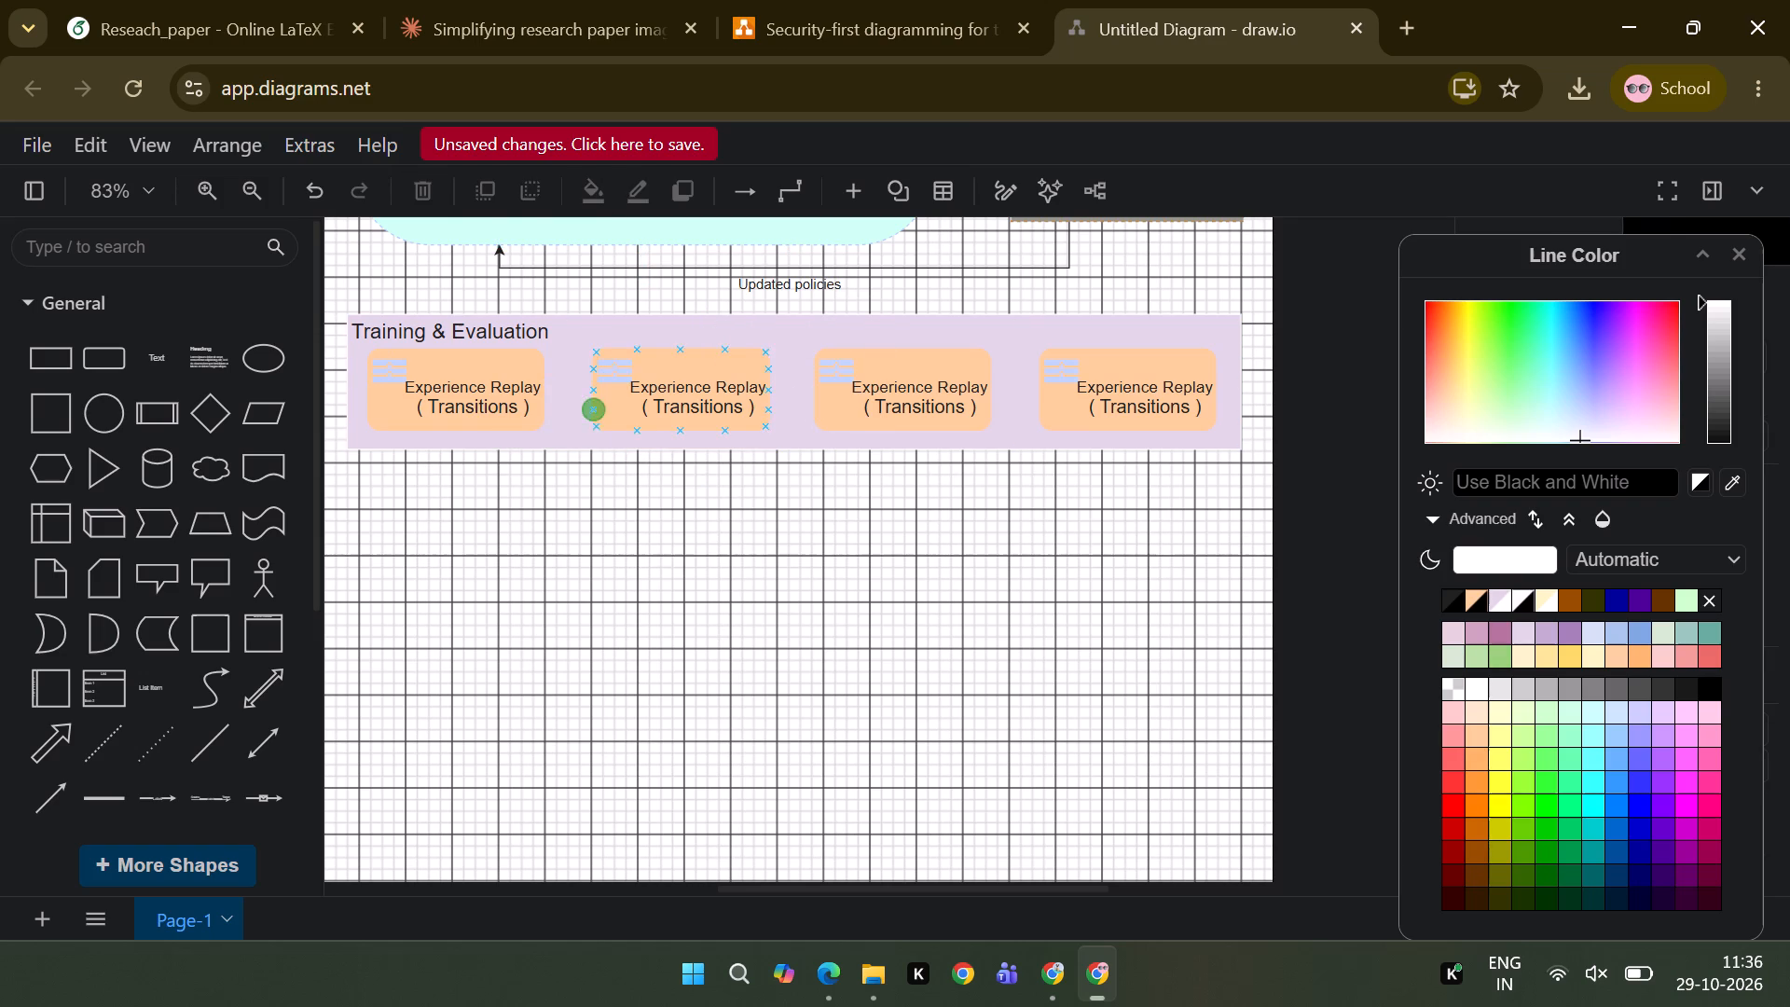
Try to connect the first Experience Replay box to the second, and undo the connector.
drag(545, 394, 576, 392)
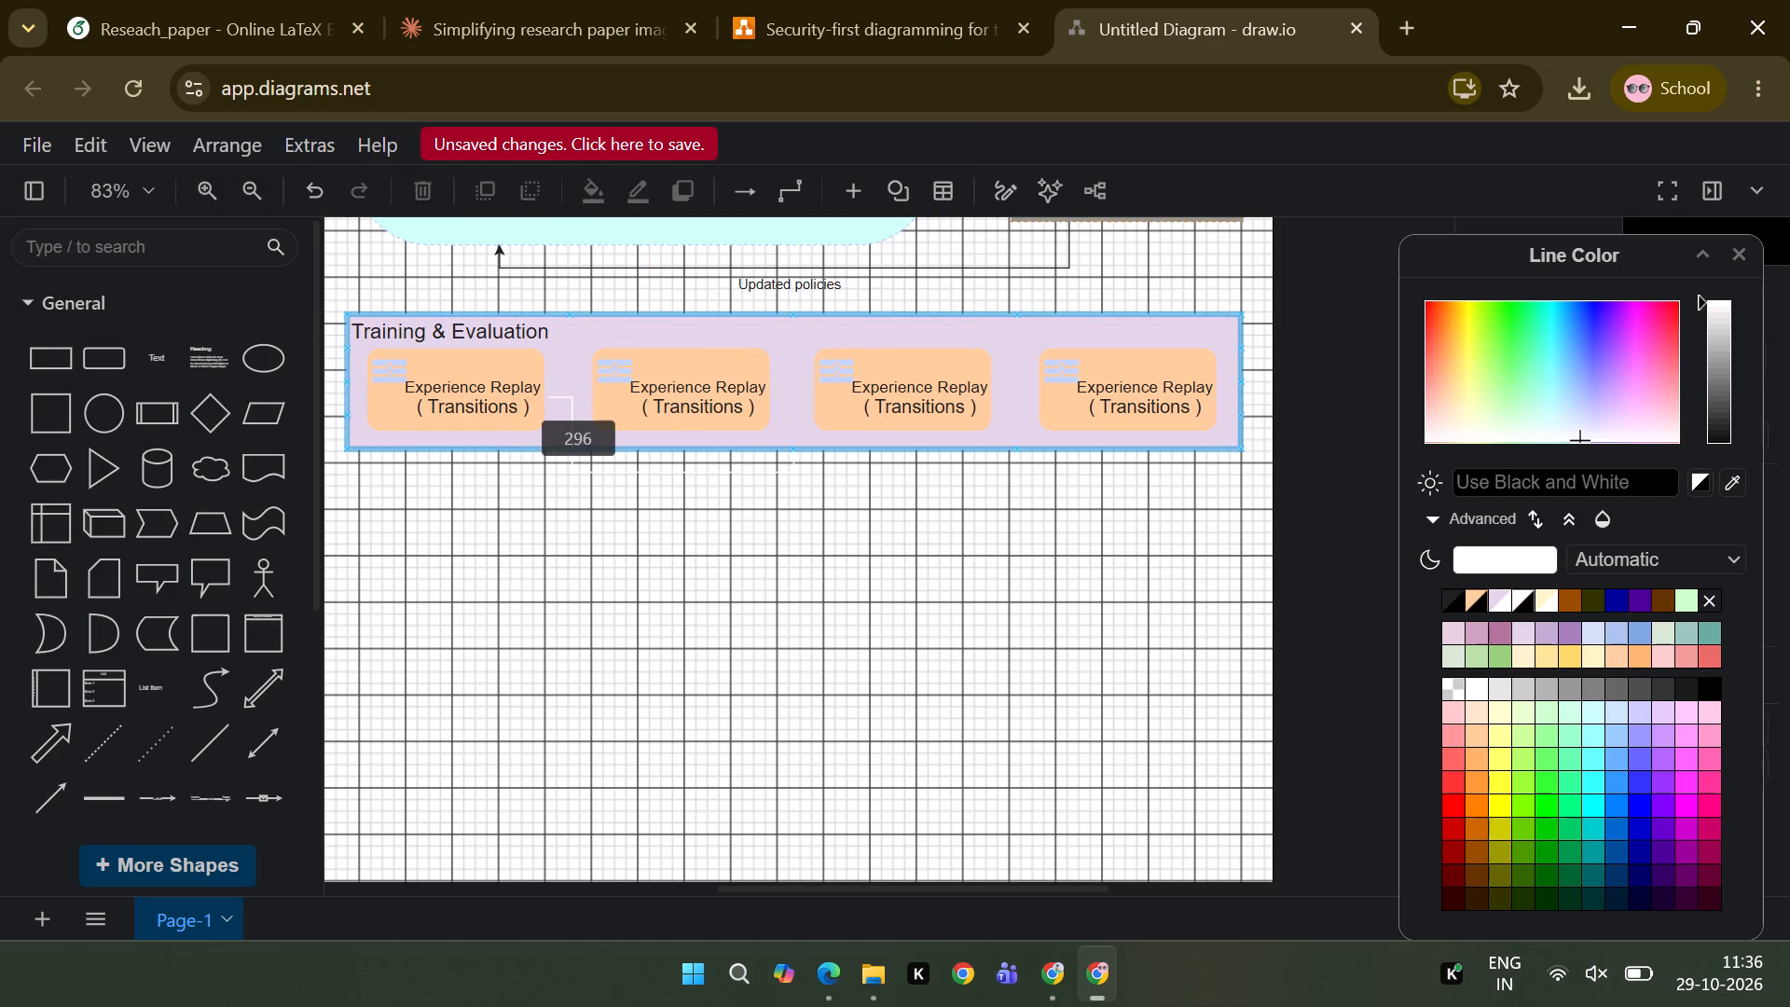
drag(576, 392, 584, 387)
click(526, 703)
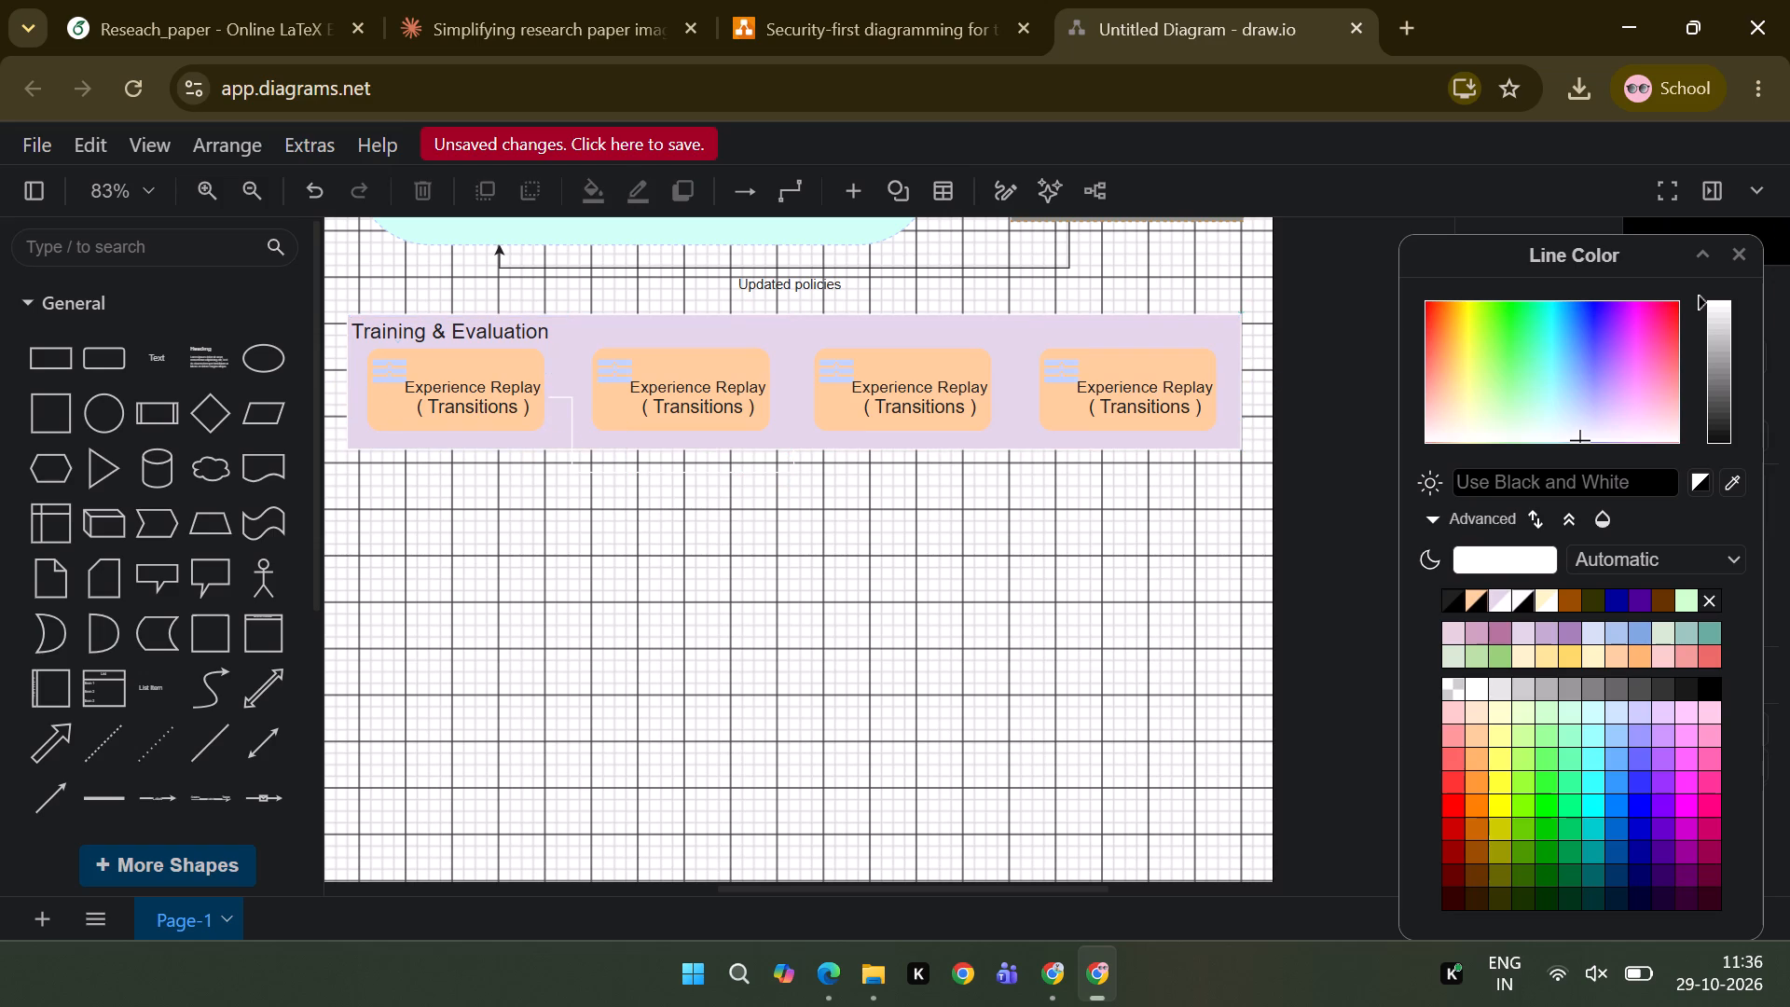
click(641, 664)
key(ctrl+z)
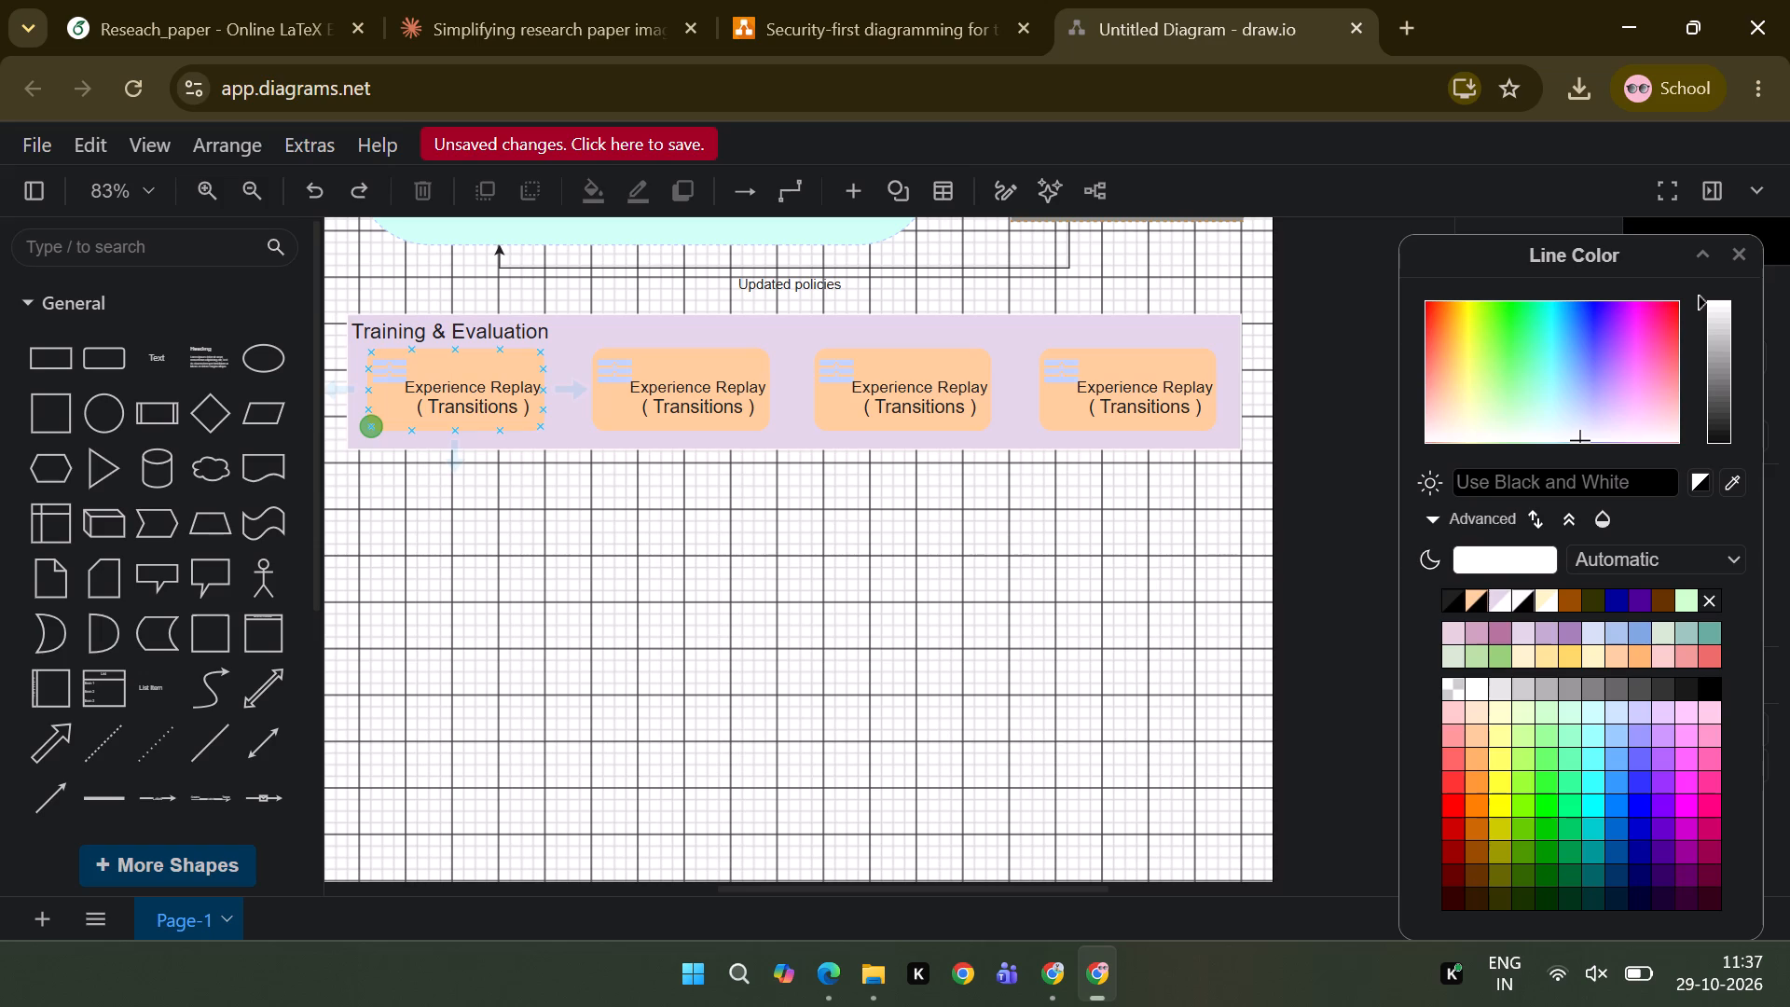
Draw a straight horizontal arrow from the first orange Experience Replay box's edge to the facing edge of the second.
drag(369, 426, 596, 409)
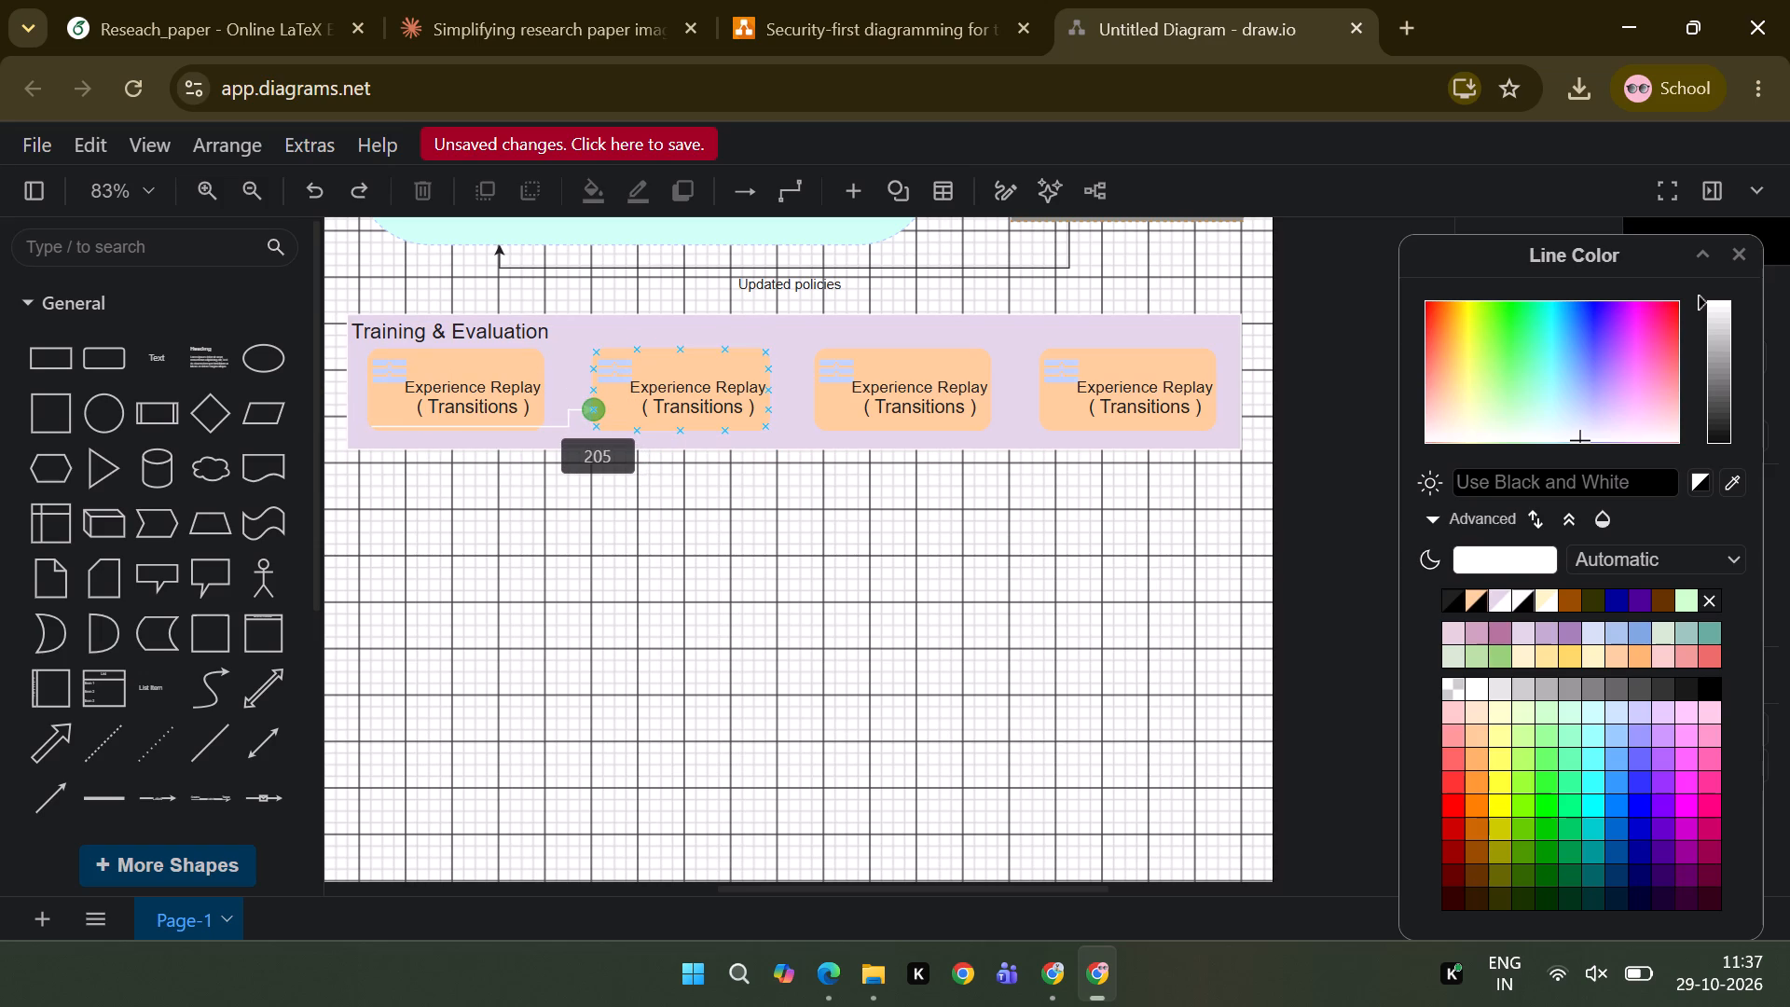
drag(596, 409, 590, 396)
drag(369, 424, 496, 393)
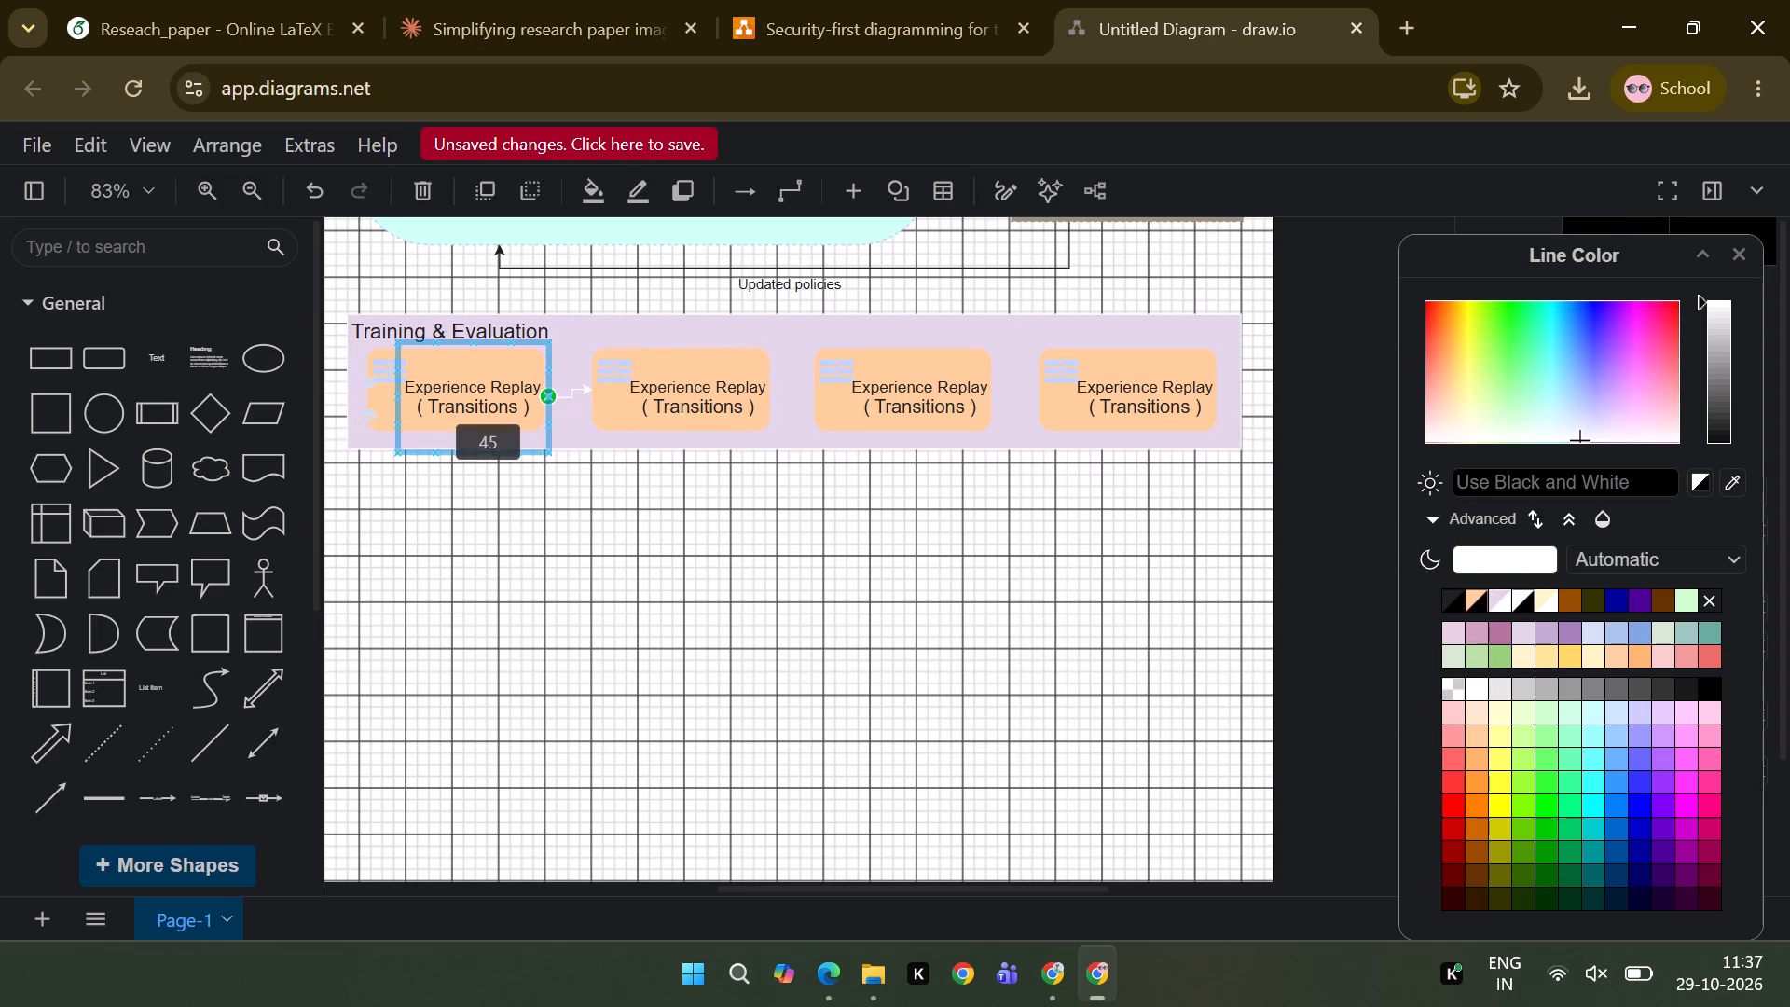
drag(496, 393, 547, 392)
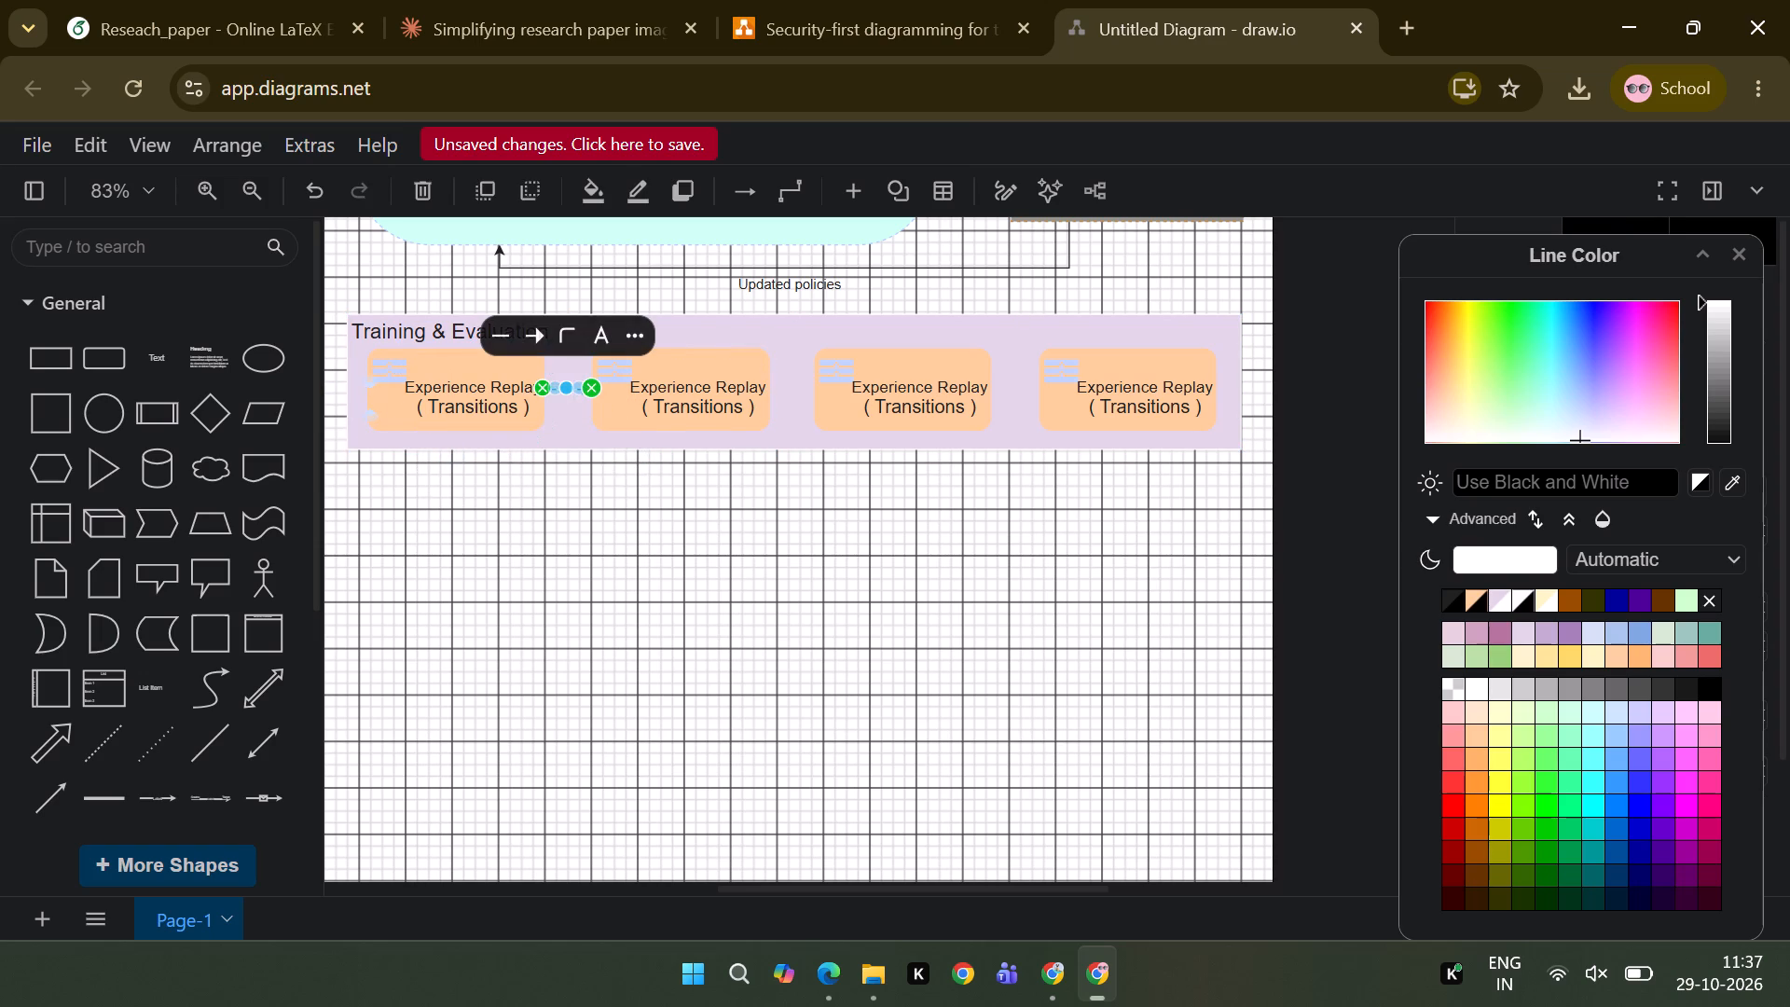
click(611, 644)
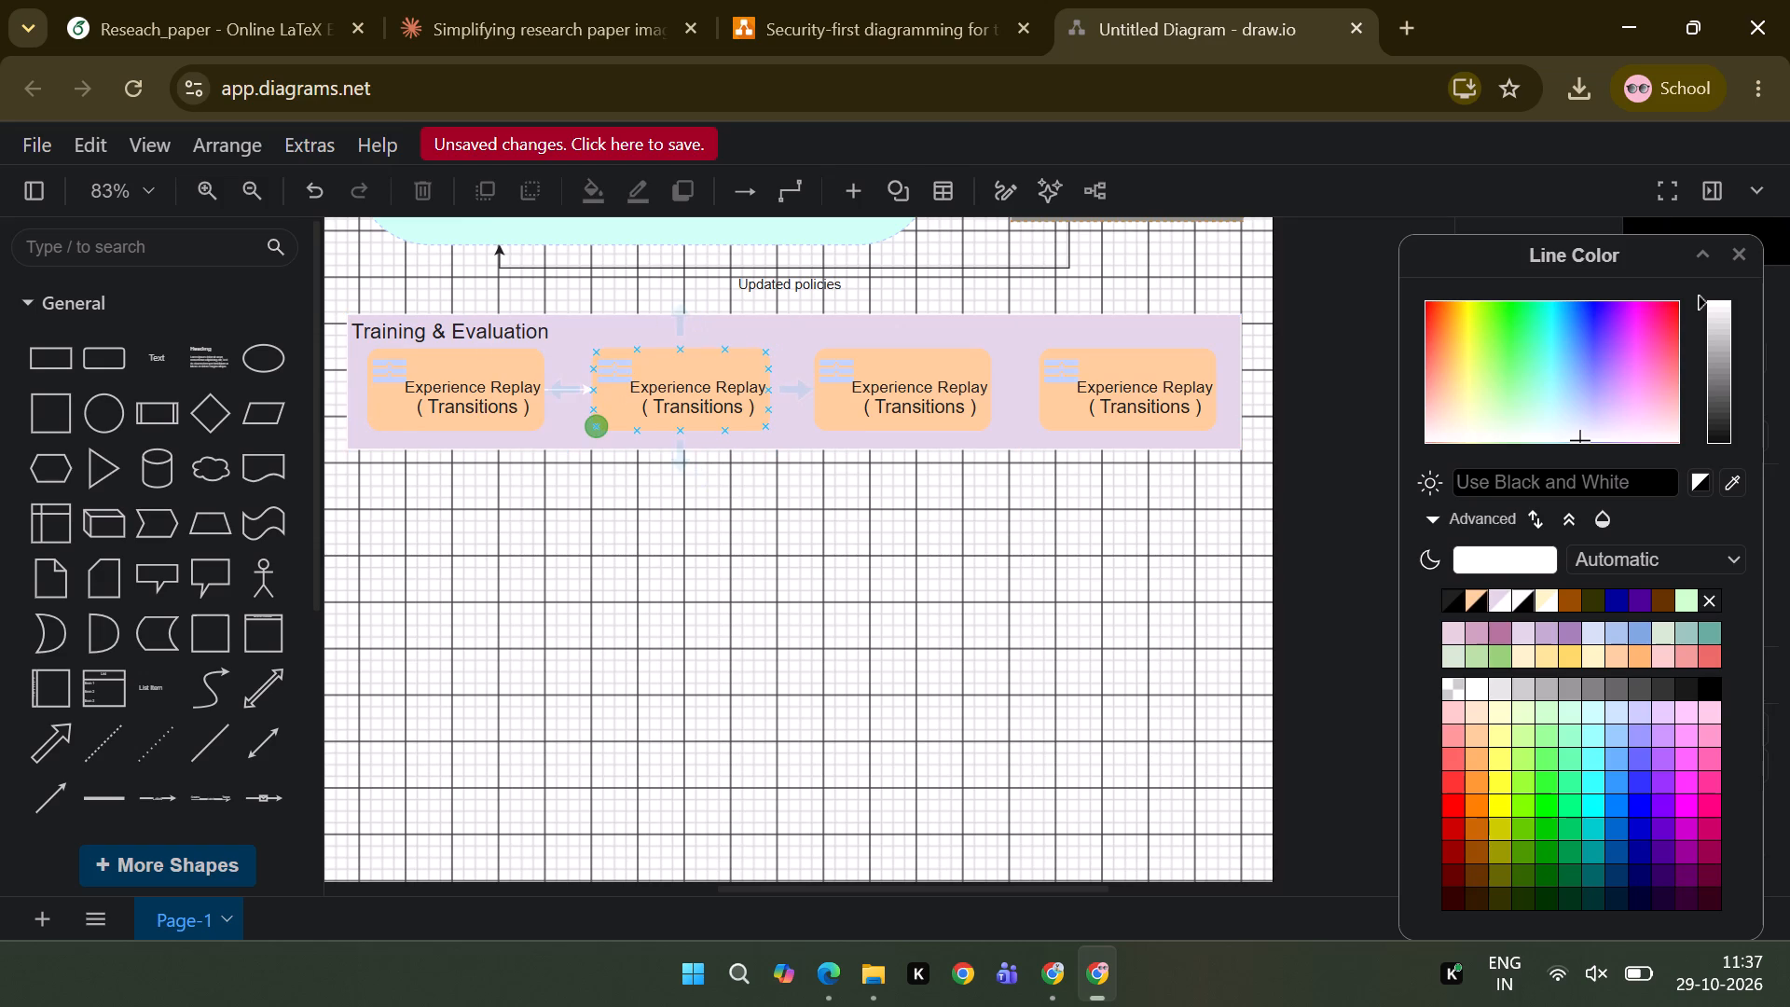
Draw a straight horizontal arrow from the second orange Experience Replay box to the third.
drag(599, 426, 802, 391)
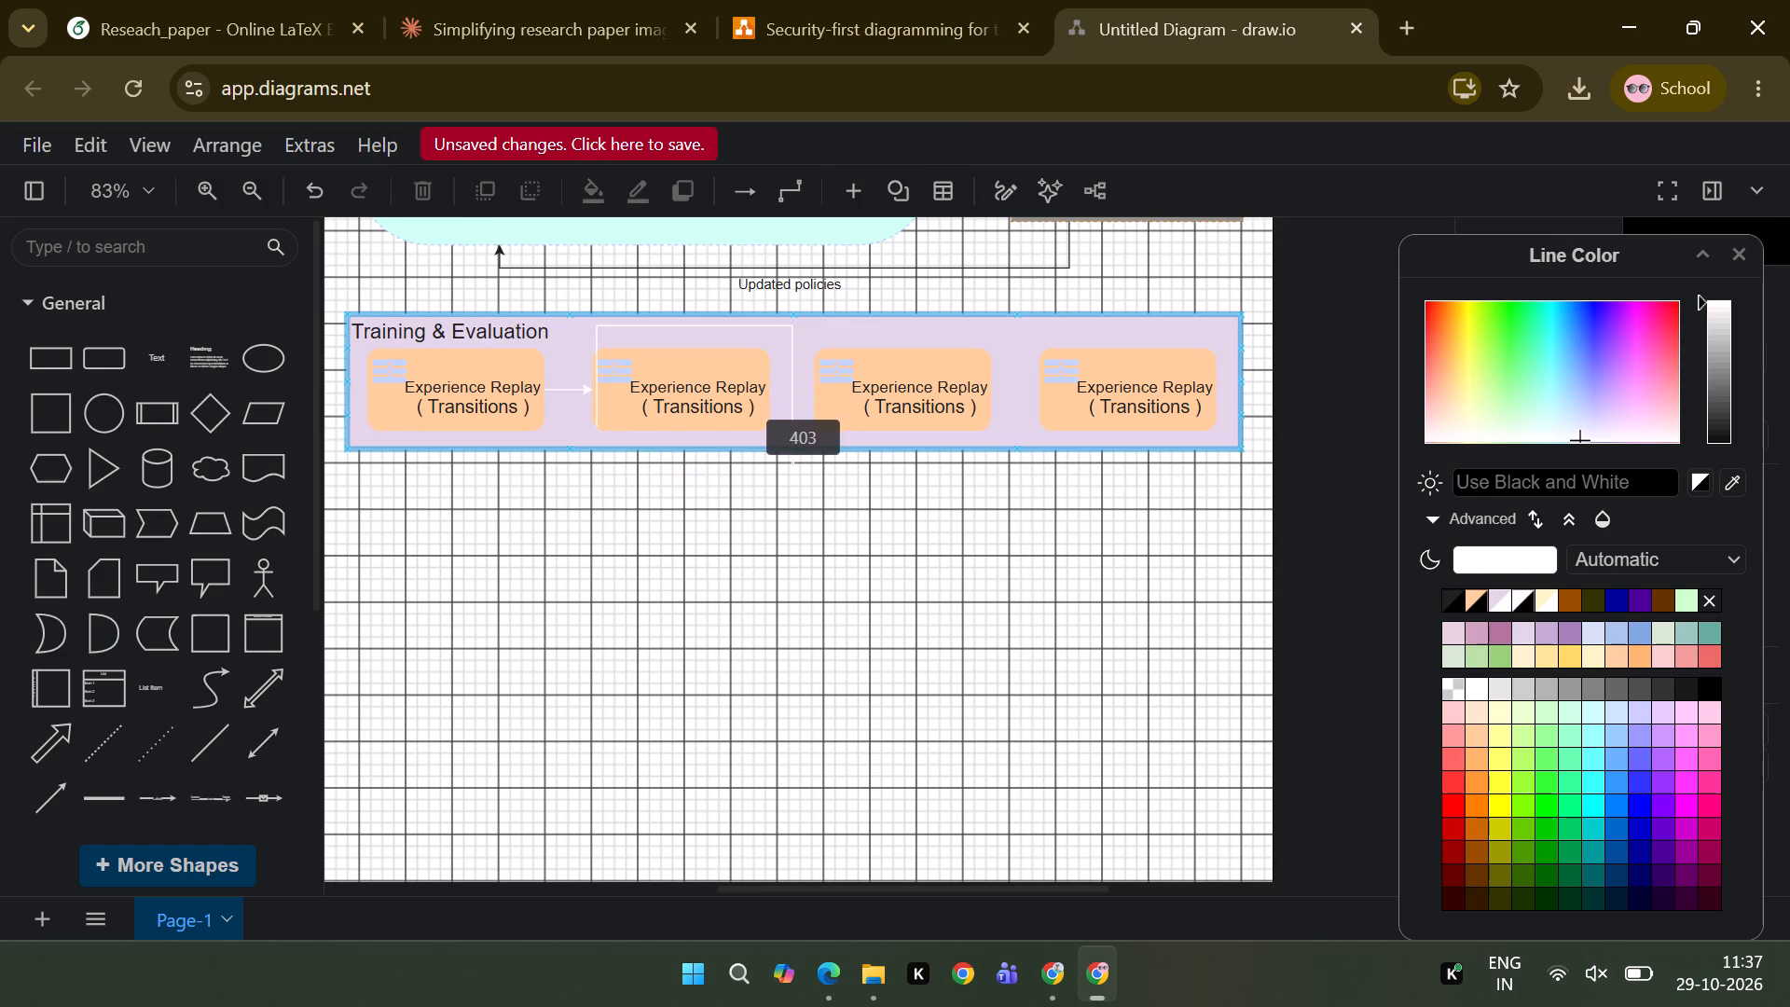
drag(802, 391, 818, 396)
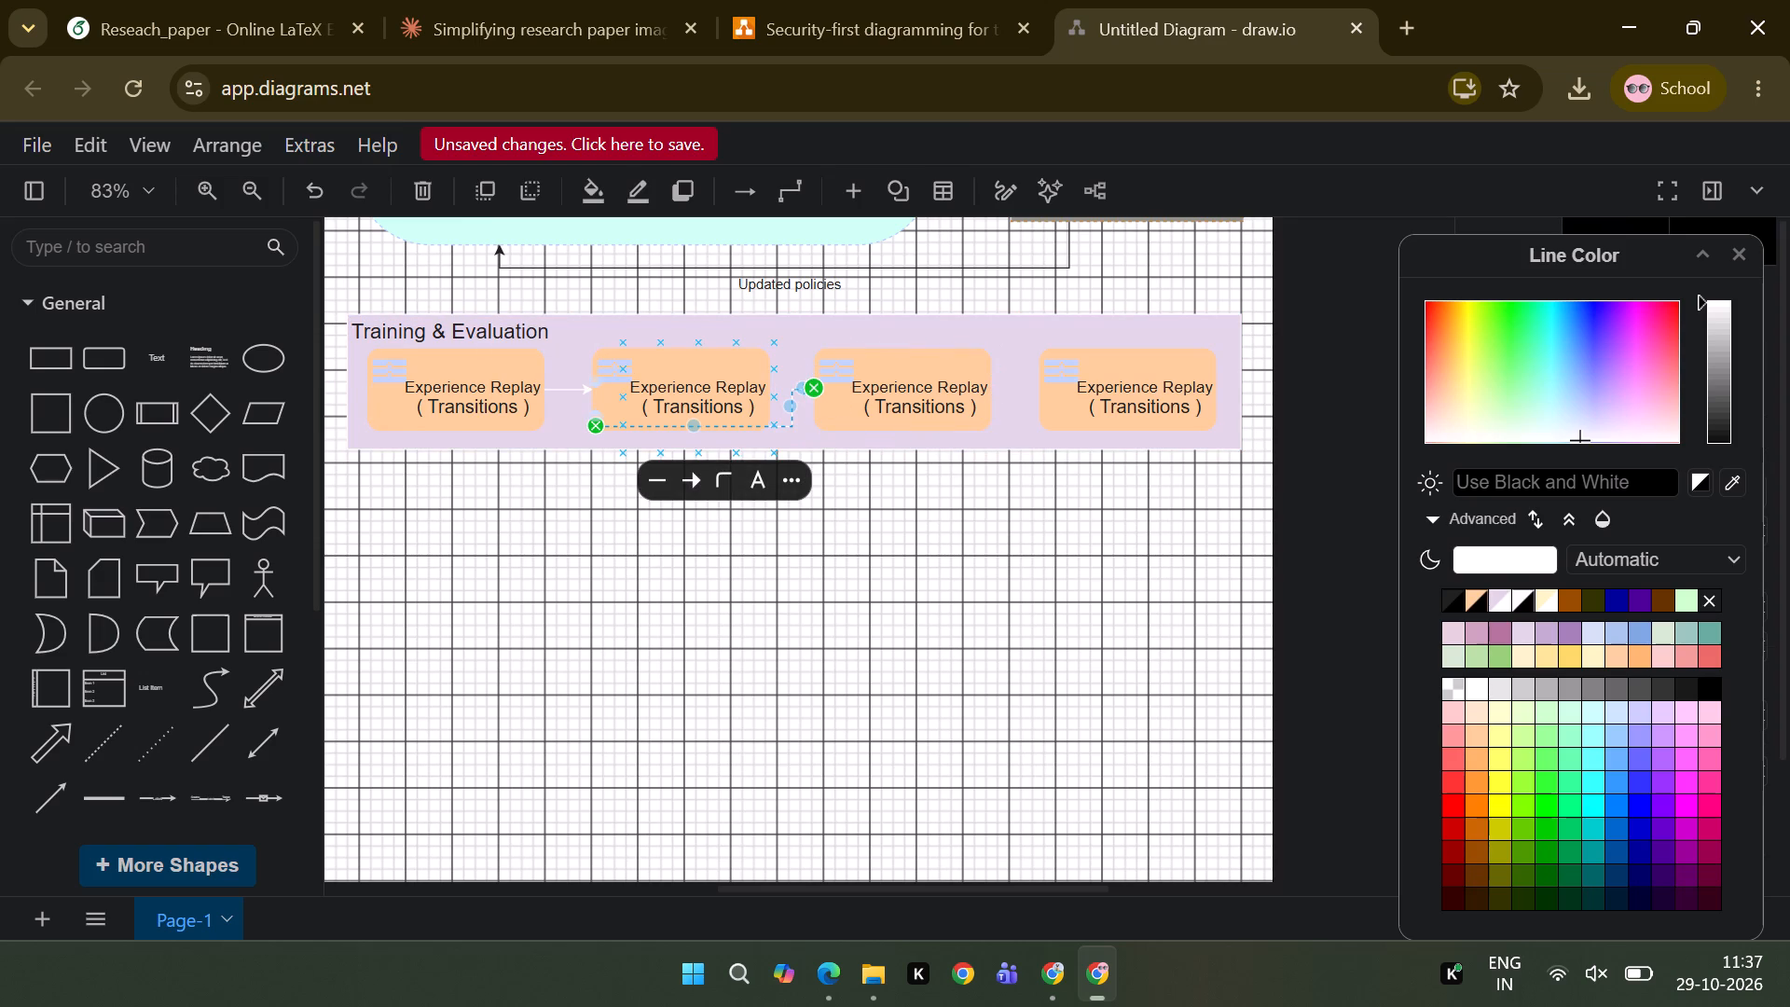
drag(599, 428, 771, 398)
click(877, 611)
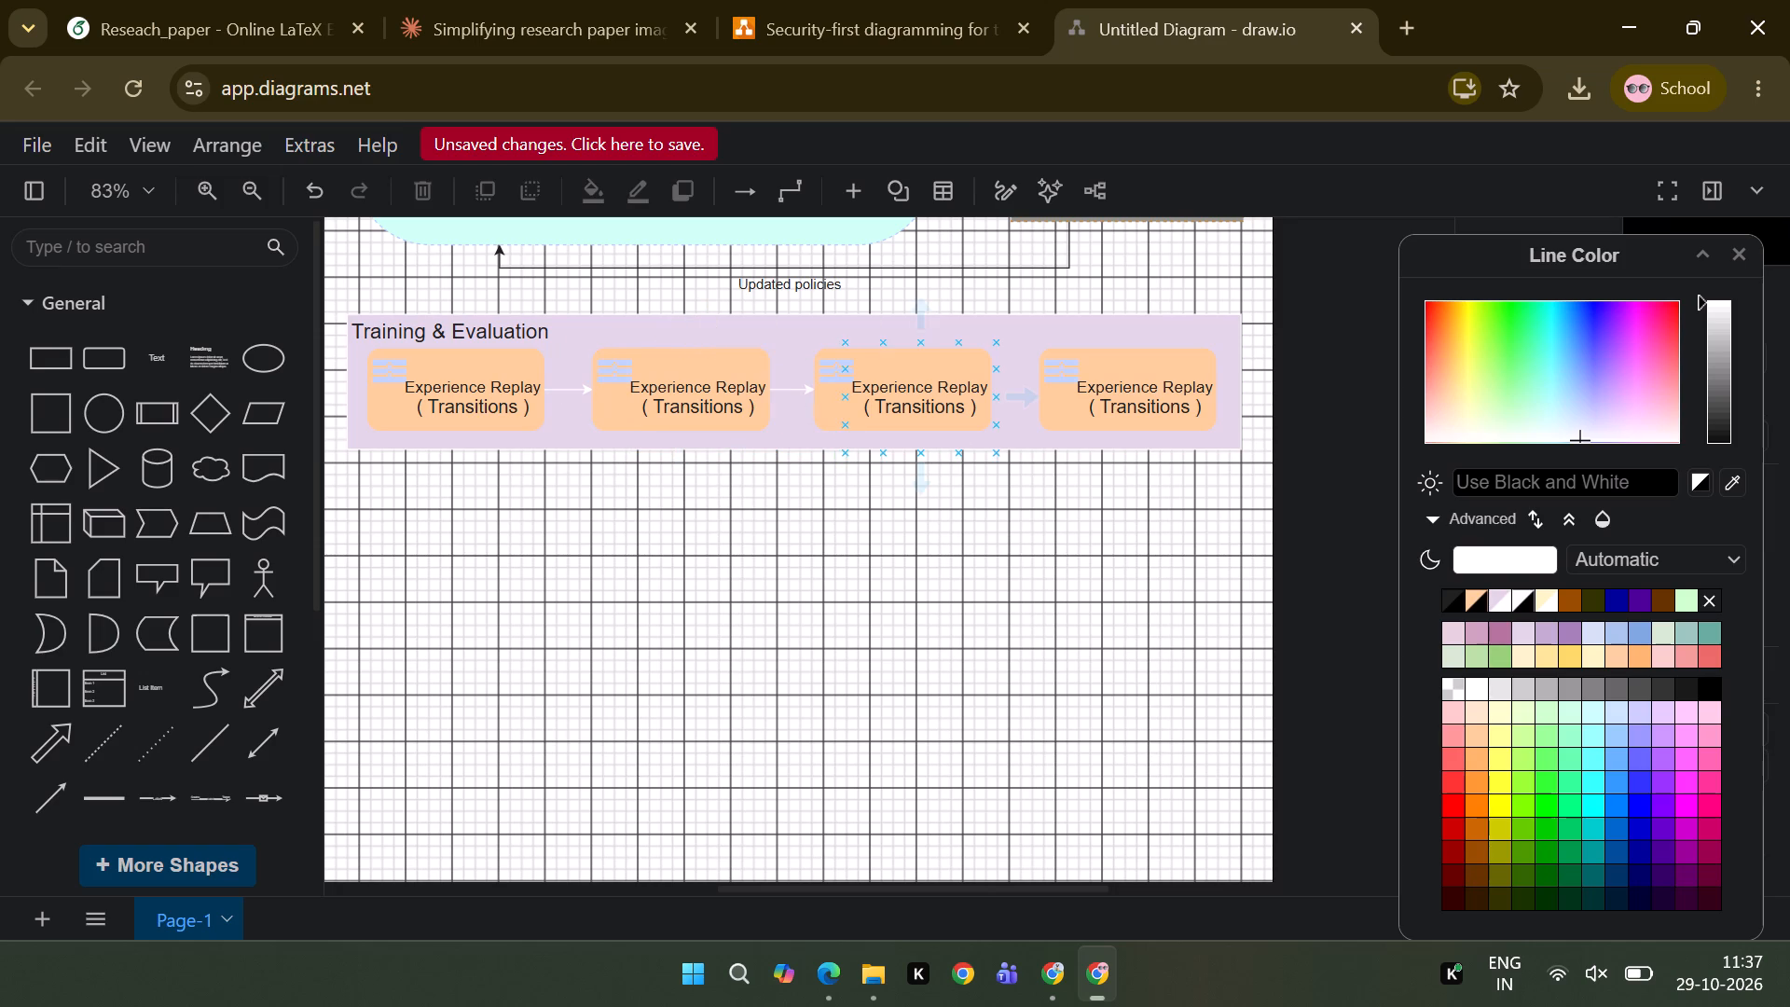
Draw a straight horizontal arrow from the third orange Experience Replay box to the fourth.
drag(819, 426, 1038, 393)
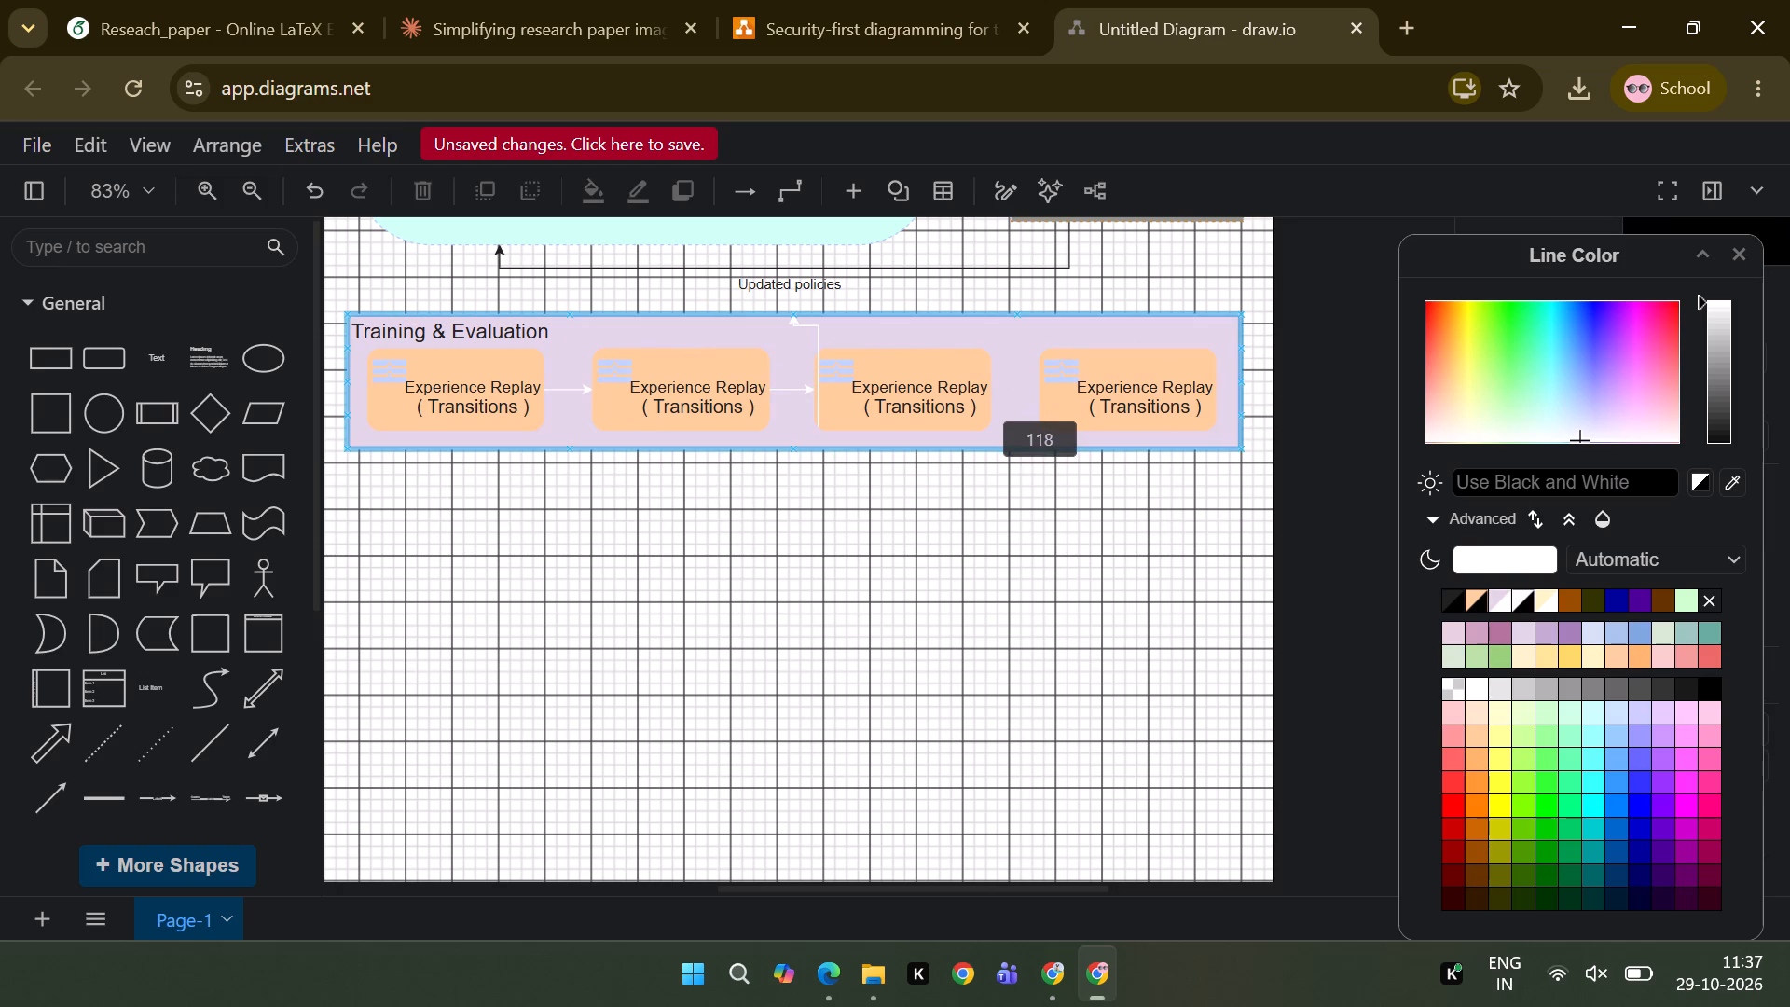
drag(1038, 393, 1048, 393)
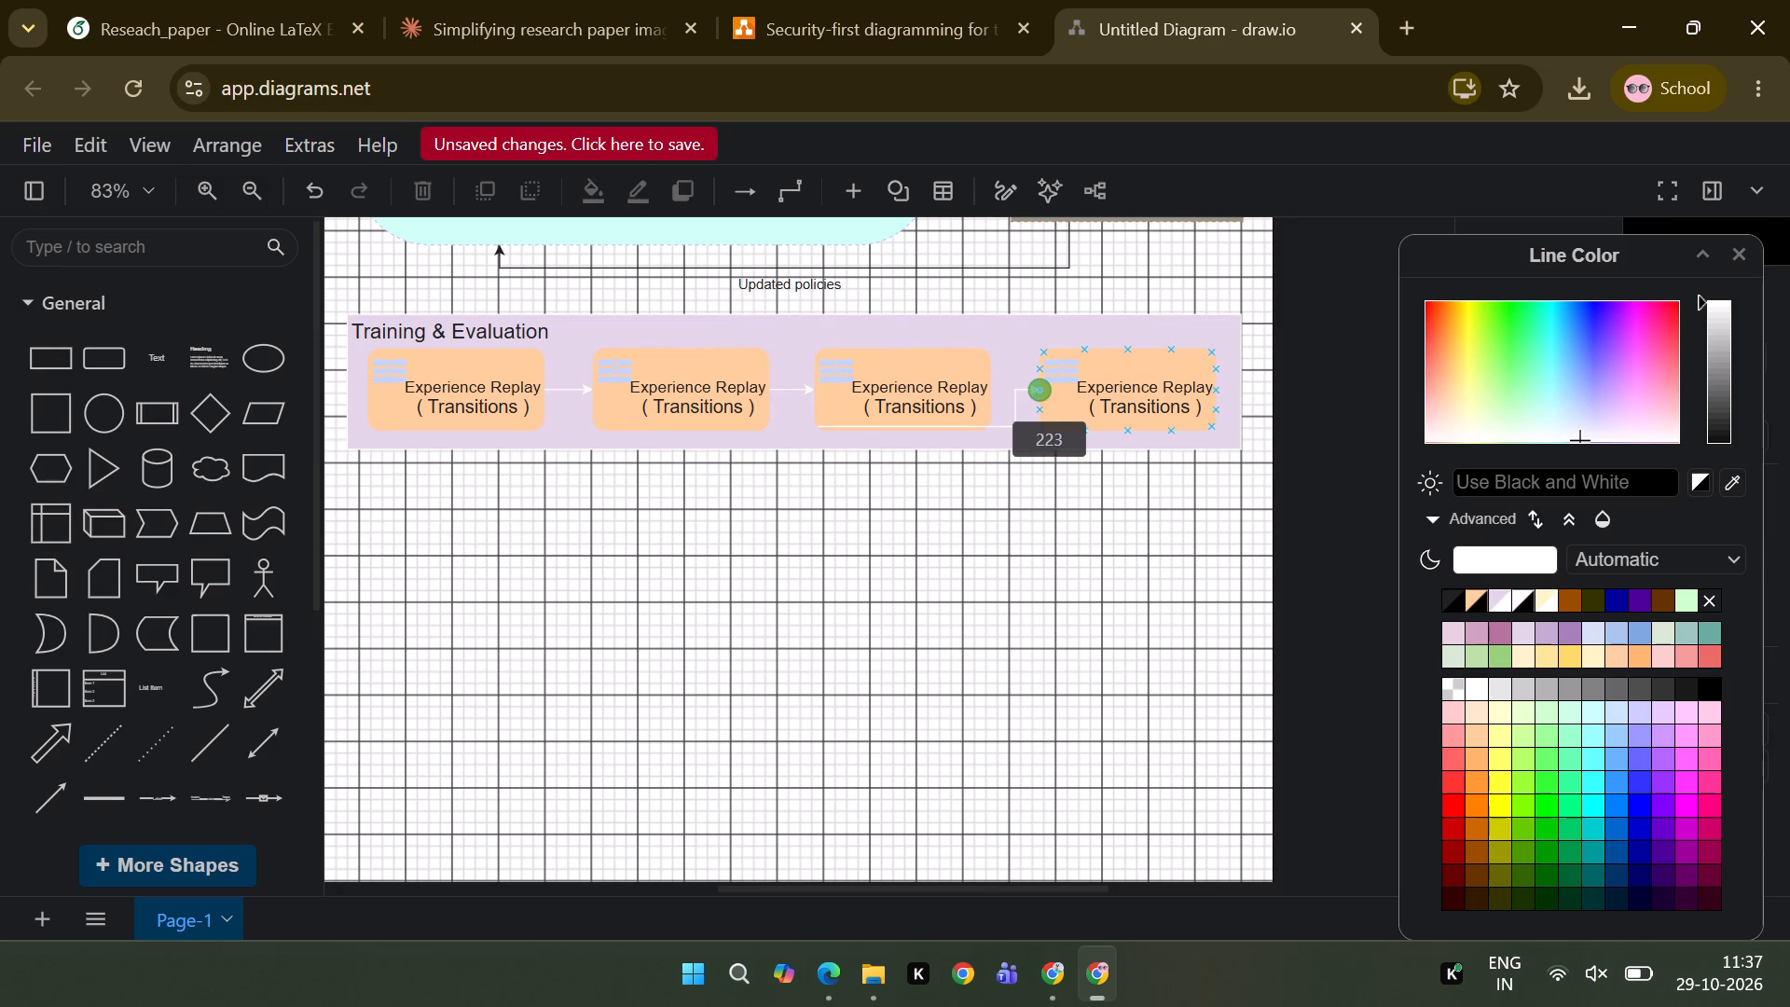
drag(1048, 393, 1044, 393)
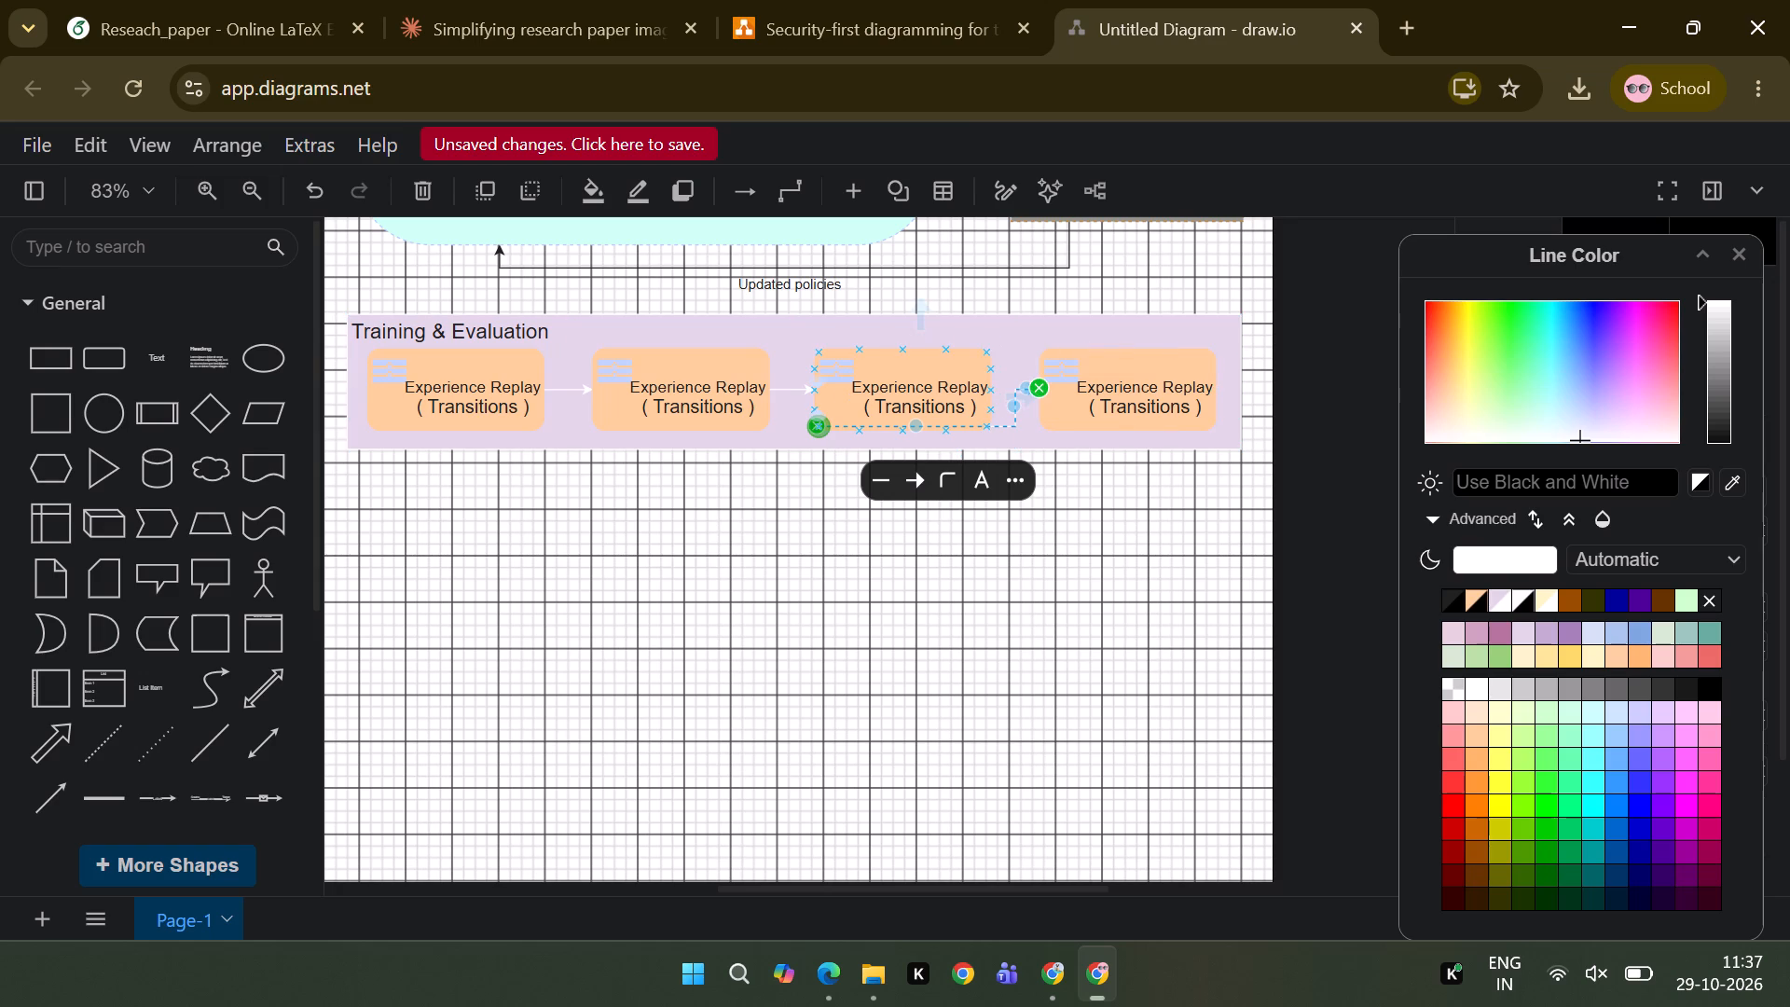
drag(819, 429, 994, 395)
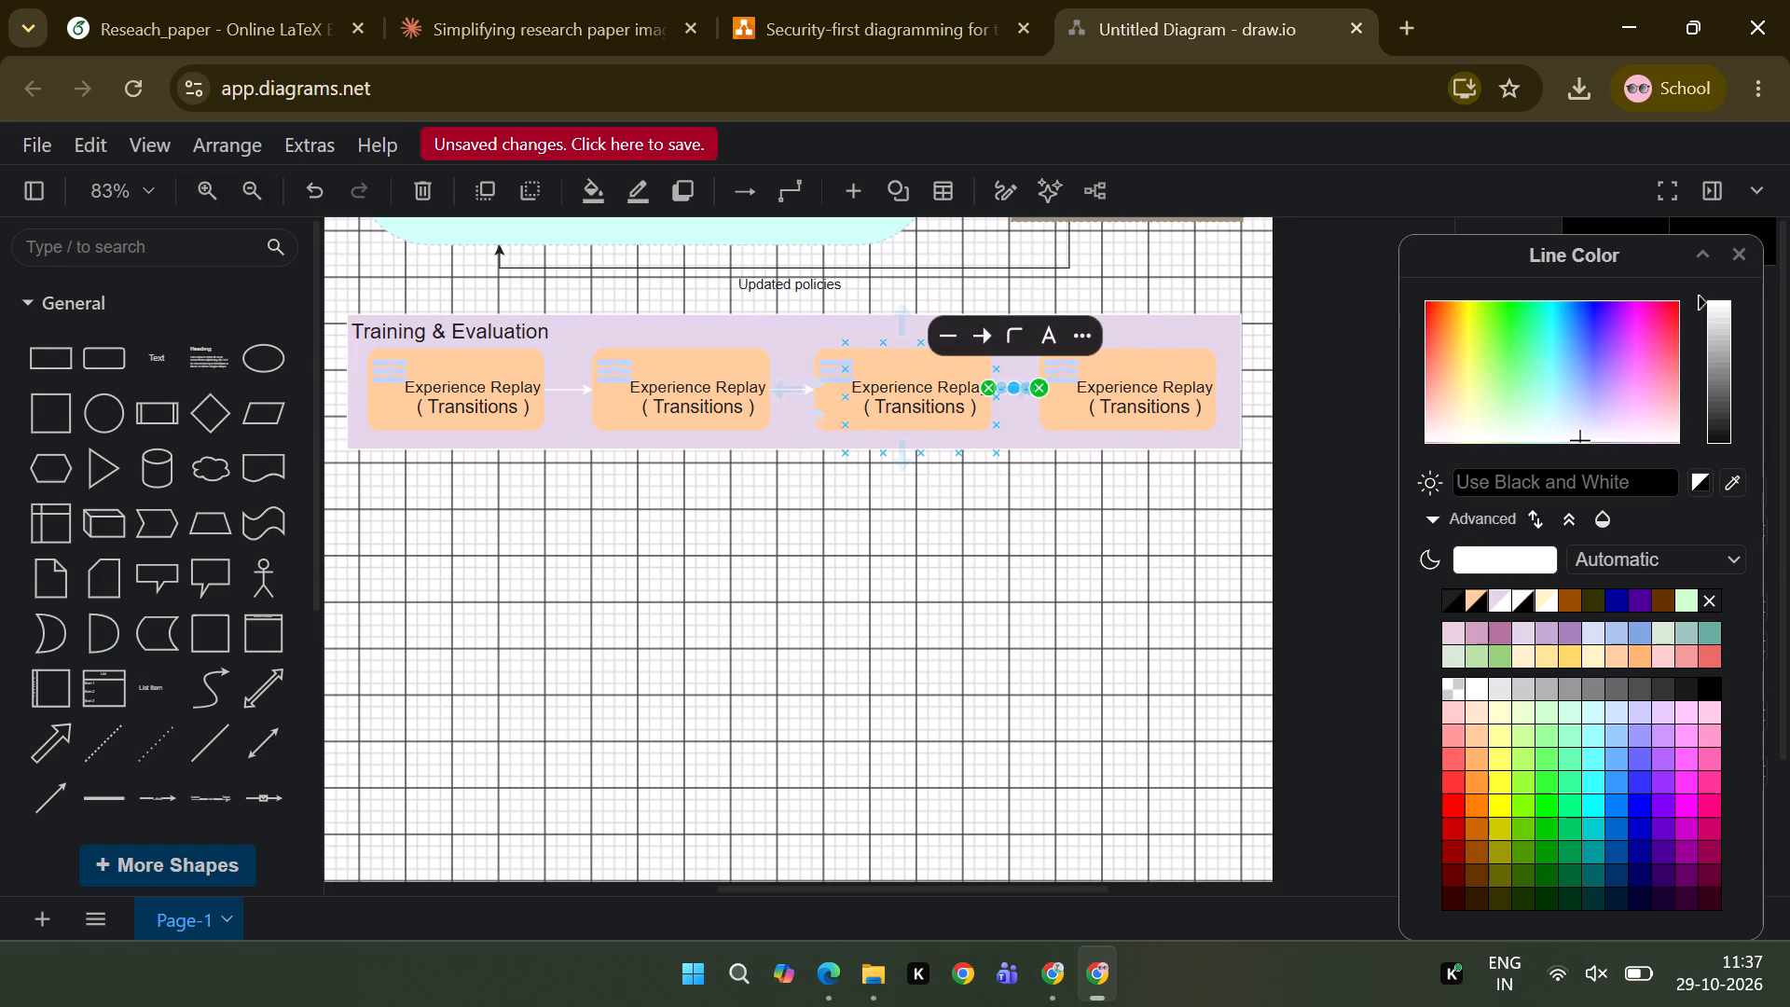
click(987, 658)
Set the line colour of the three arrows connecting the Experience Replay boxes to black (000000).
click(565, 393)
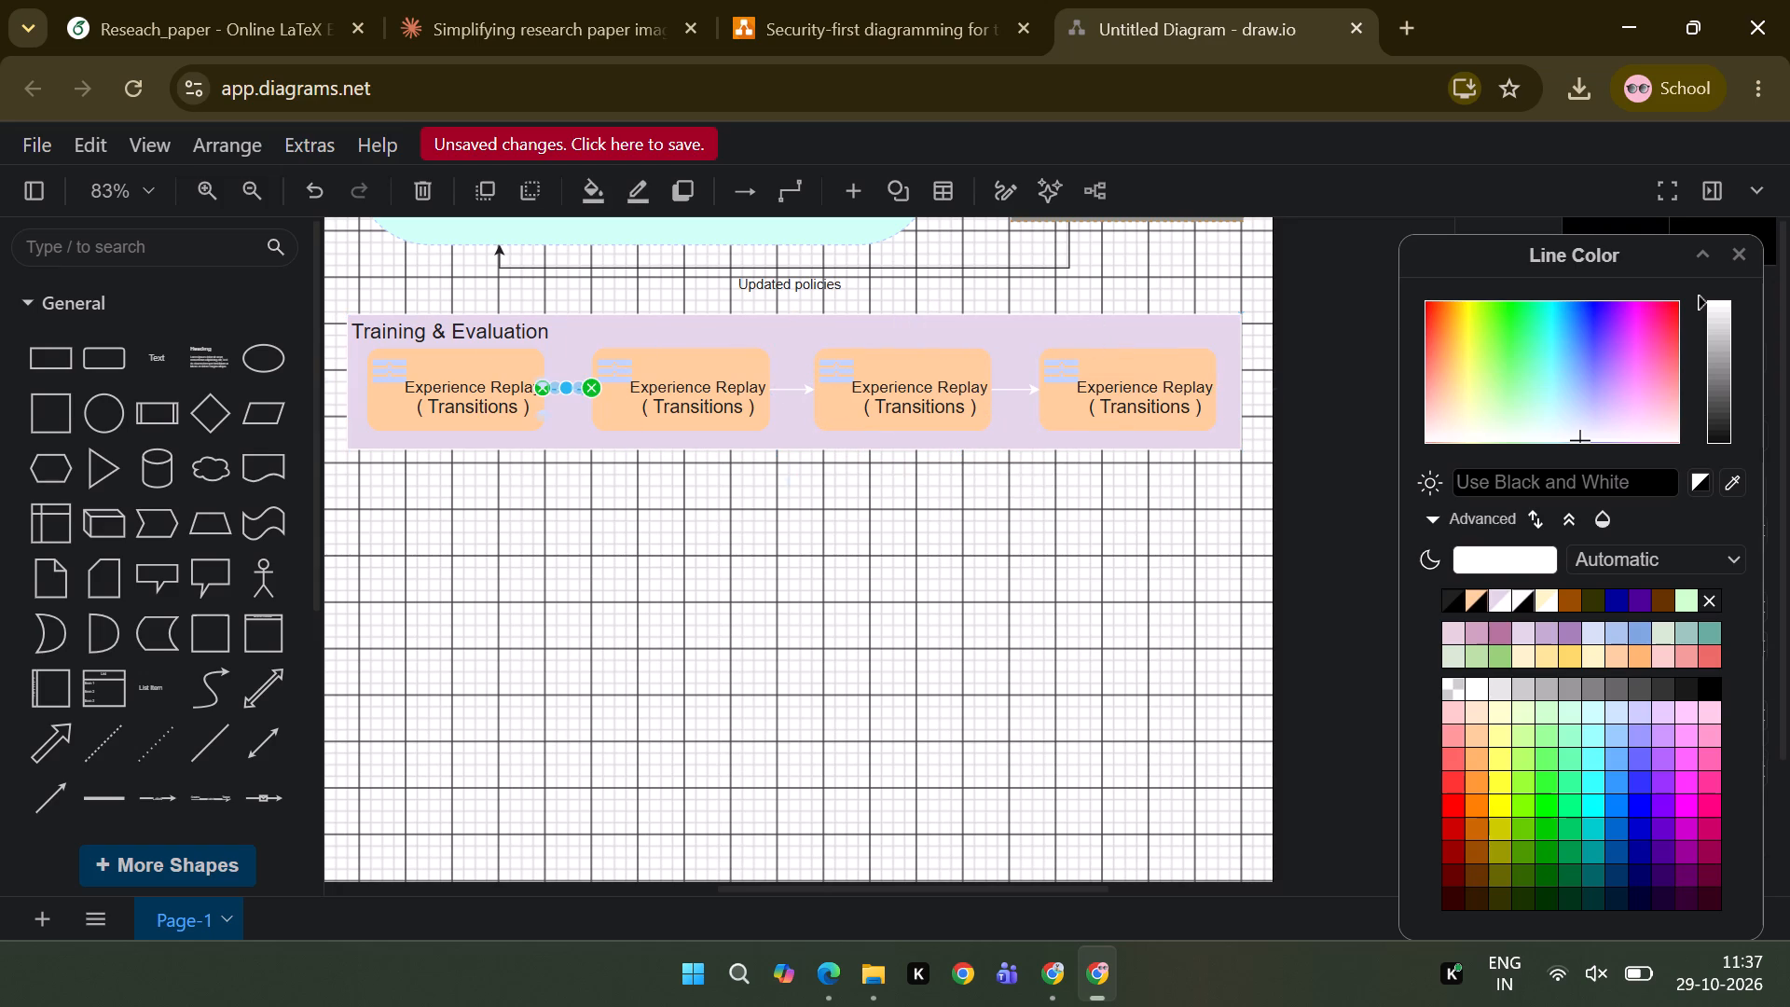
click(1739, 255)
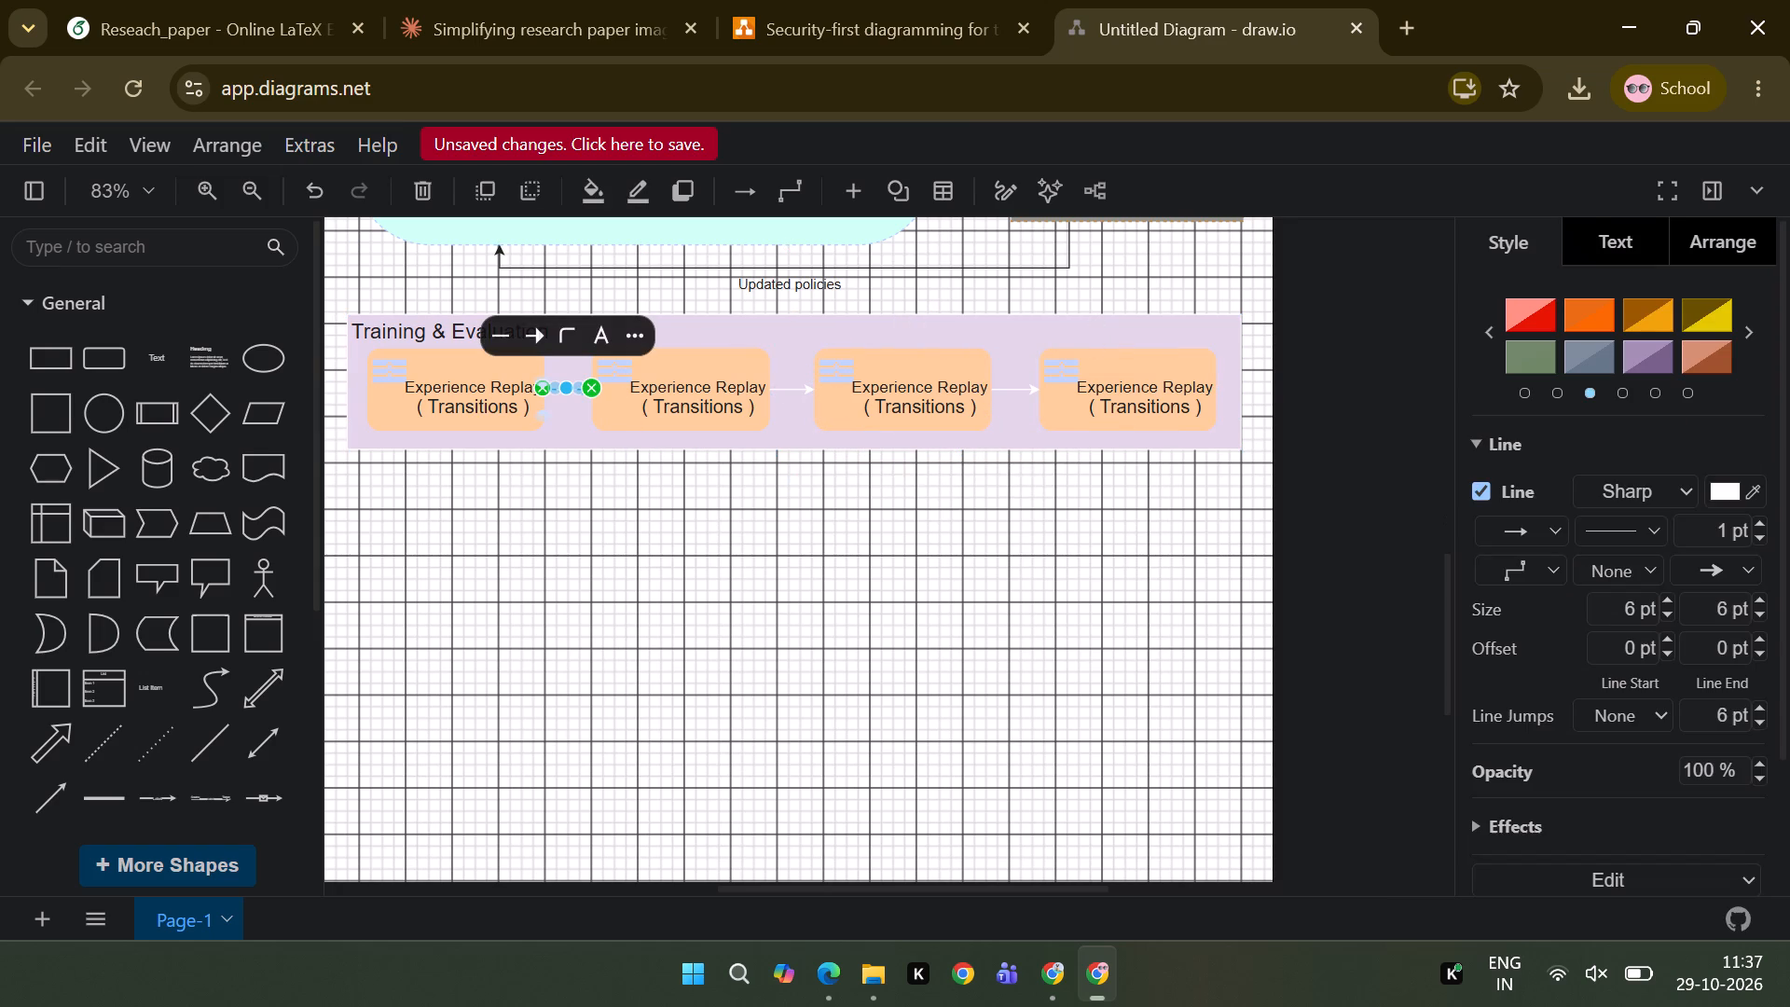
click(1725, 493)
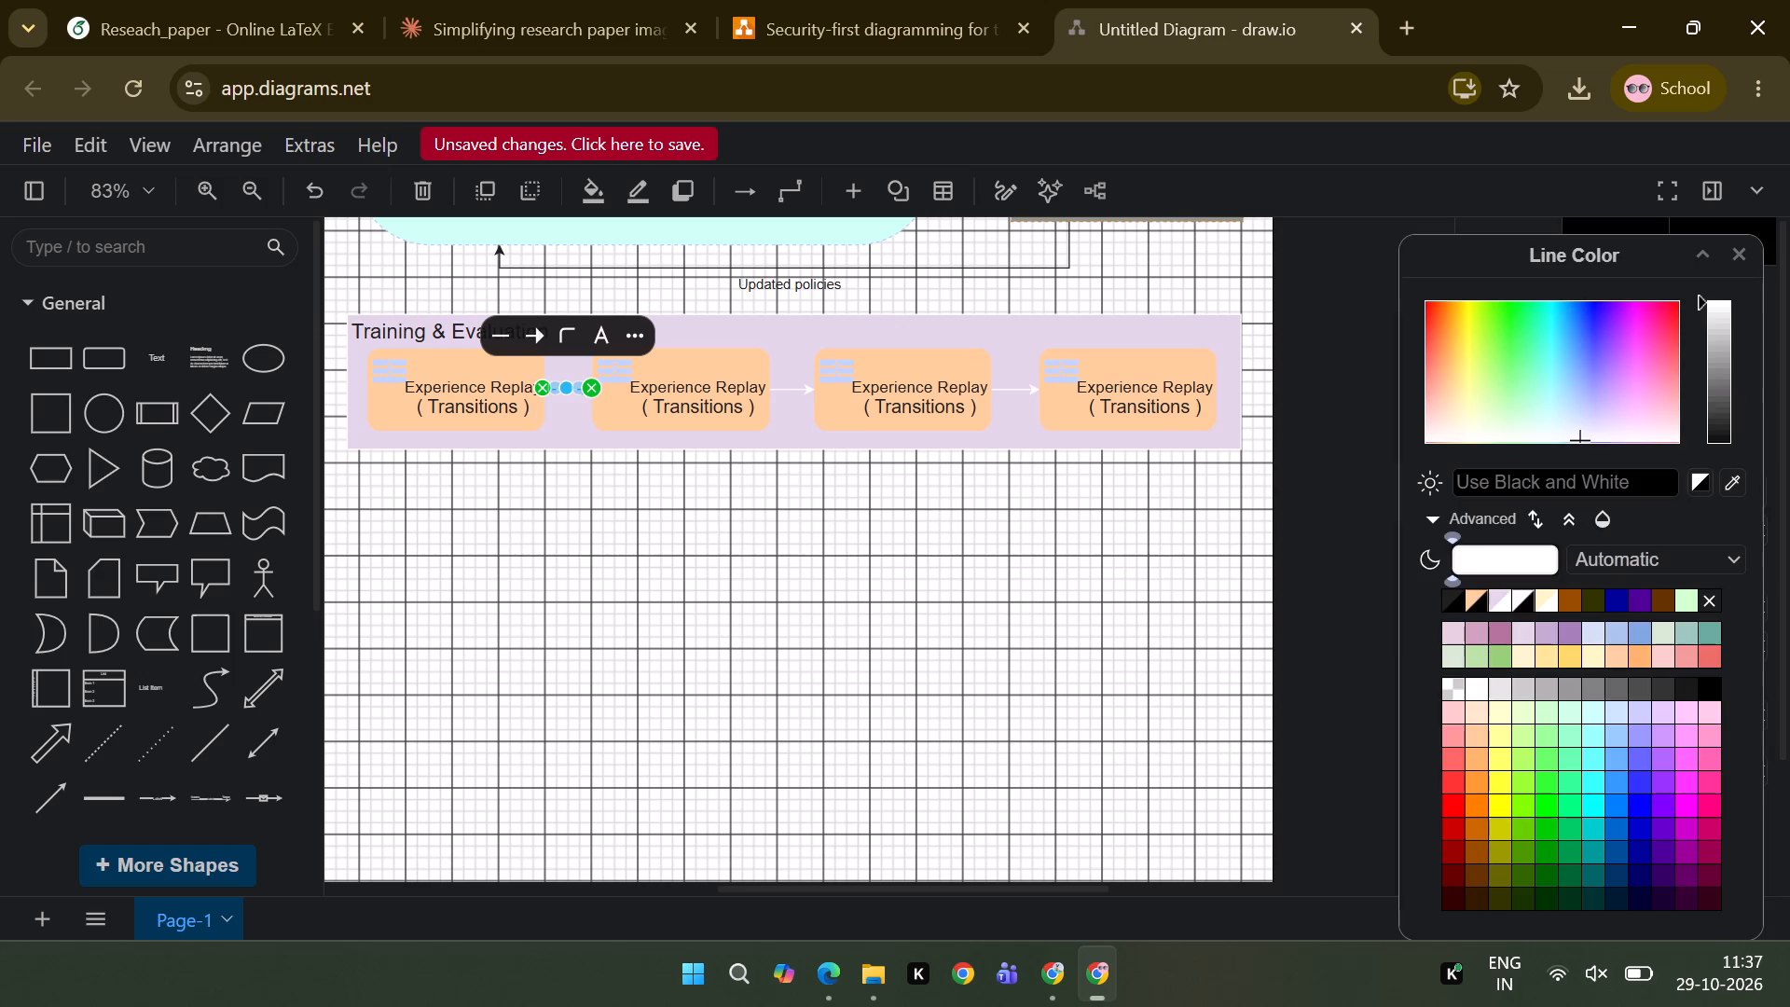
click(1462, 601)
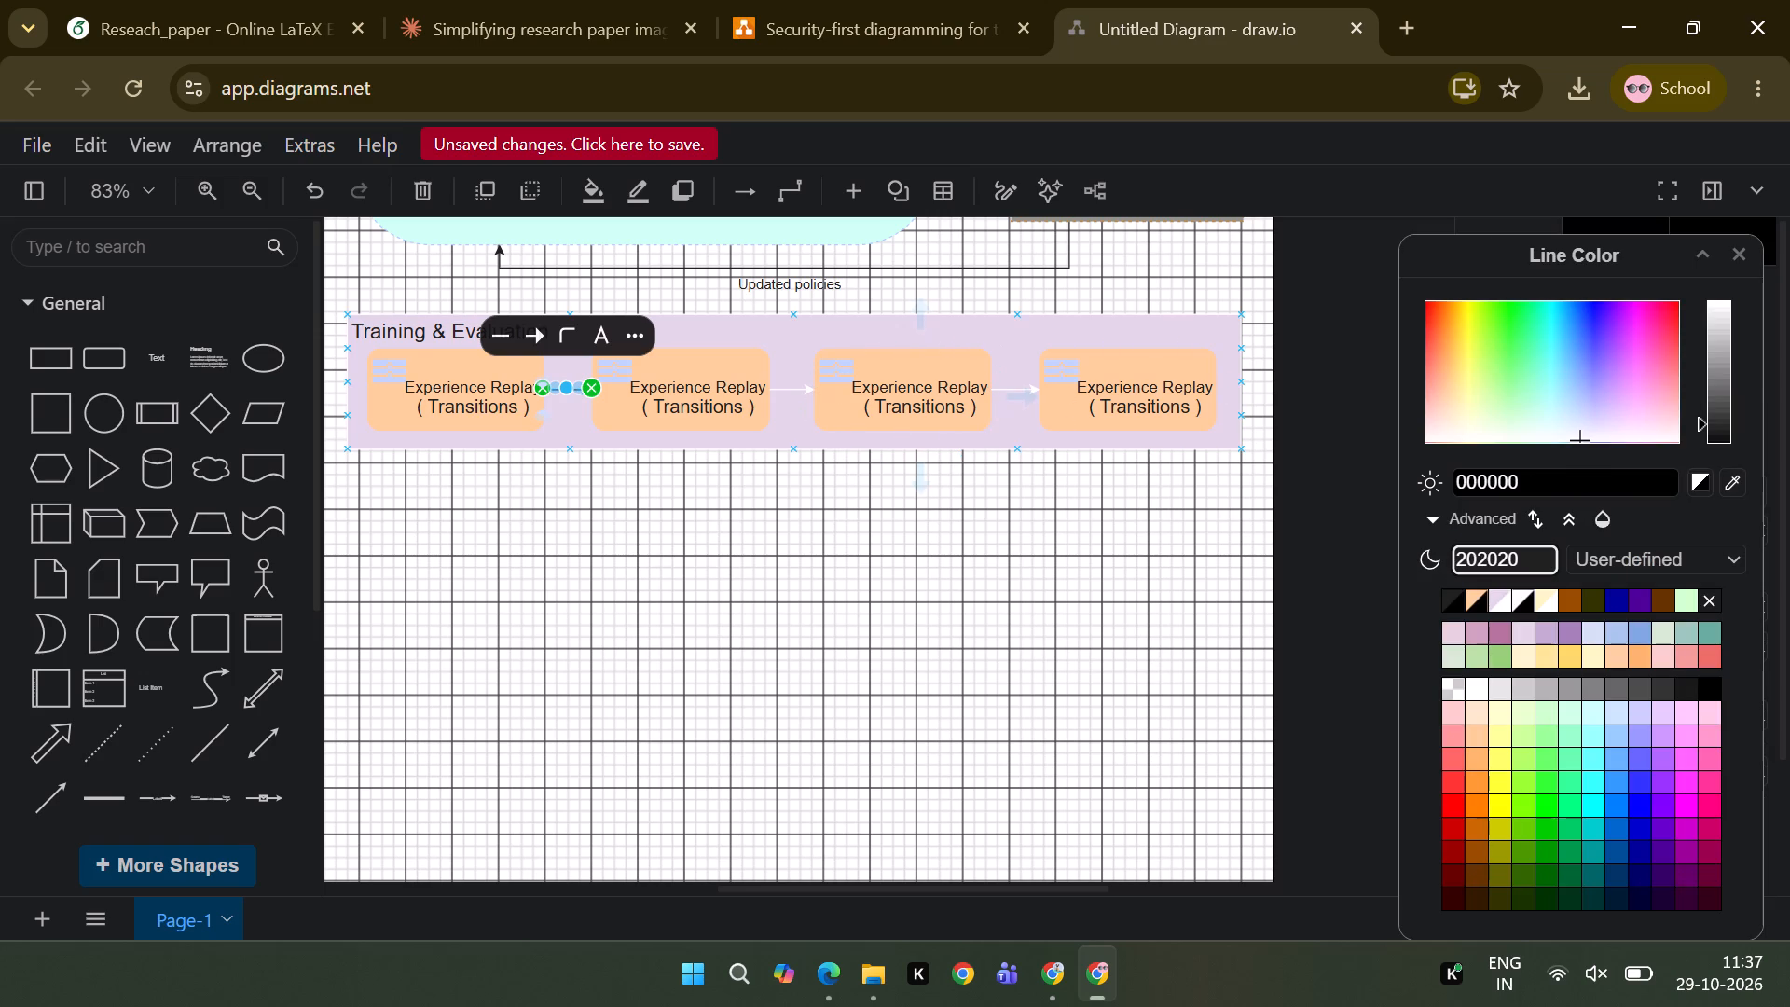
click(783, 390)
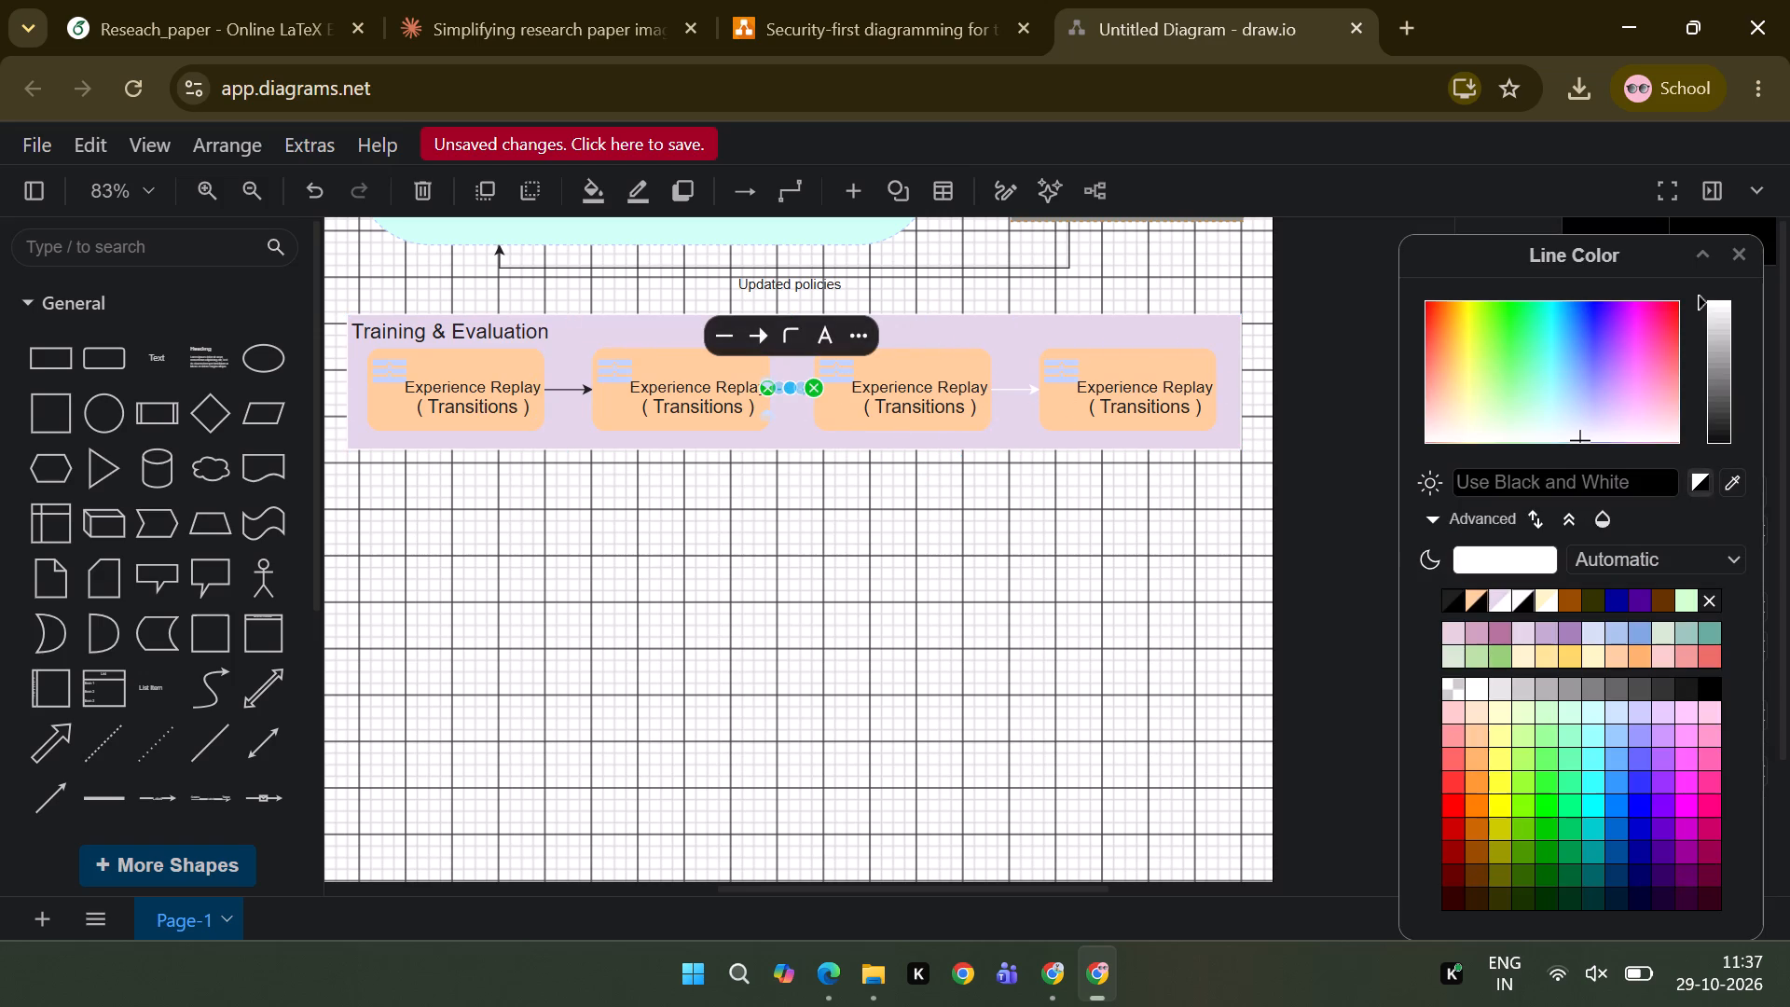
click(1441, 598)
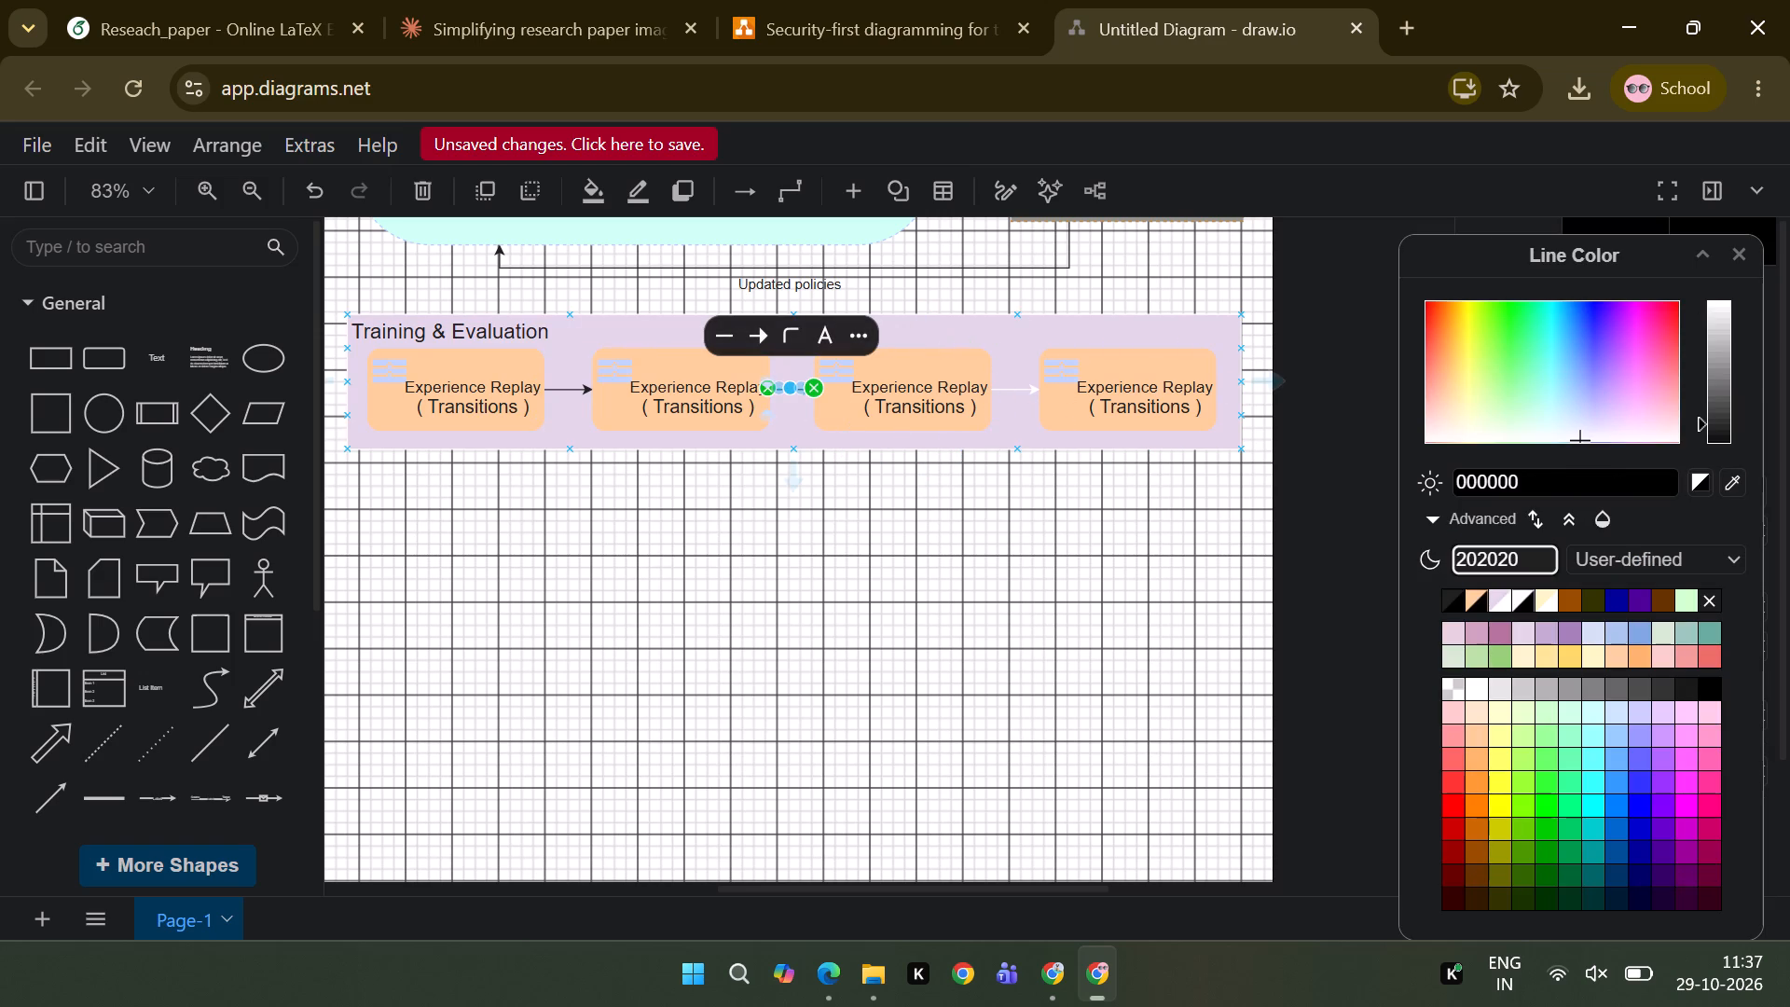
click(1013, 390)
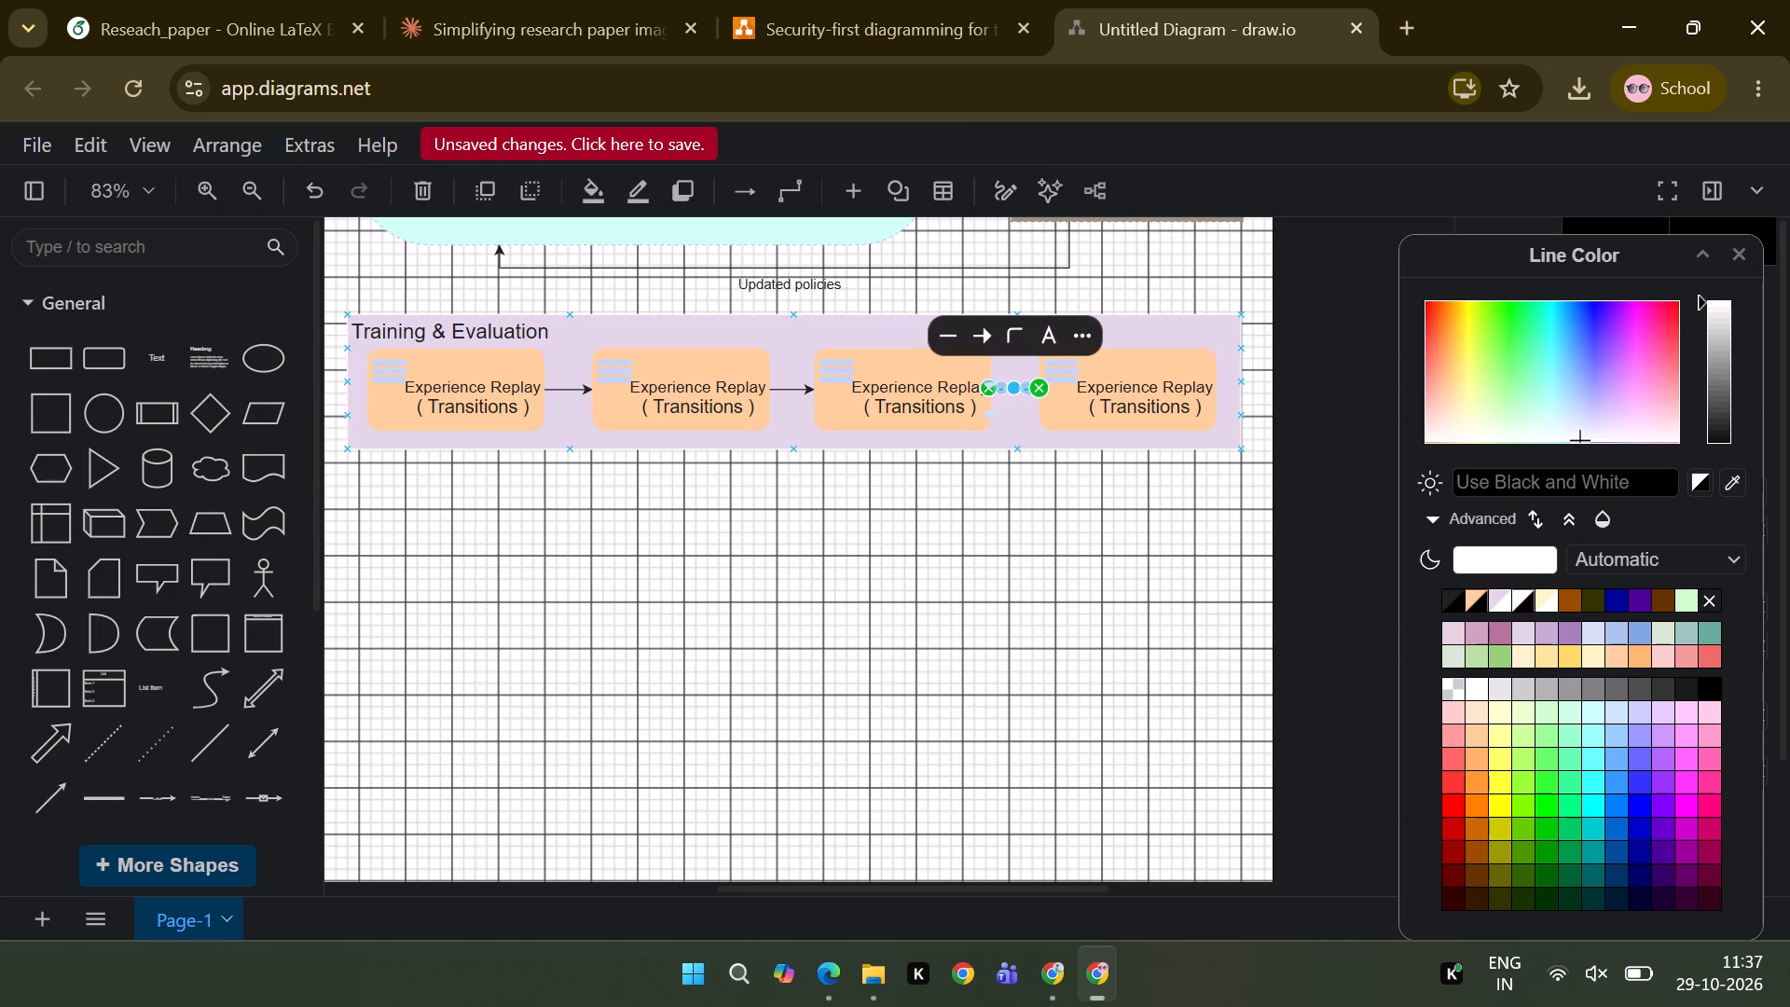
click(1446, 602)
click(943, 599)
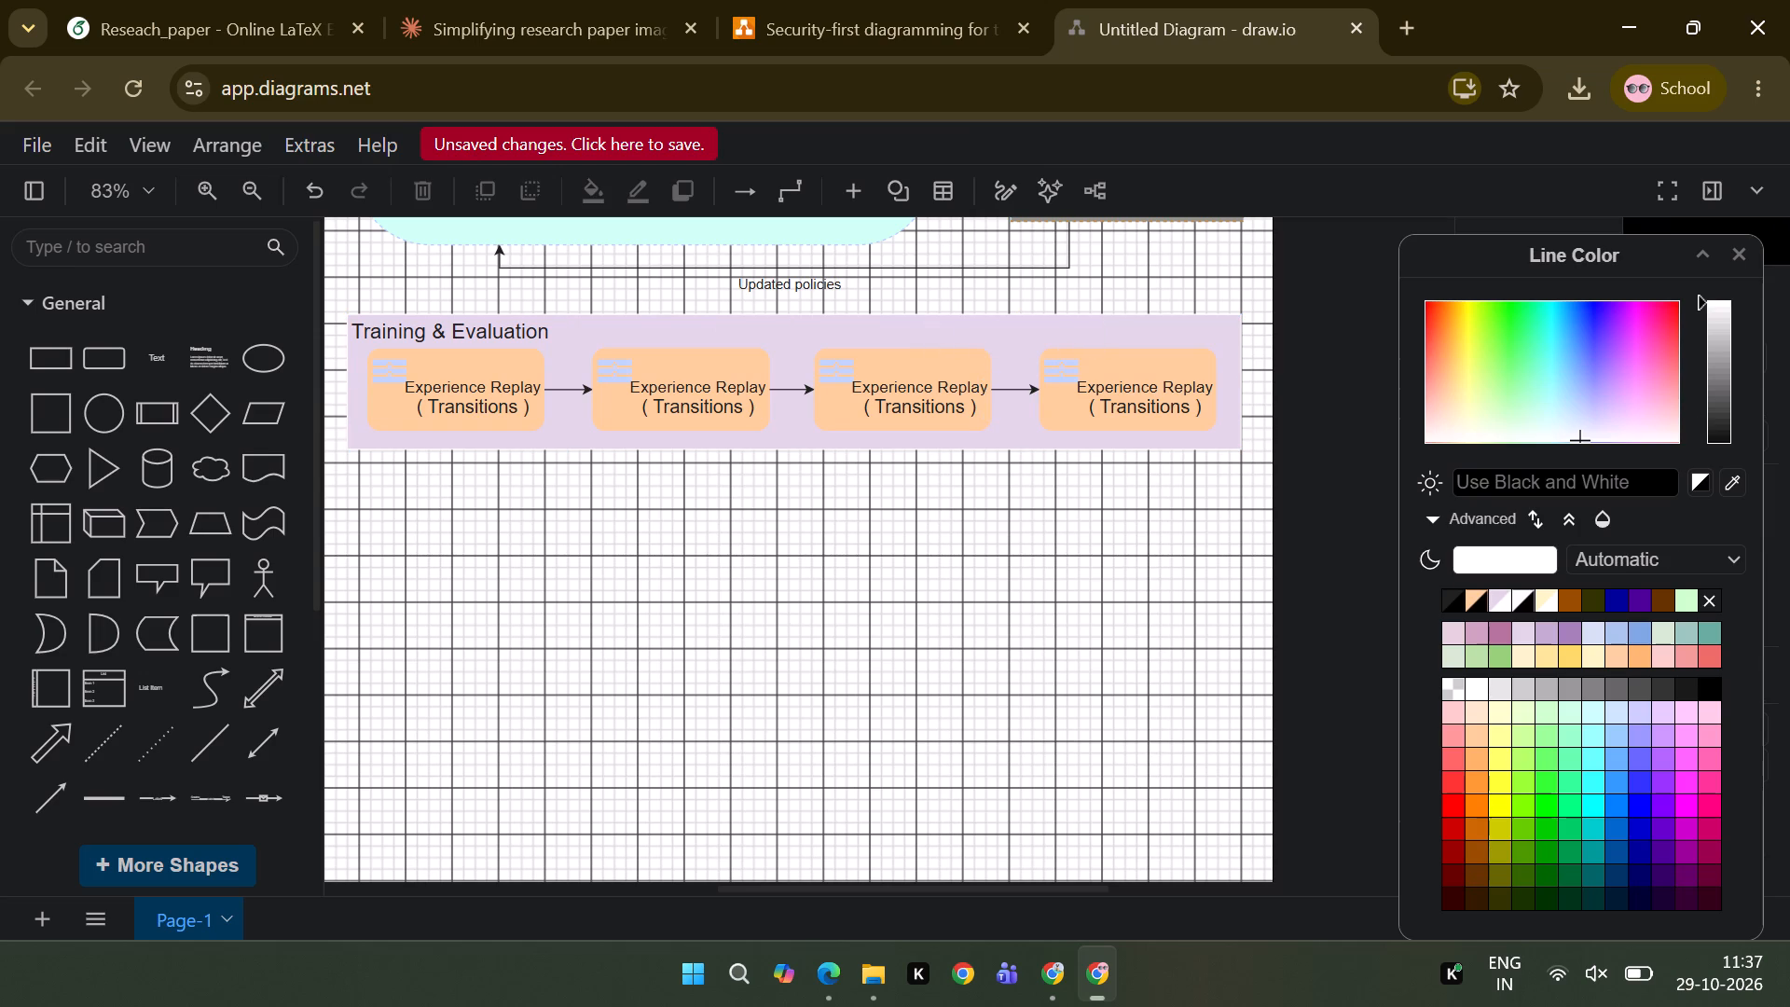
Open the second Experience Replay box's label for editing with all of its text selected.
scroll(943, 599, up, 2)
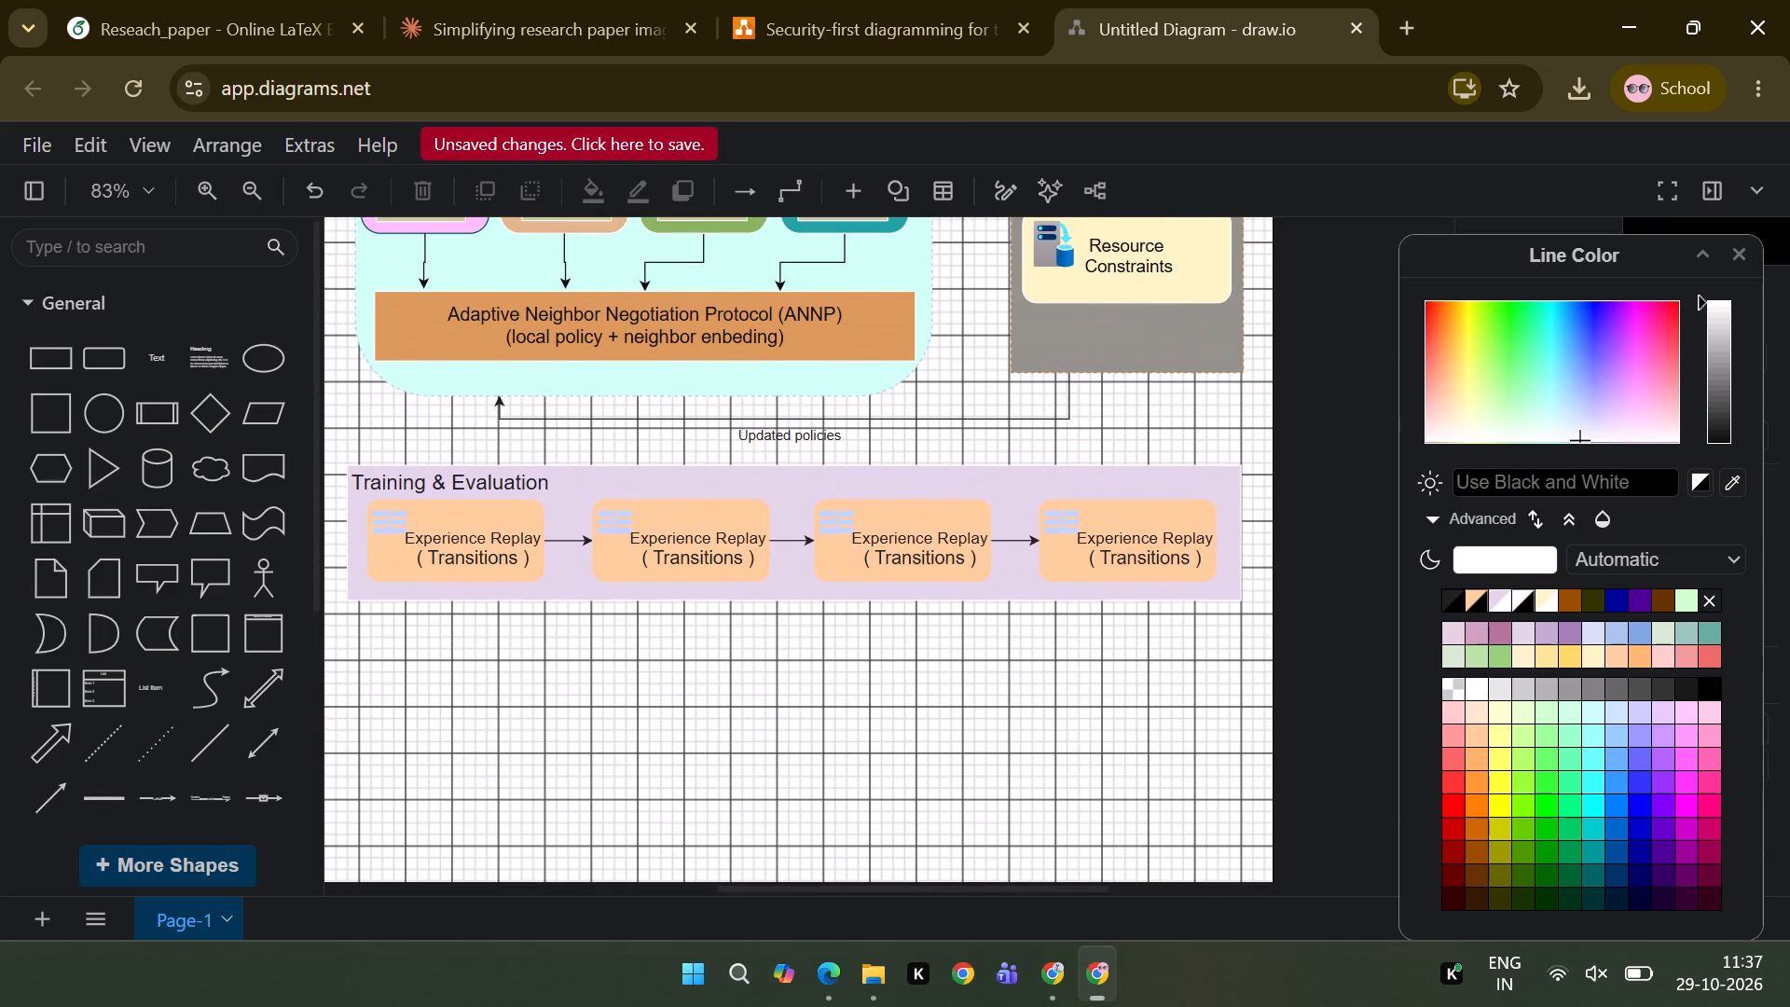
triple_click(673, 540)
double_click(673, 540)
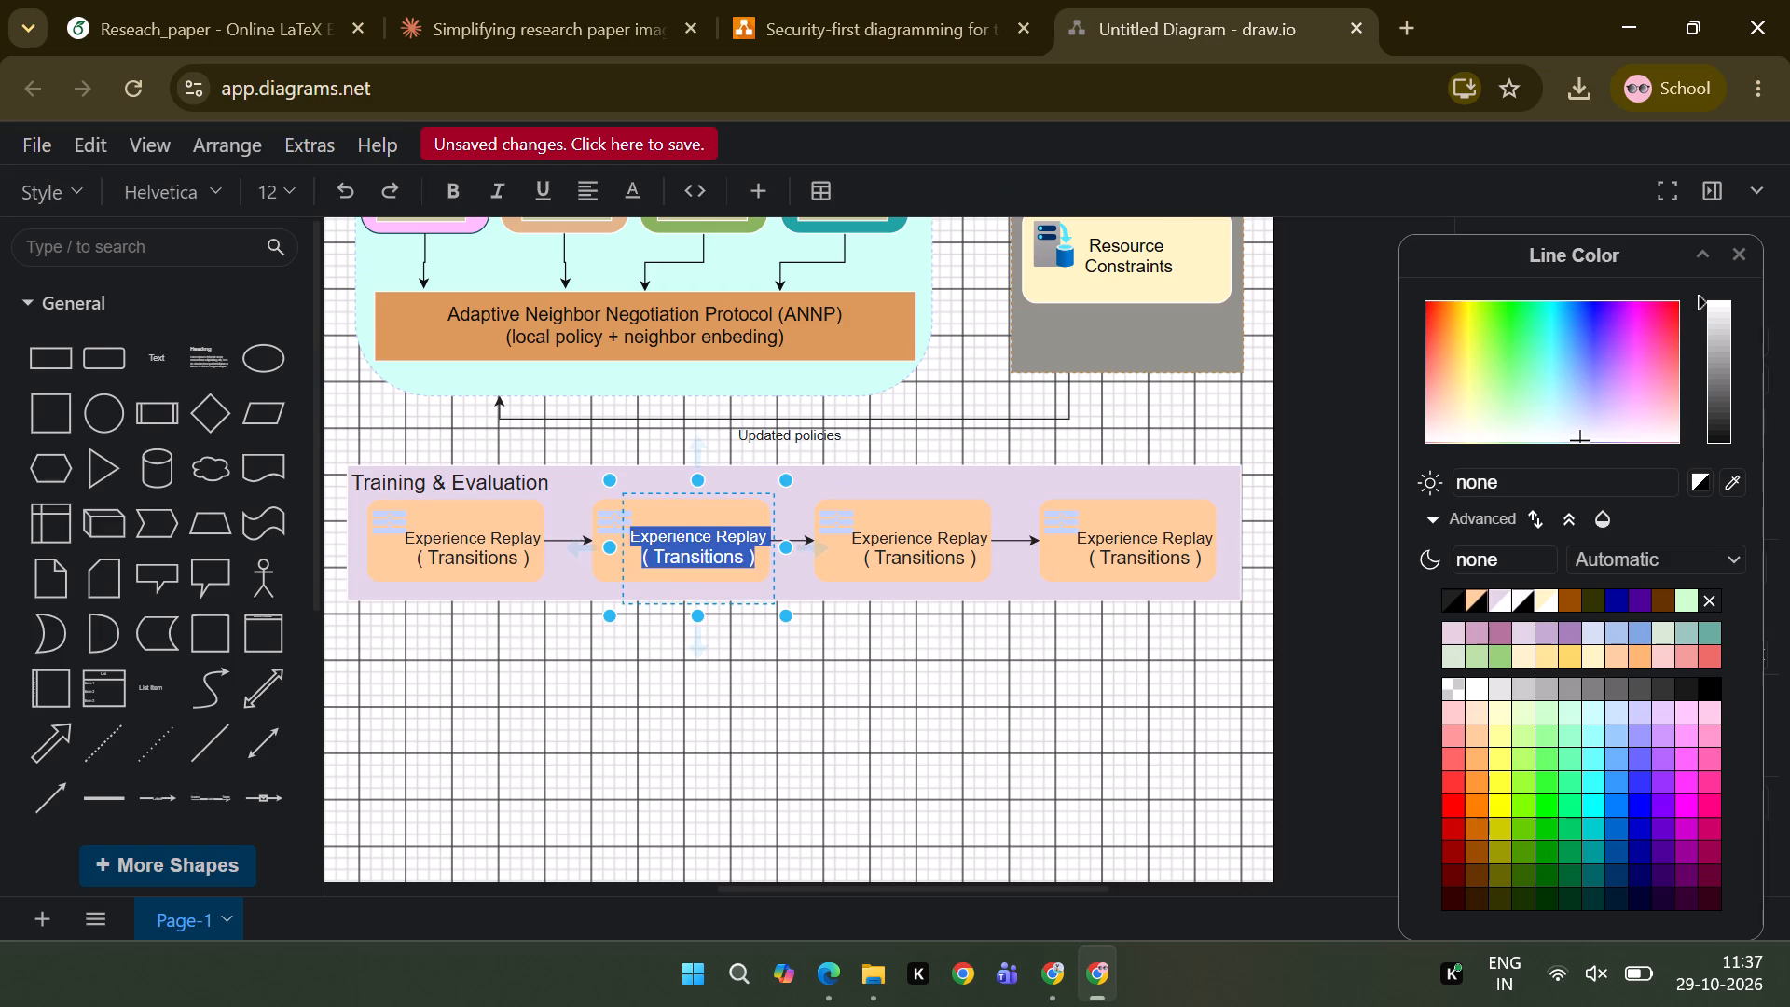
click(812, 876)
triple_click(659, 543)
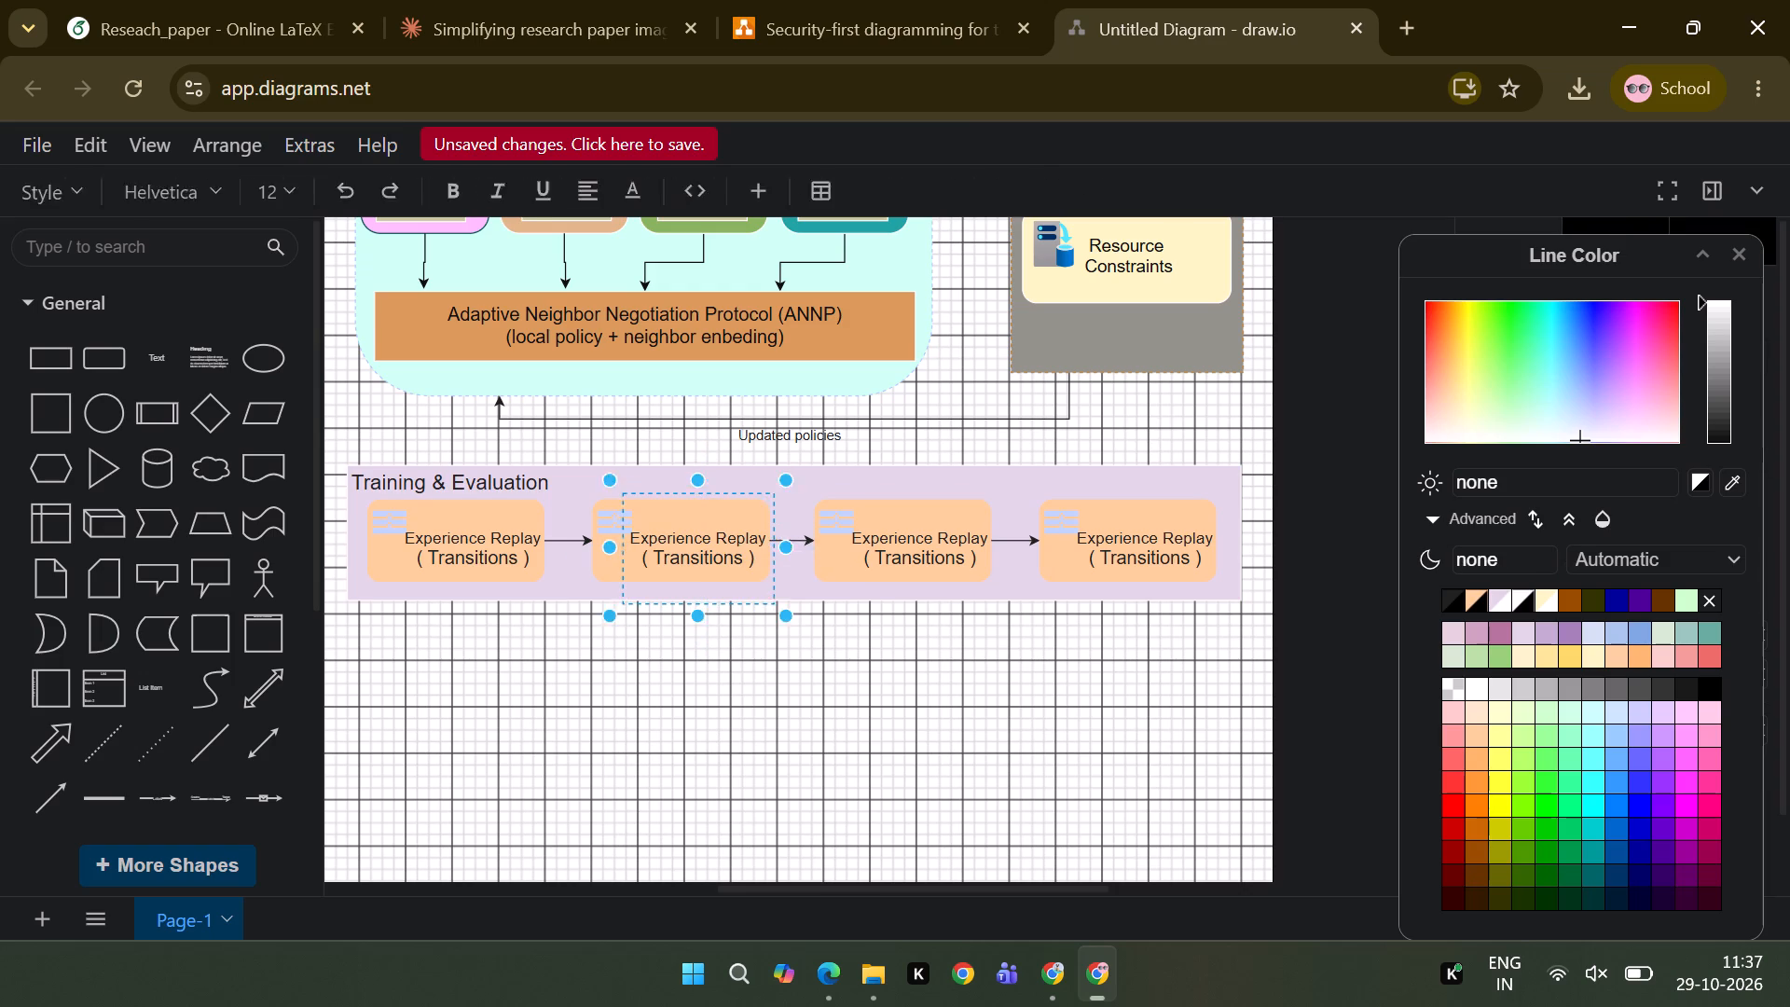
double_click(659, 543)
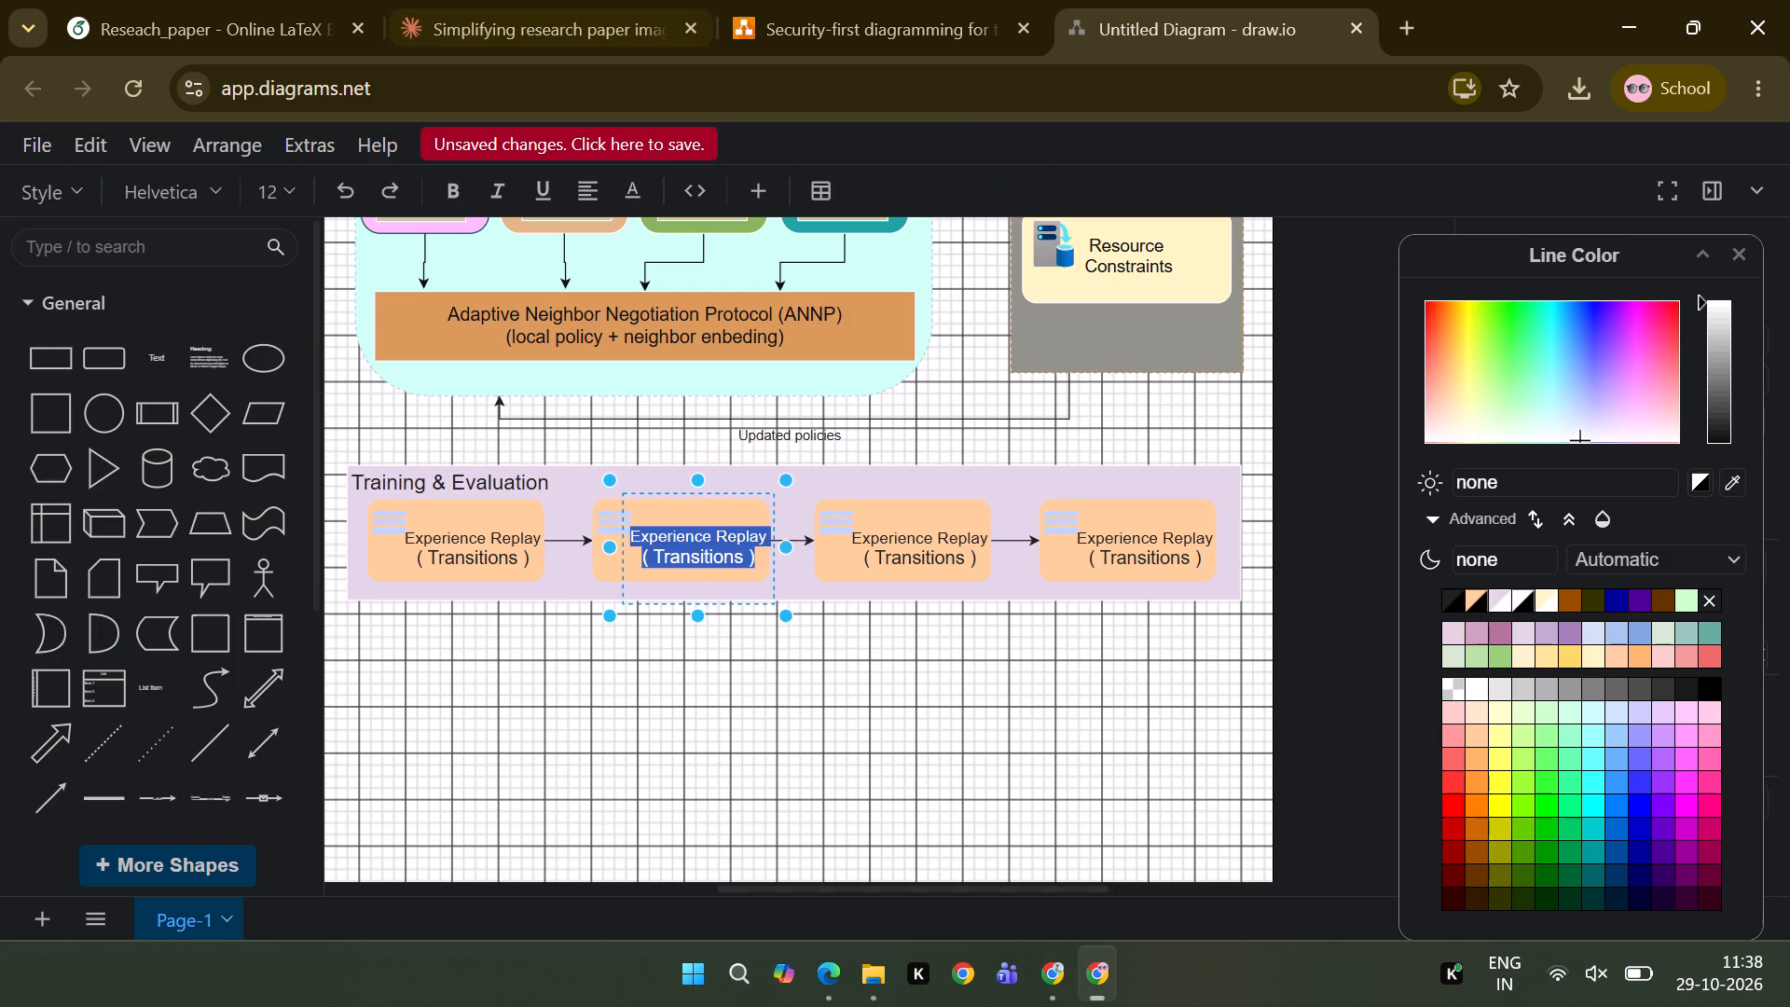
Switch to Reseach_paper_modi.pdf in Edge and copy the text "Training (PPO + Imitation)" from the Training & Evaluation figure.
click(843, 972)
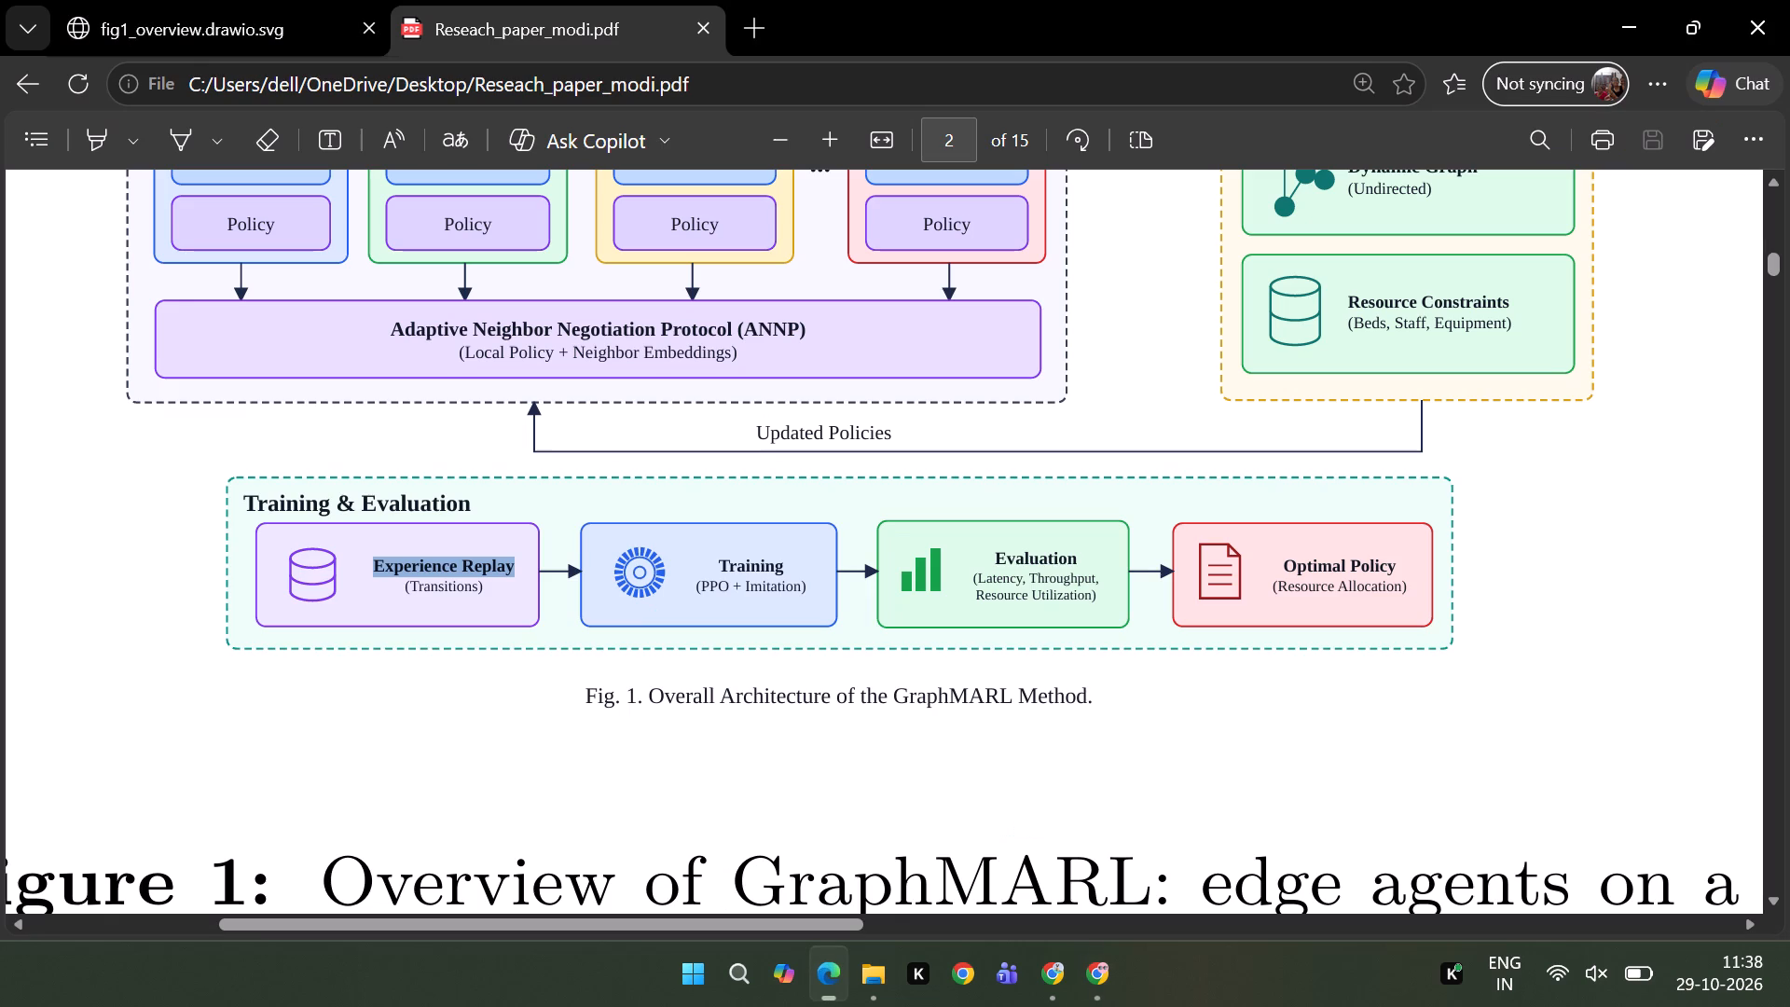
drag(808, 592, 702, 570)
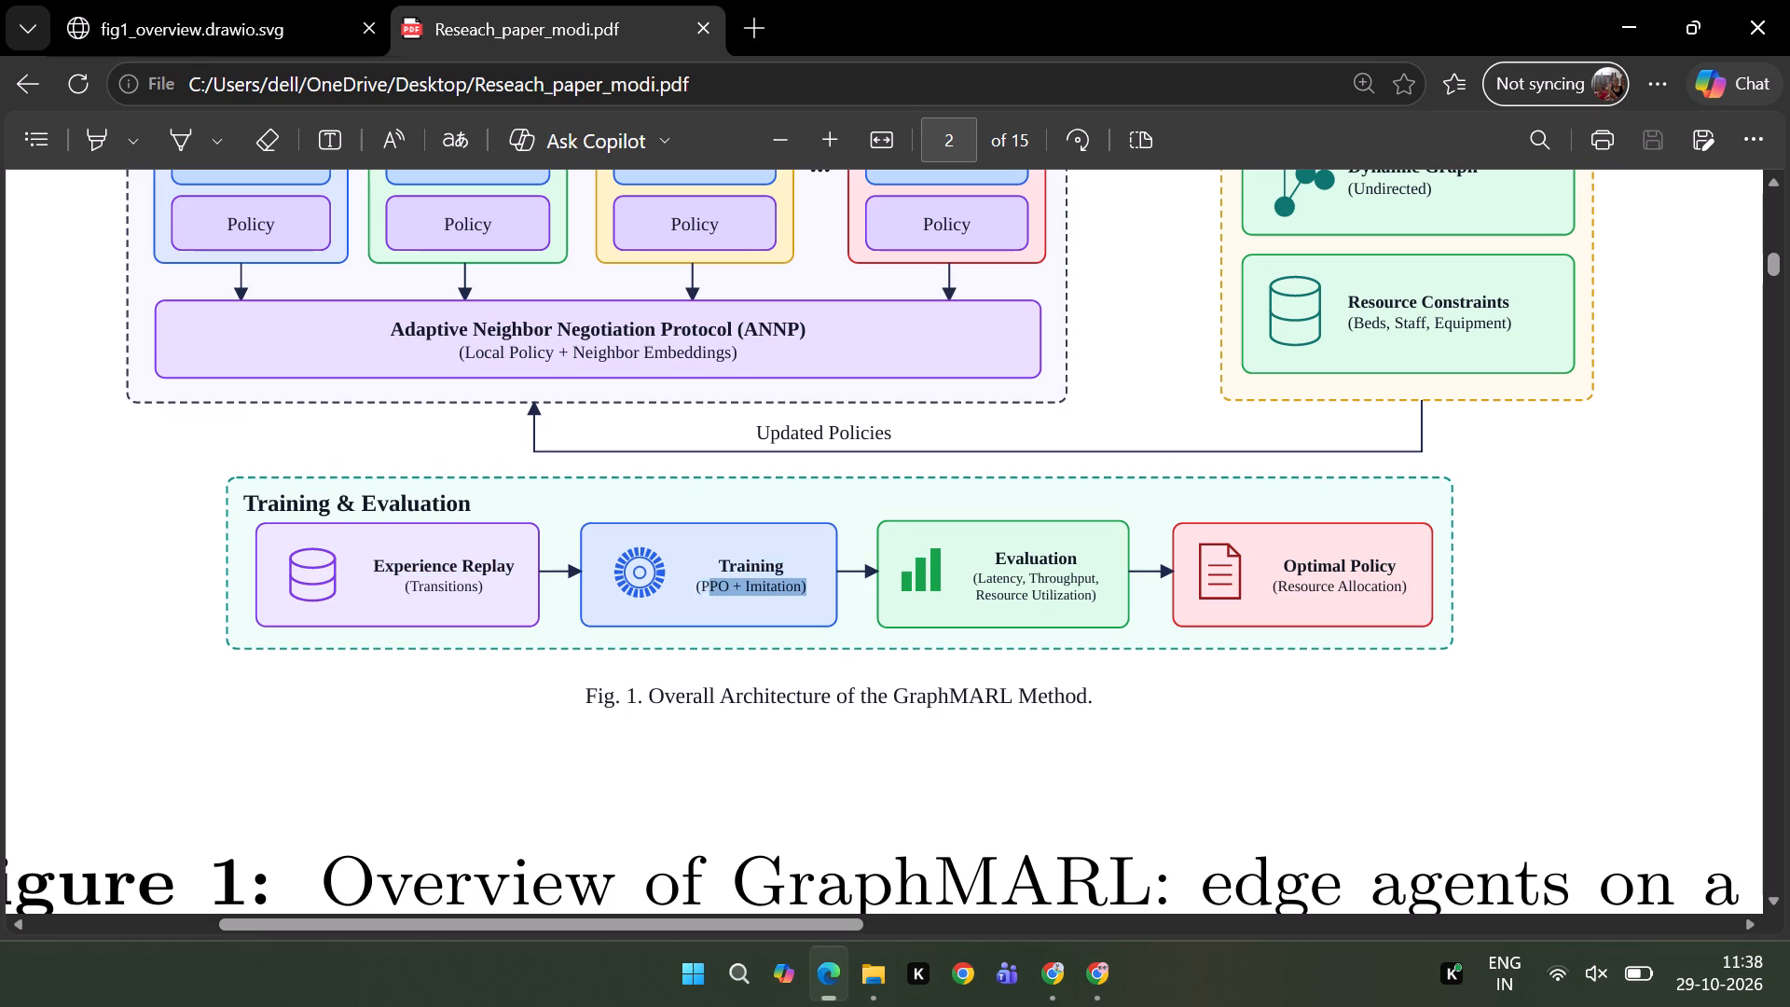
drag(702, 570, 711, 554)
drag(711, 554, 680, 548)
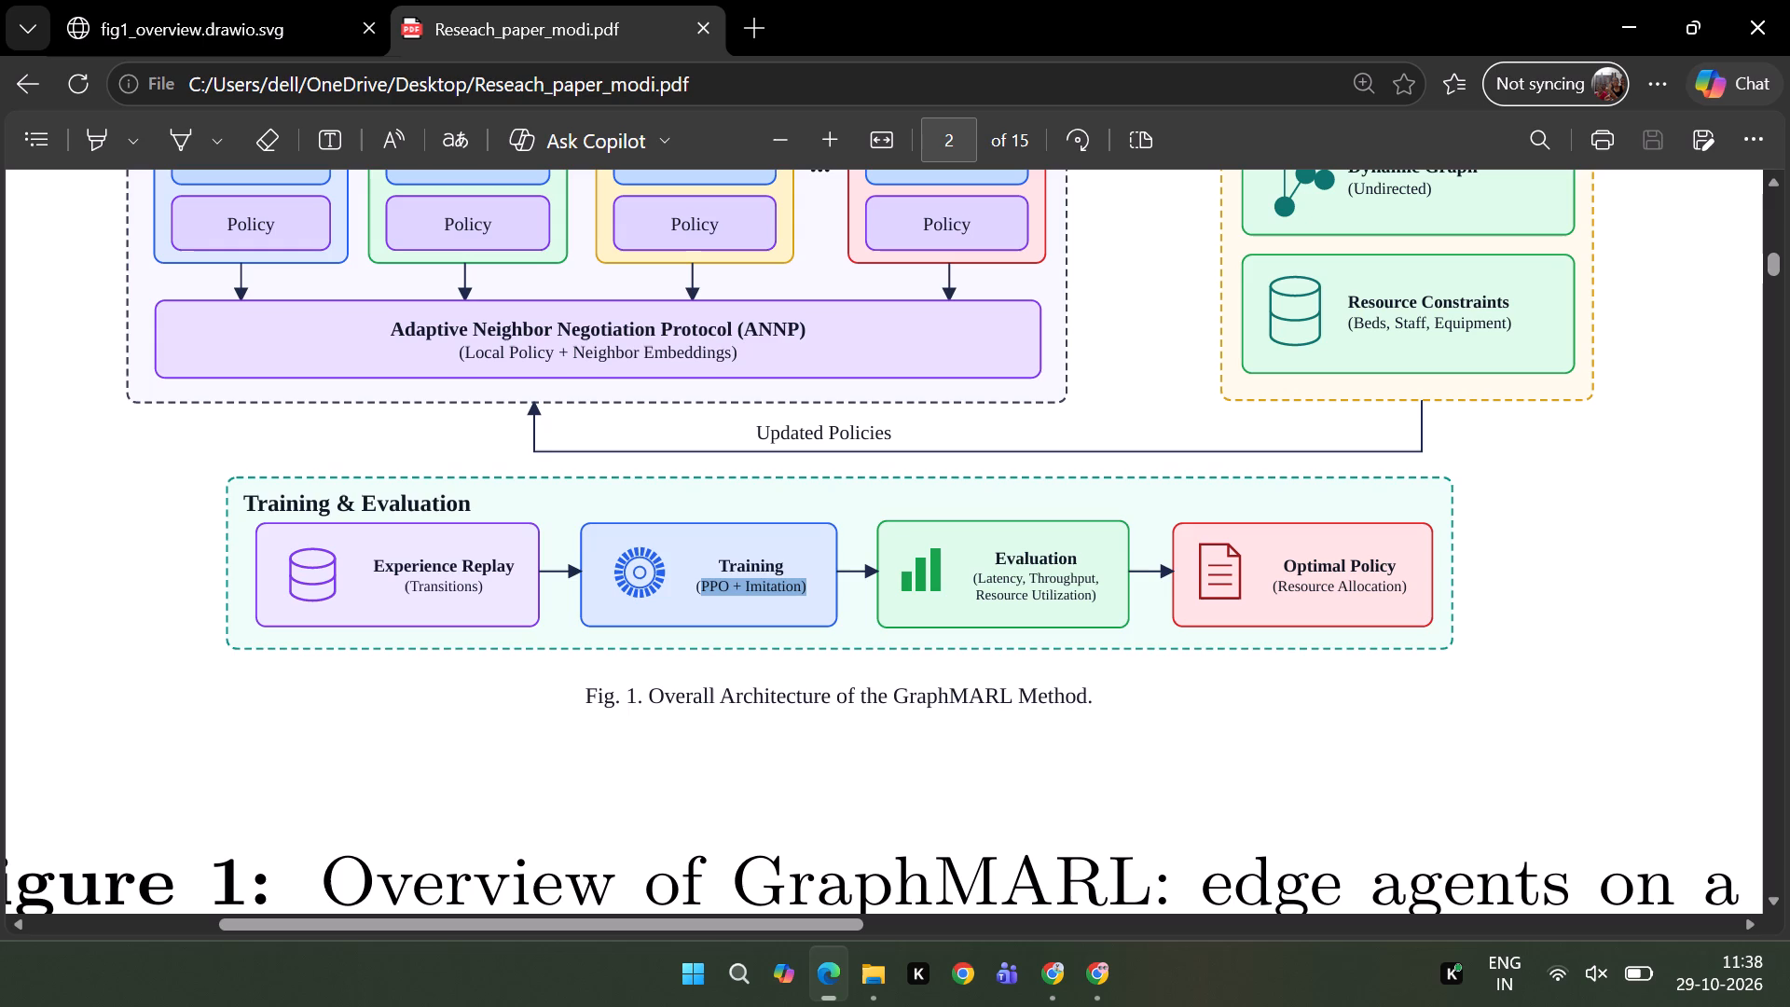
drag(680, 548, 599, 523)
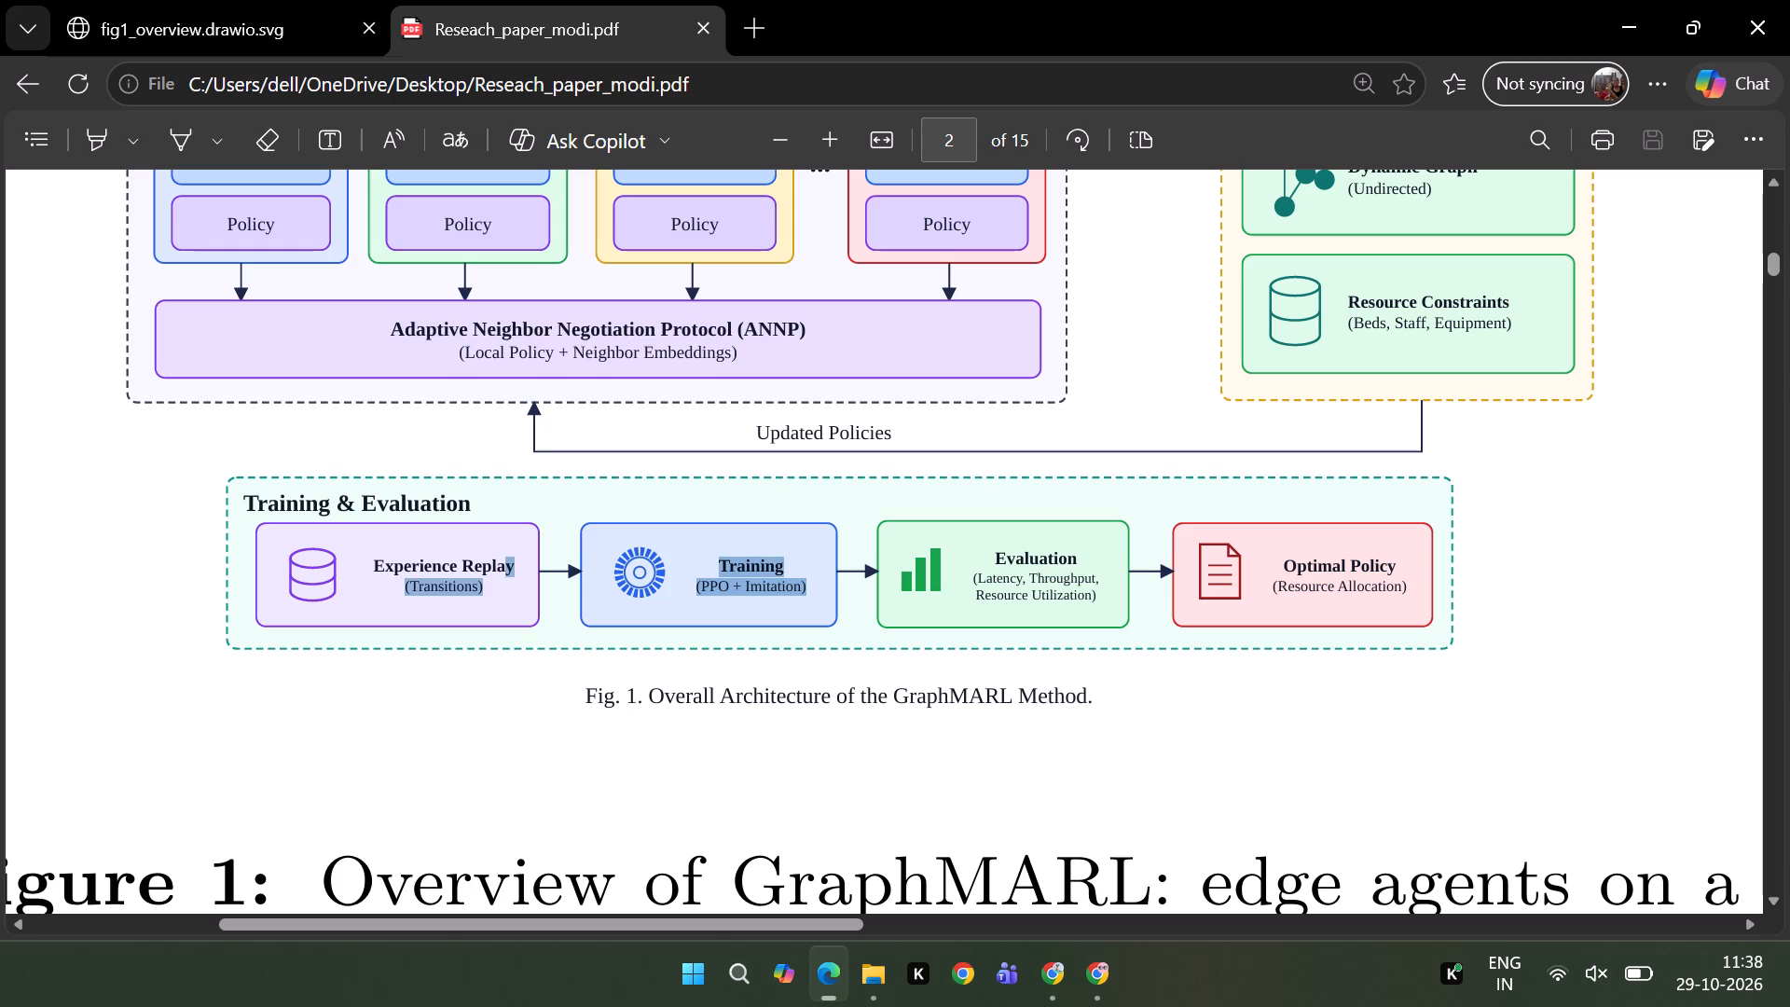
drag(599, 523, 620, 501)
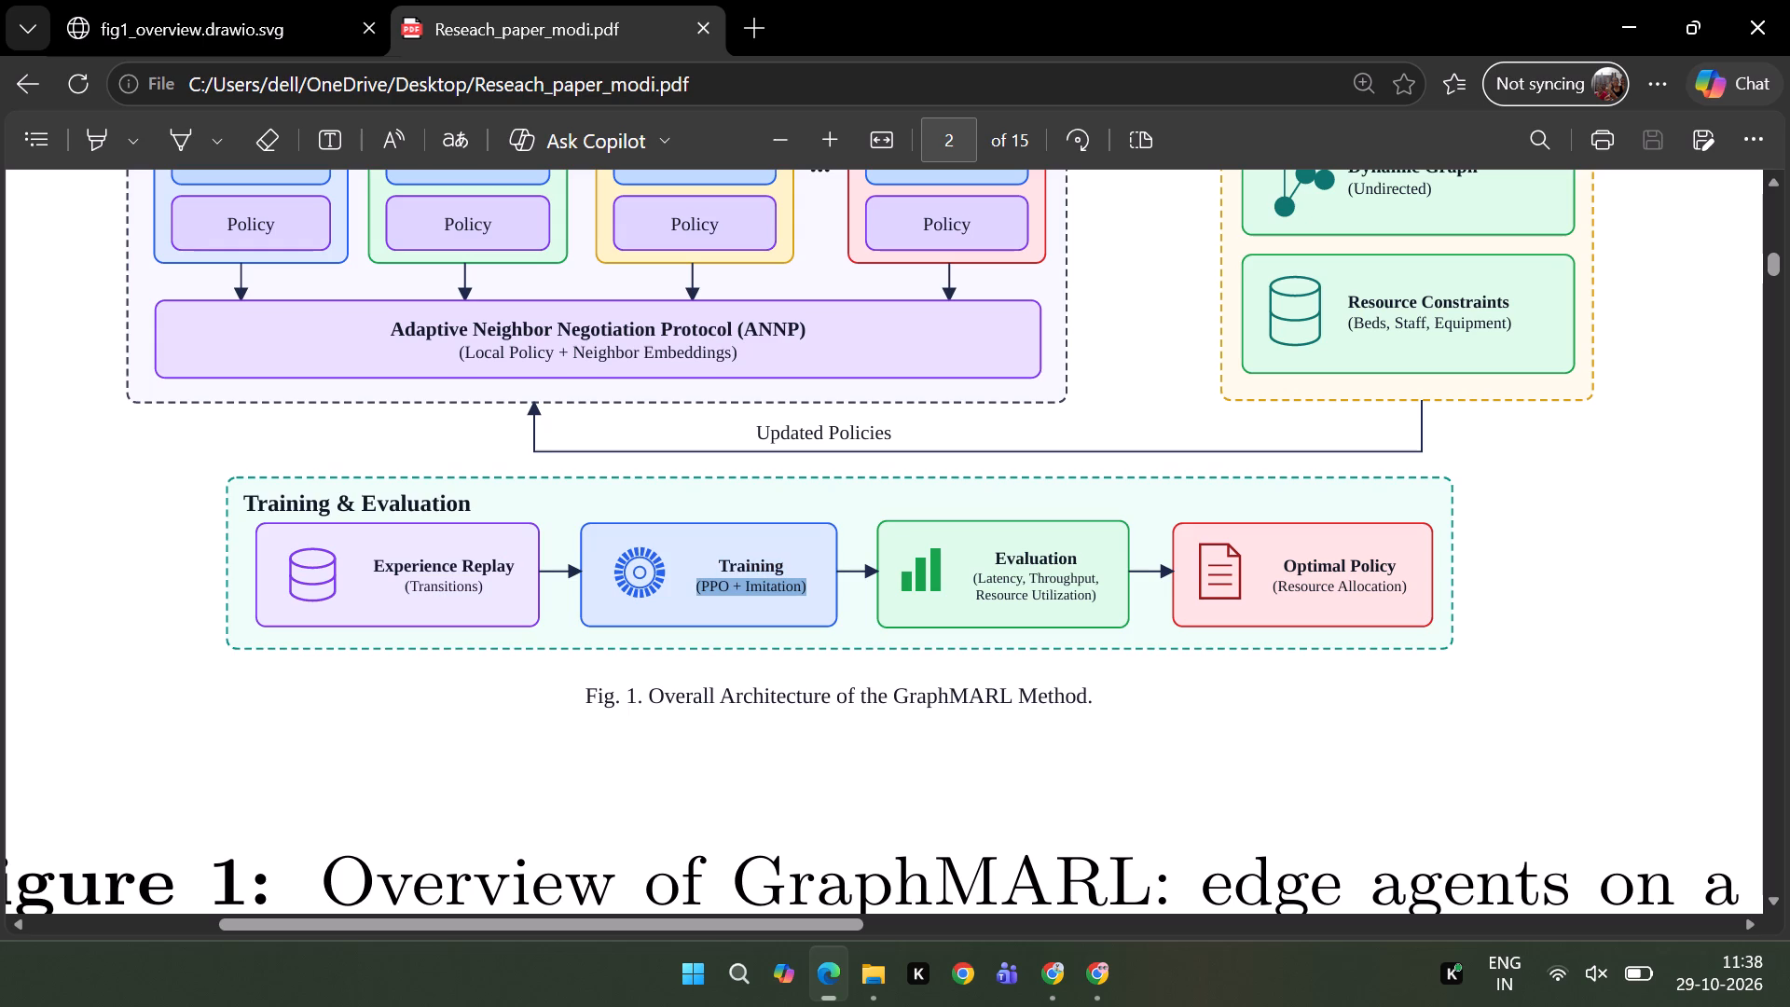
drag(620, 501, 623, 545)
drag(623, 545, 602, 557)
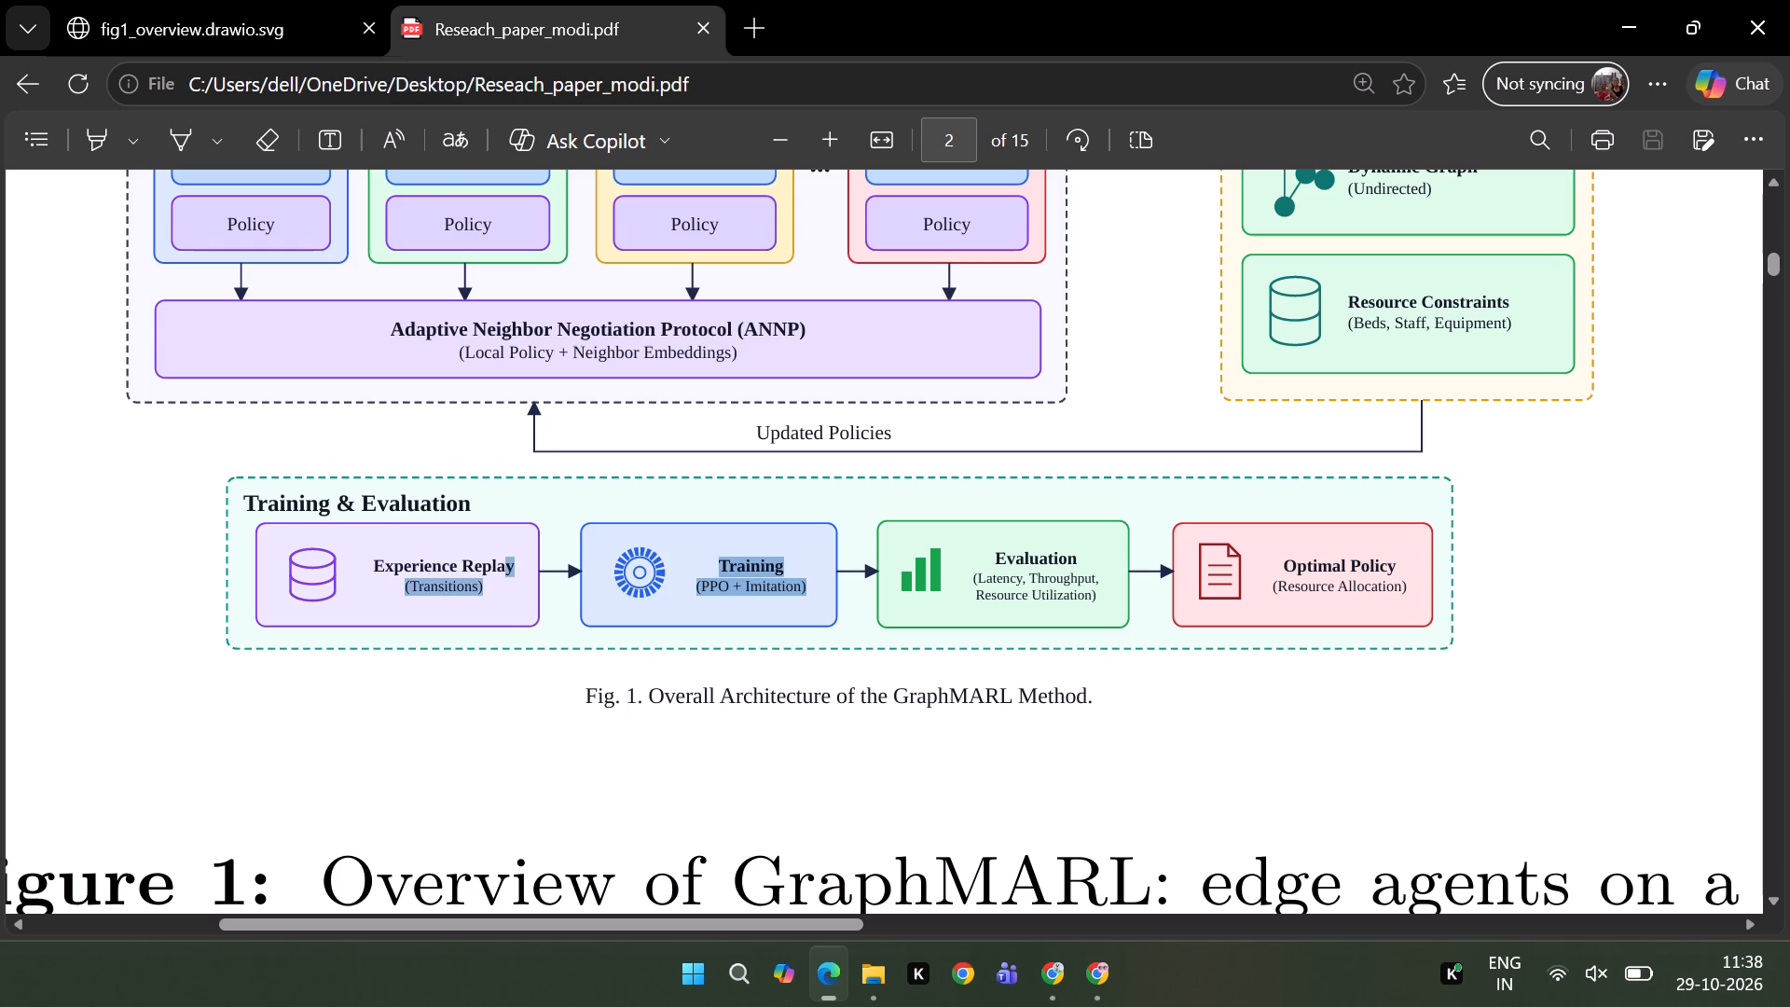
drag(602, 557, 723, 556)
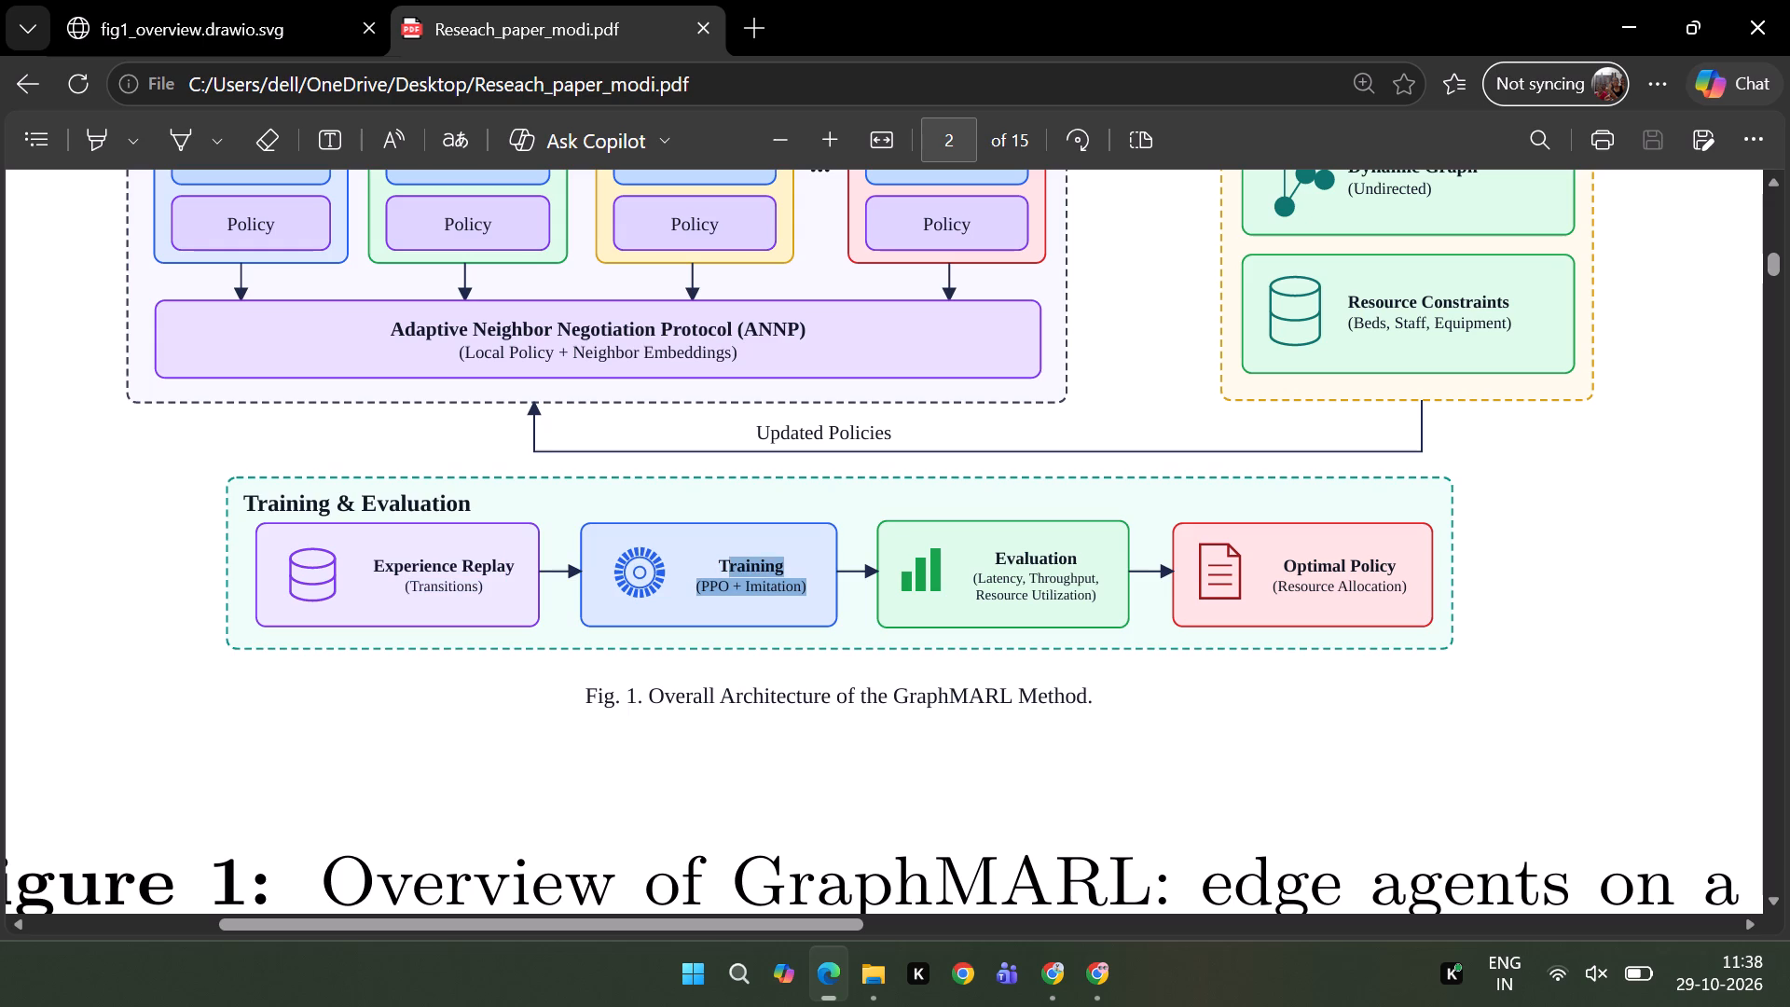
drag(723, 556, 701, 554)
drag(701, 554, 706, 556)
key(ctrl+c)
Switch back to the draw.io diagram and replace the second Experience Replay box's label with the copied "Training (PPO + Imitation)".
click(1090, 989)
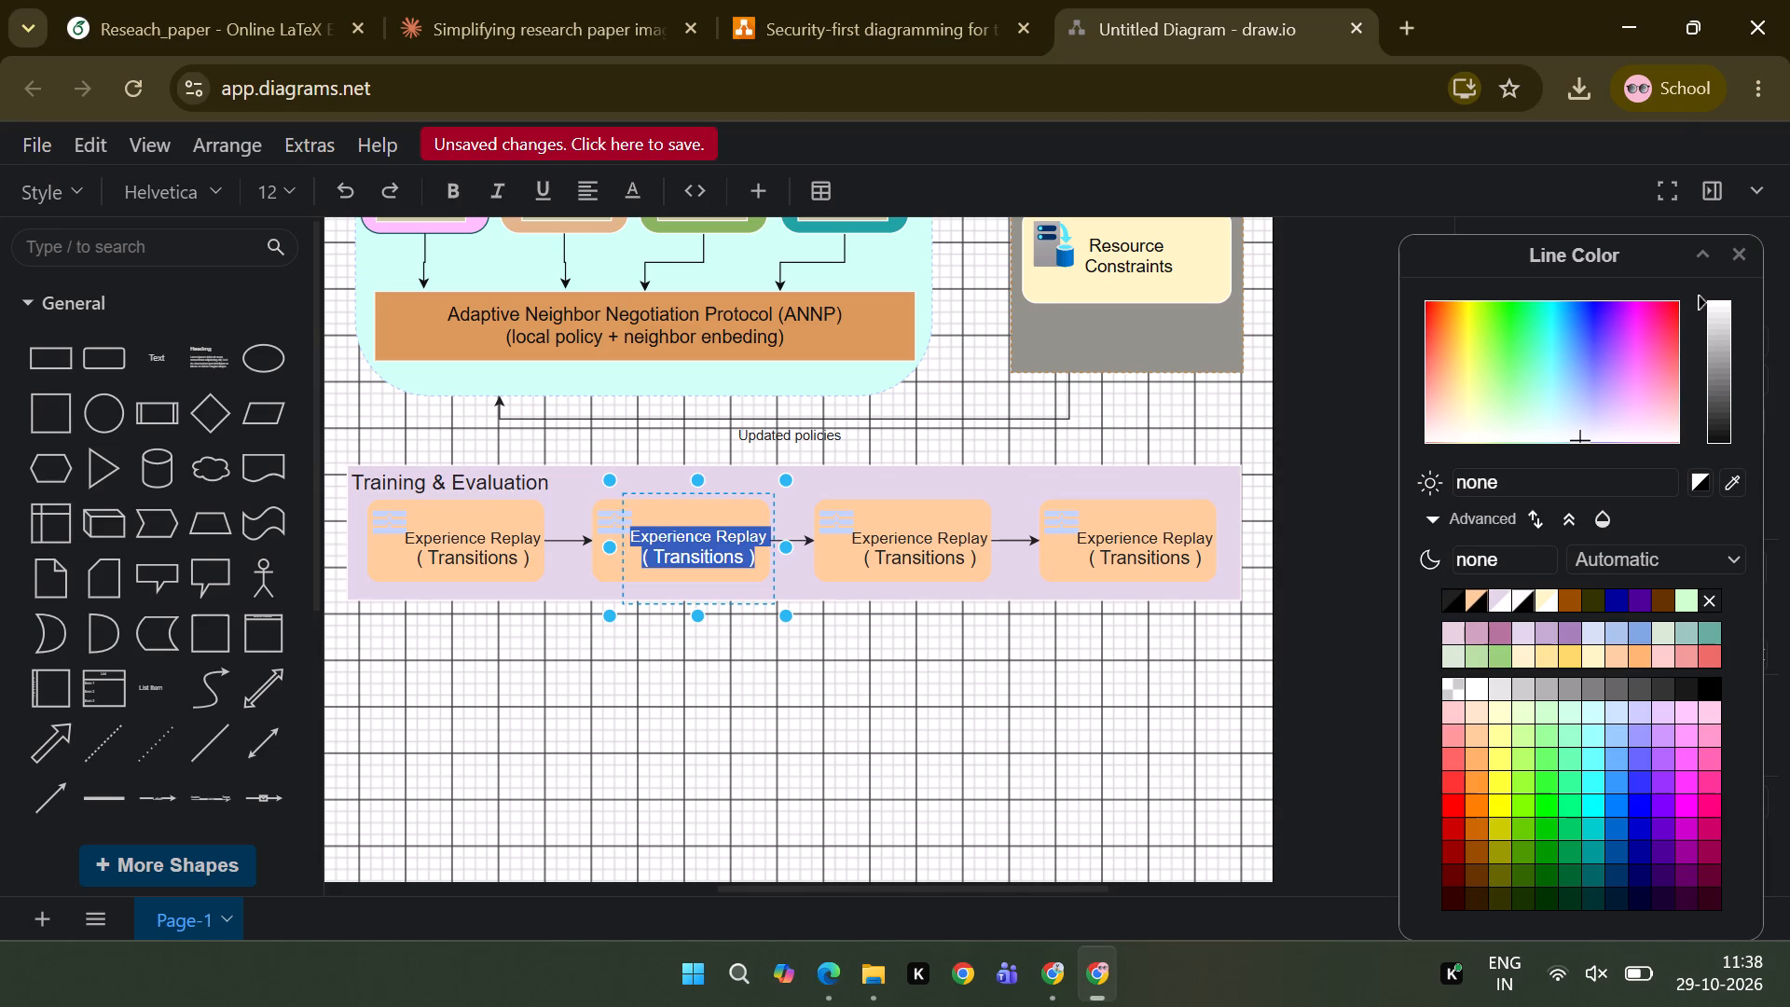
key(BackSpace)
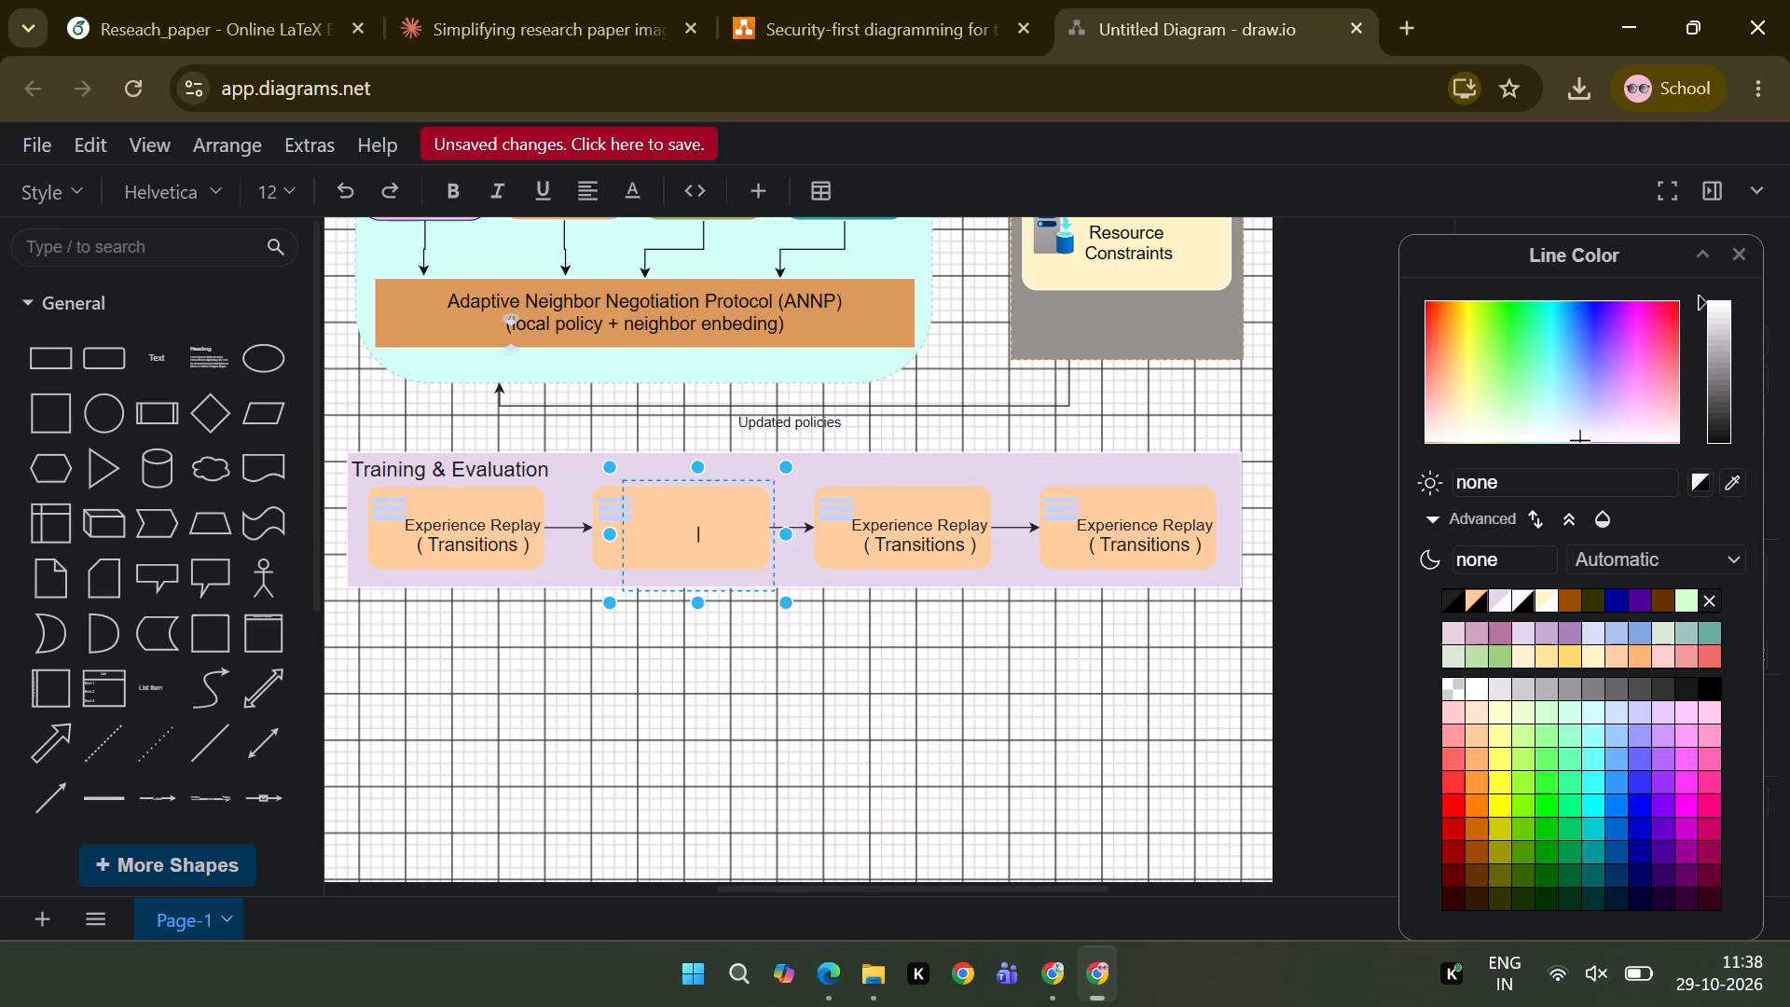
key(ctrl+v)
Format the word "Training" in the second box's label as bold with font size 14.
double_click(653, 521)
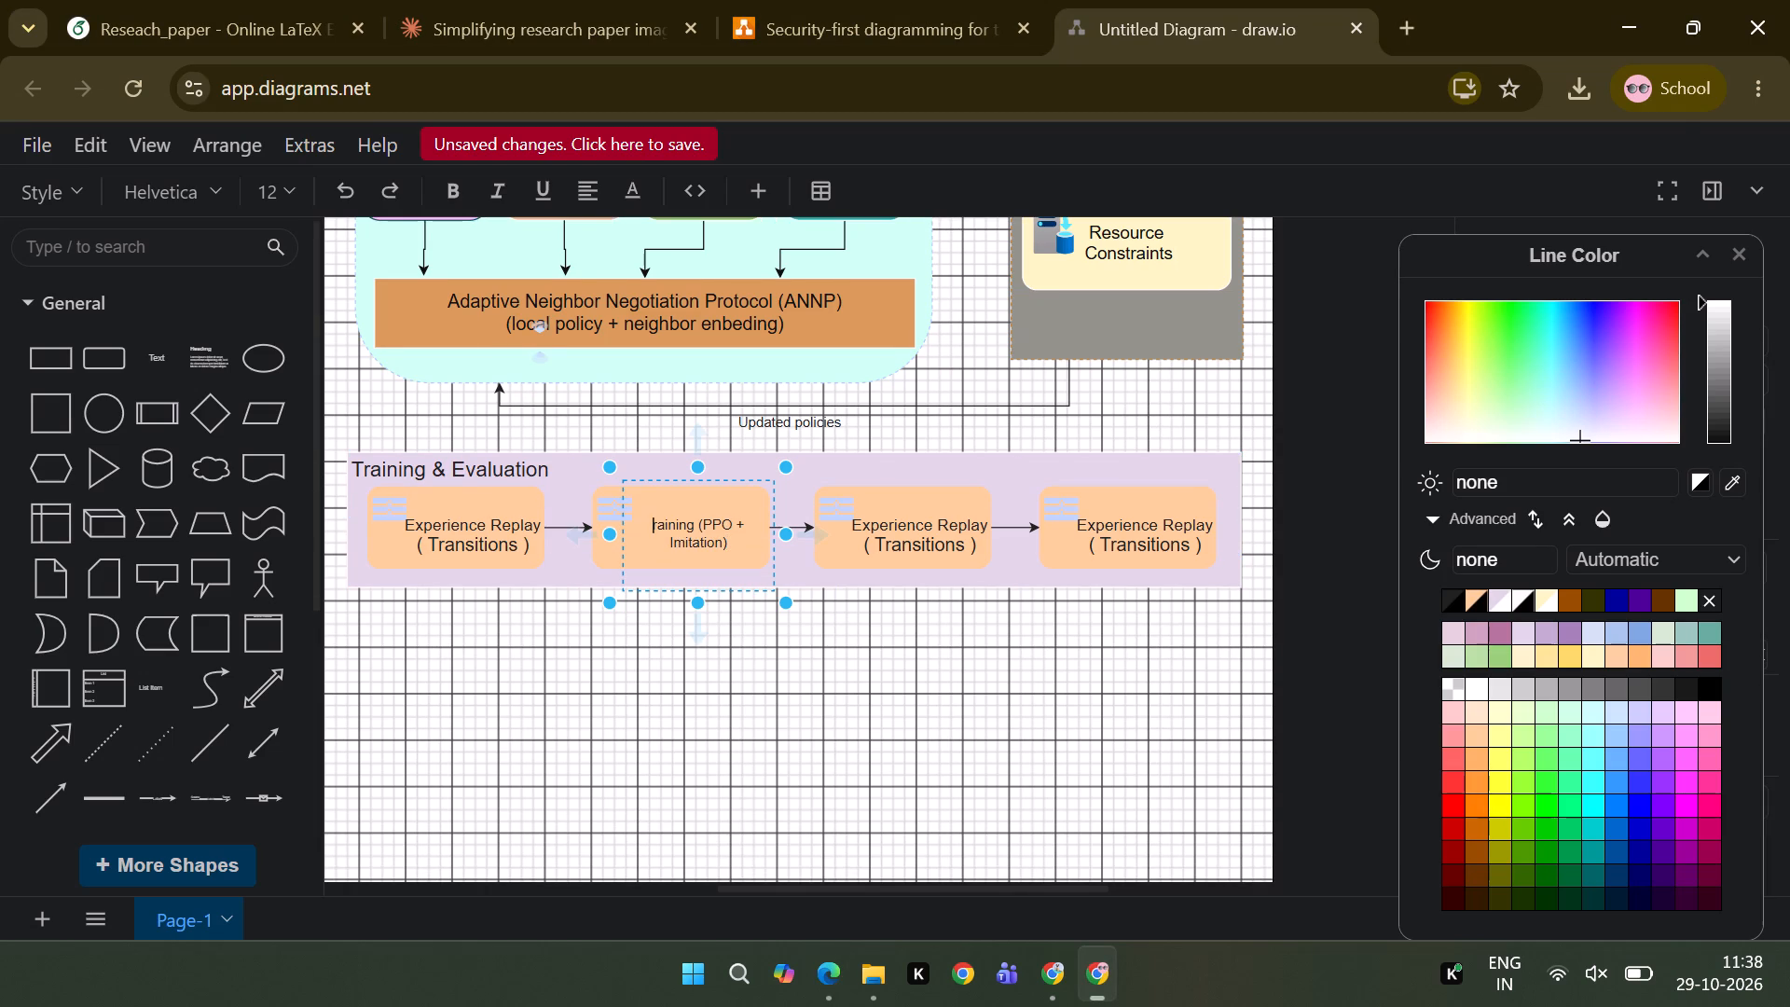
click(653, 521)
click(653, 521)
drag(649, 525, 700, 524)
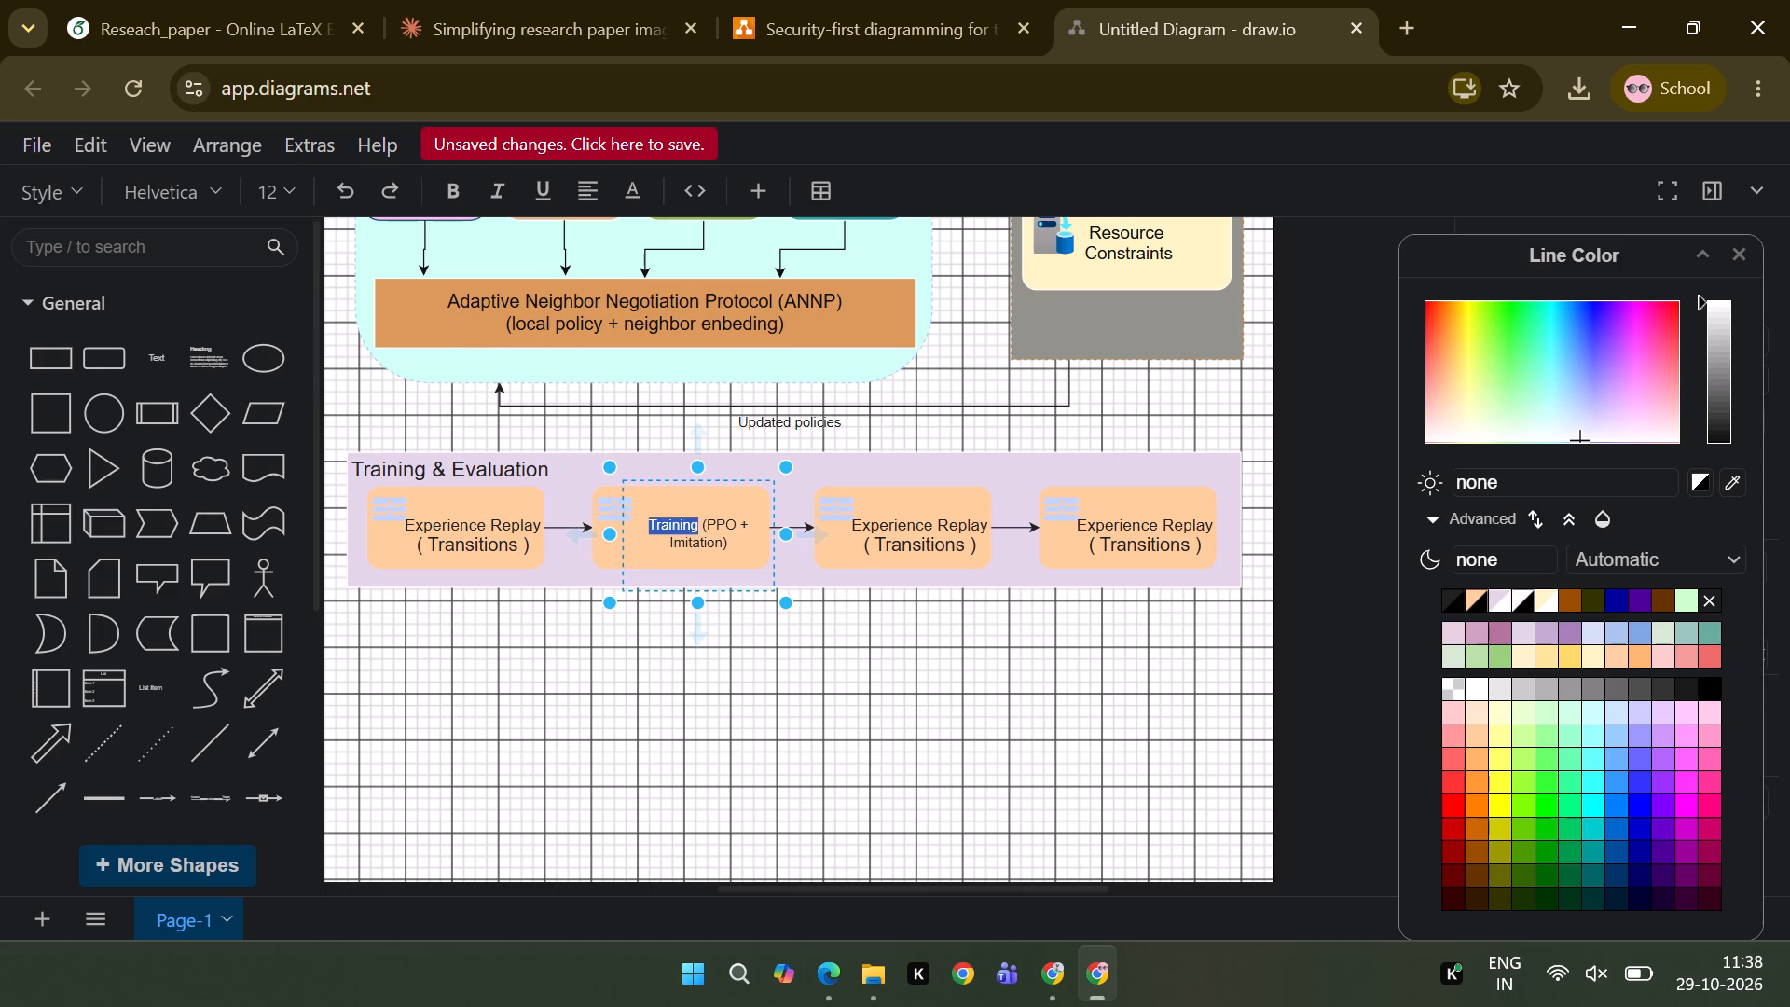
drag(700, 524, 696, 524)
click(460, 201)
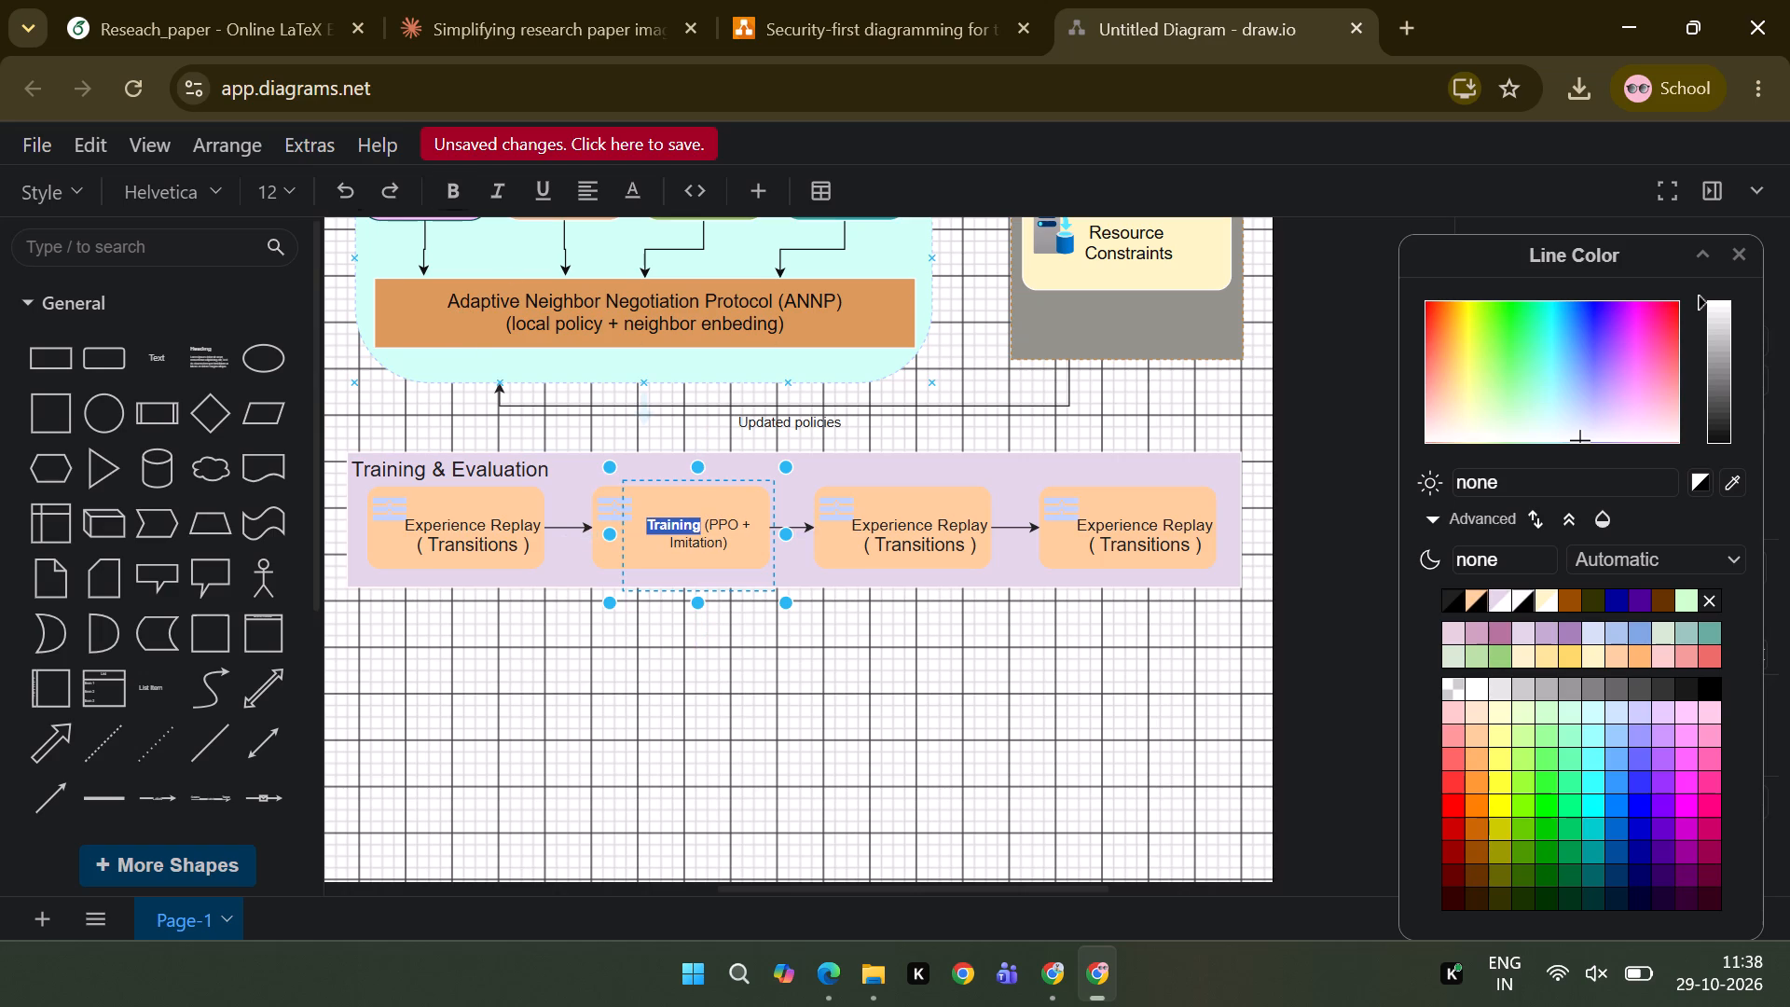
click(293, 186)
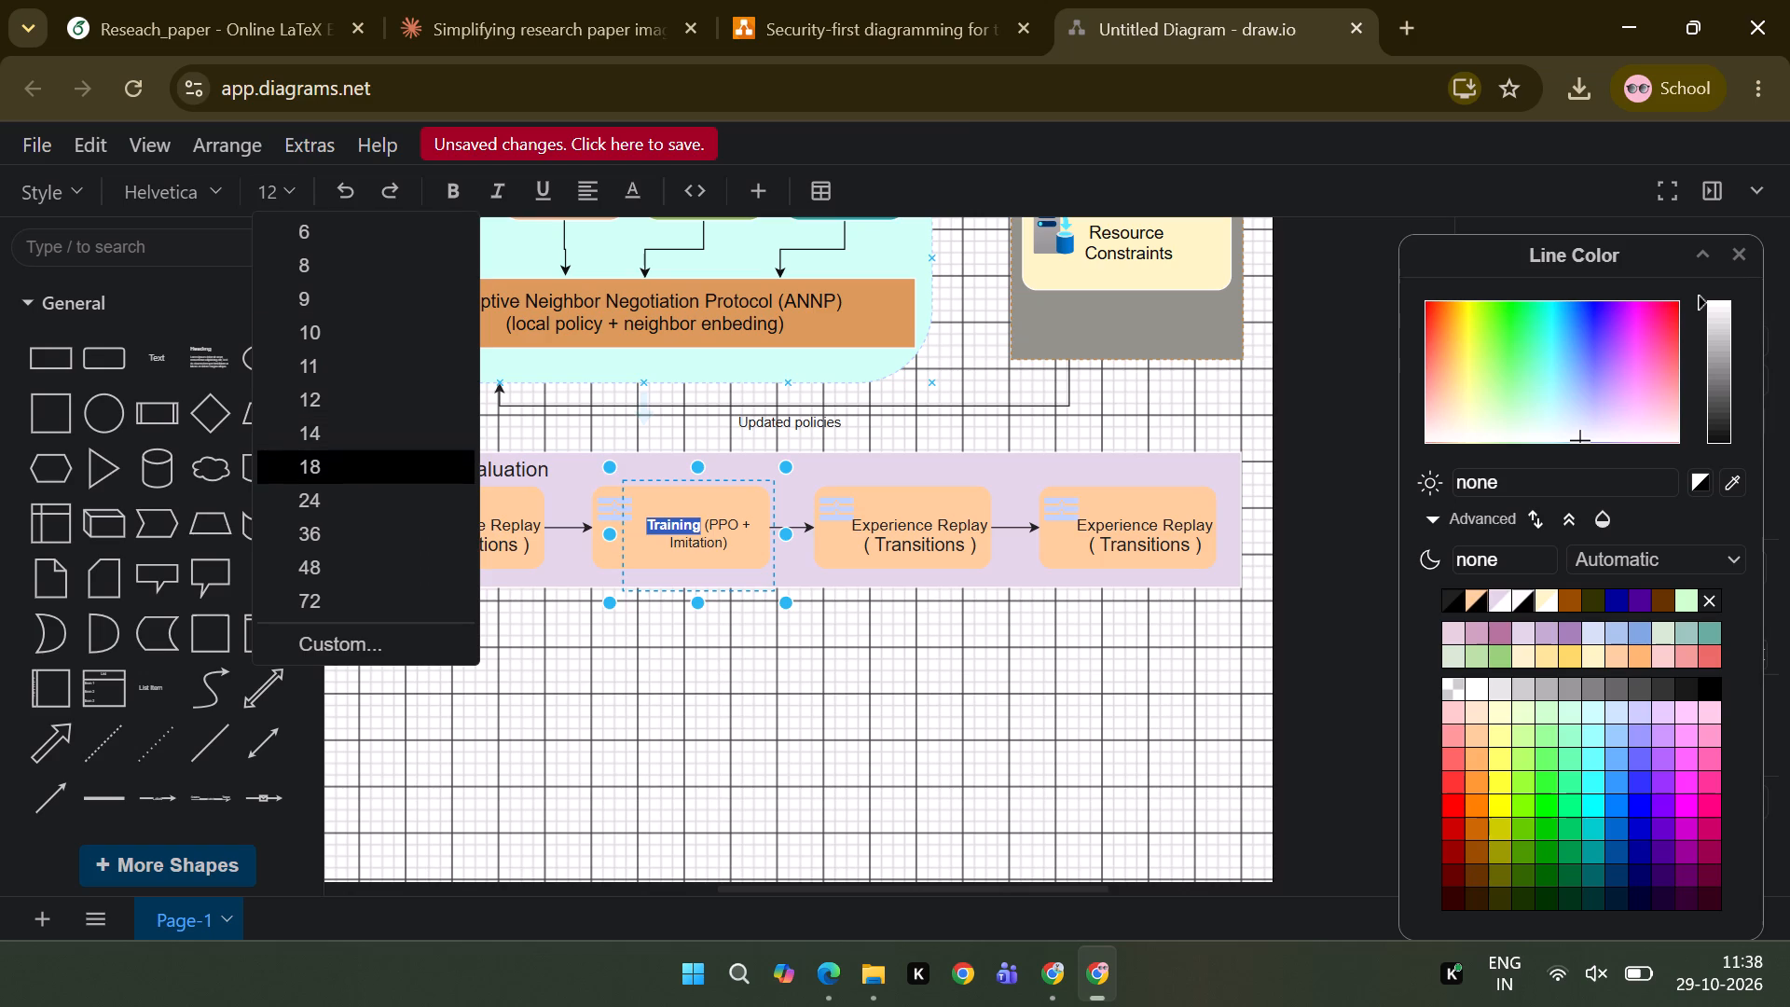
click(316, 433)
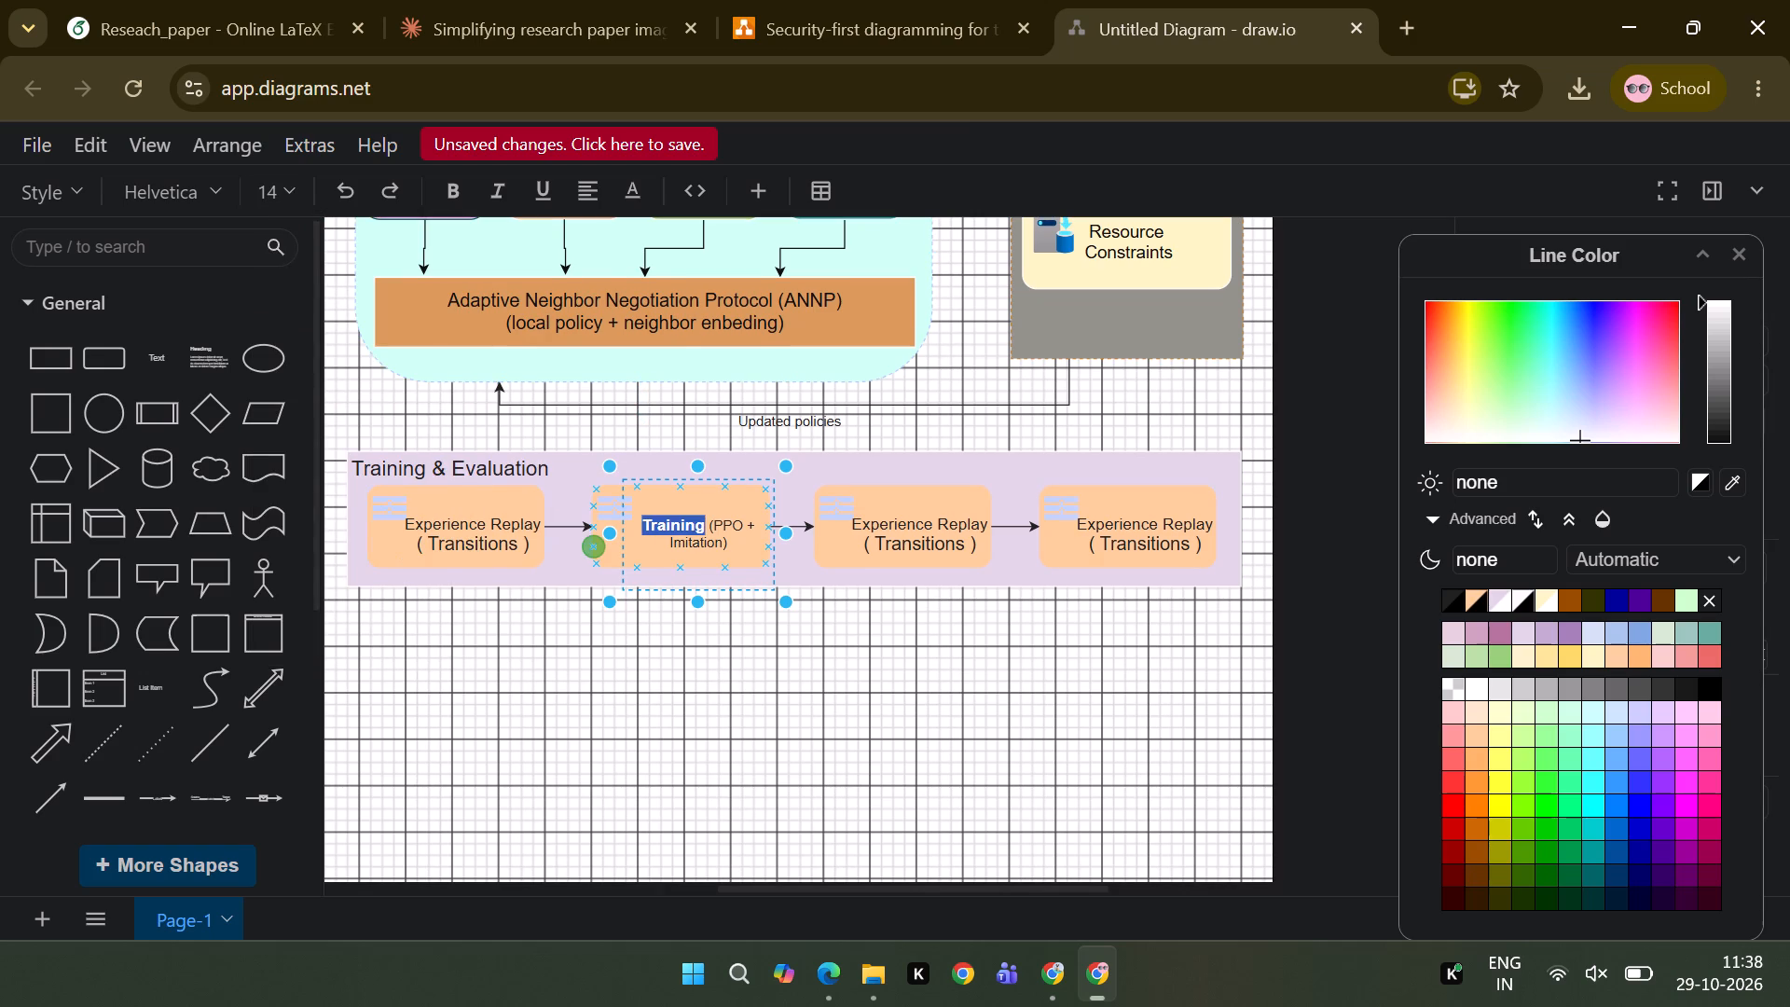
Put "(PPO + Imitation)" on its own line below "Training" and finish editing the label.
click(709, 529)
key(Return)
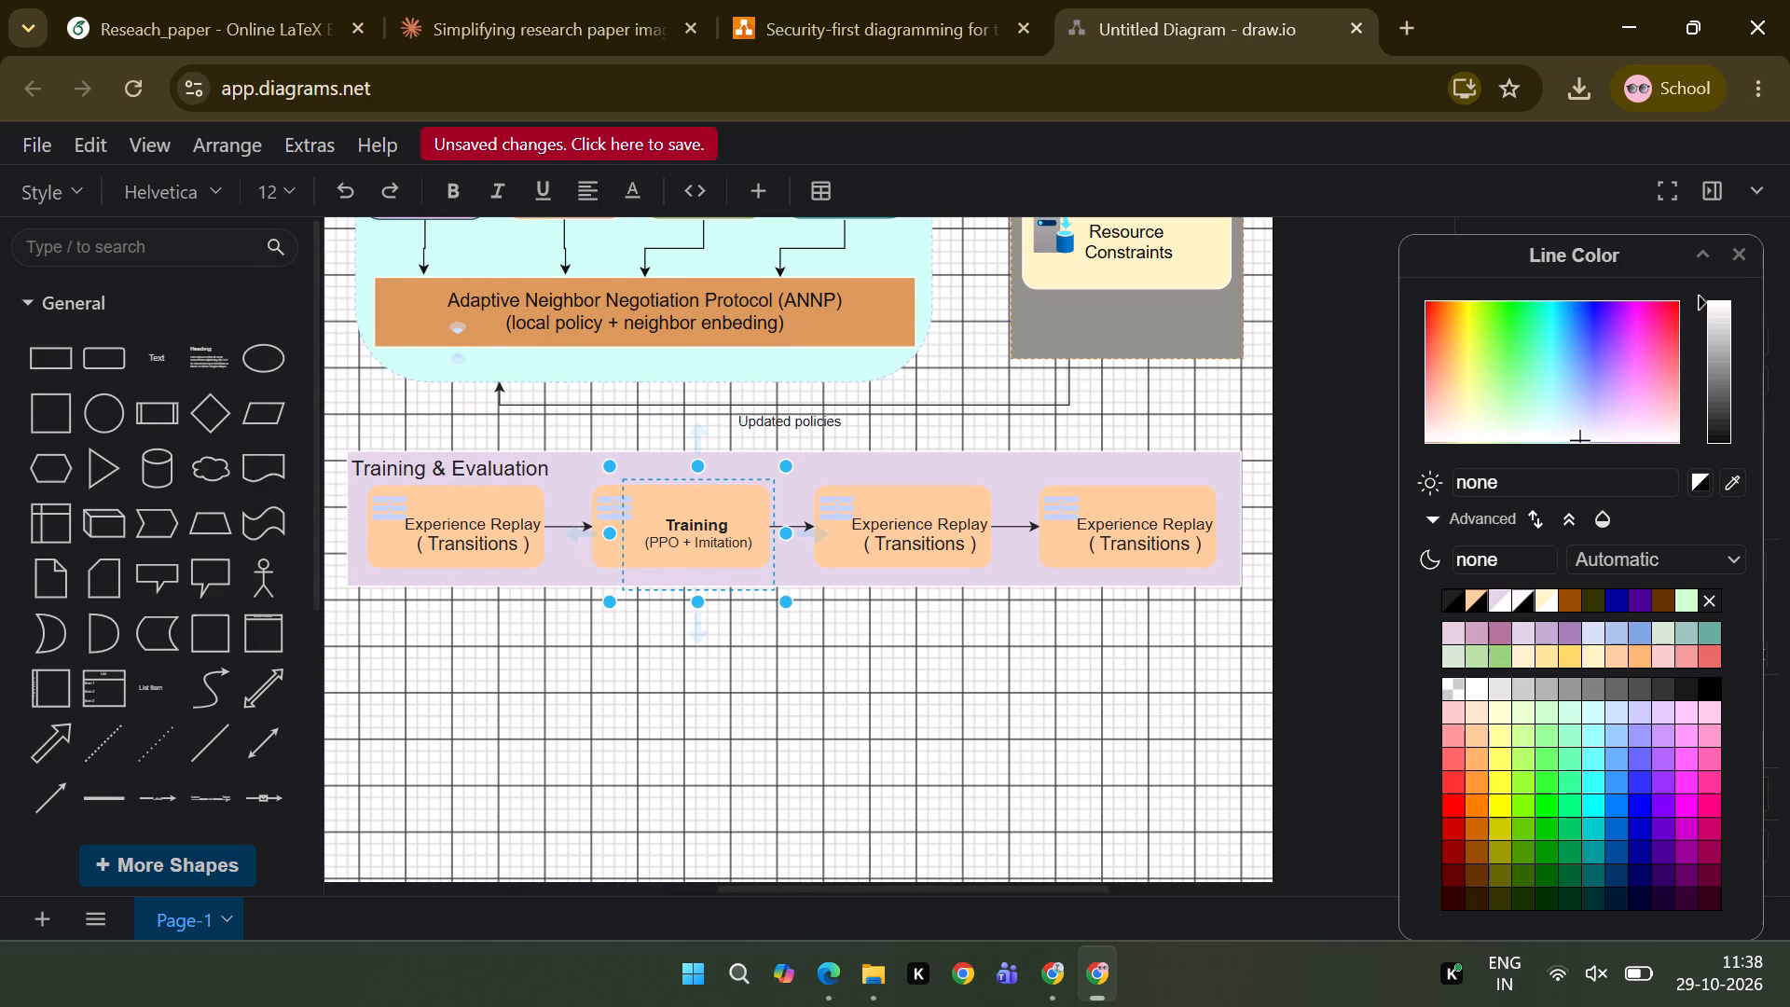
click(687, 670)
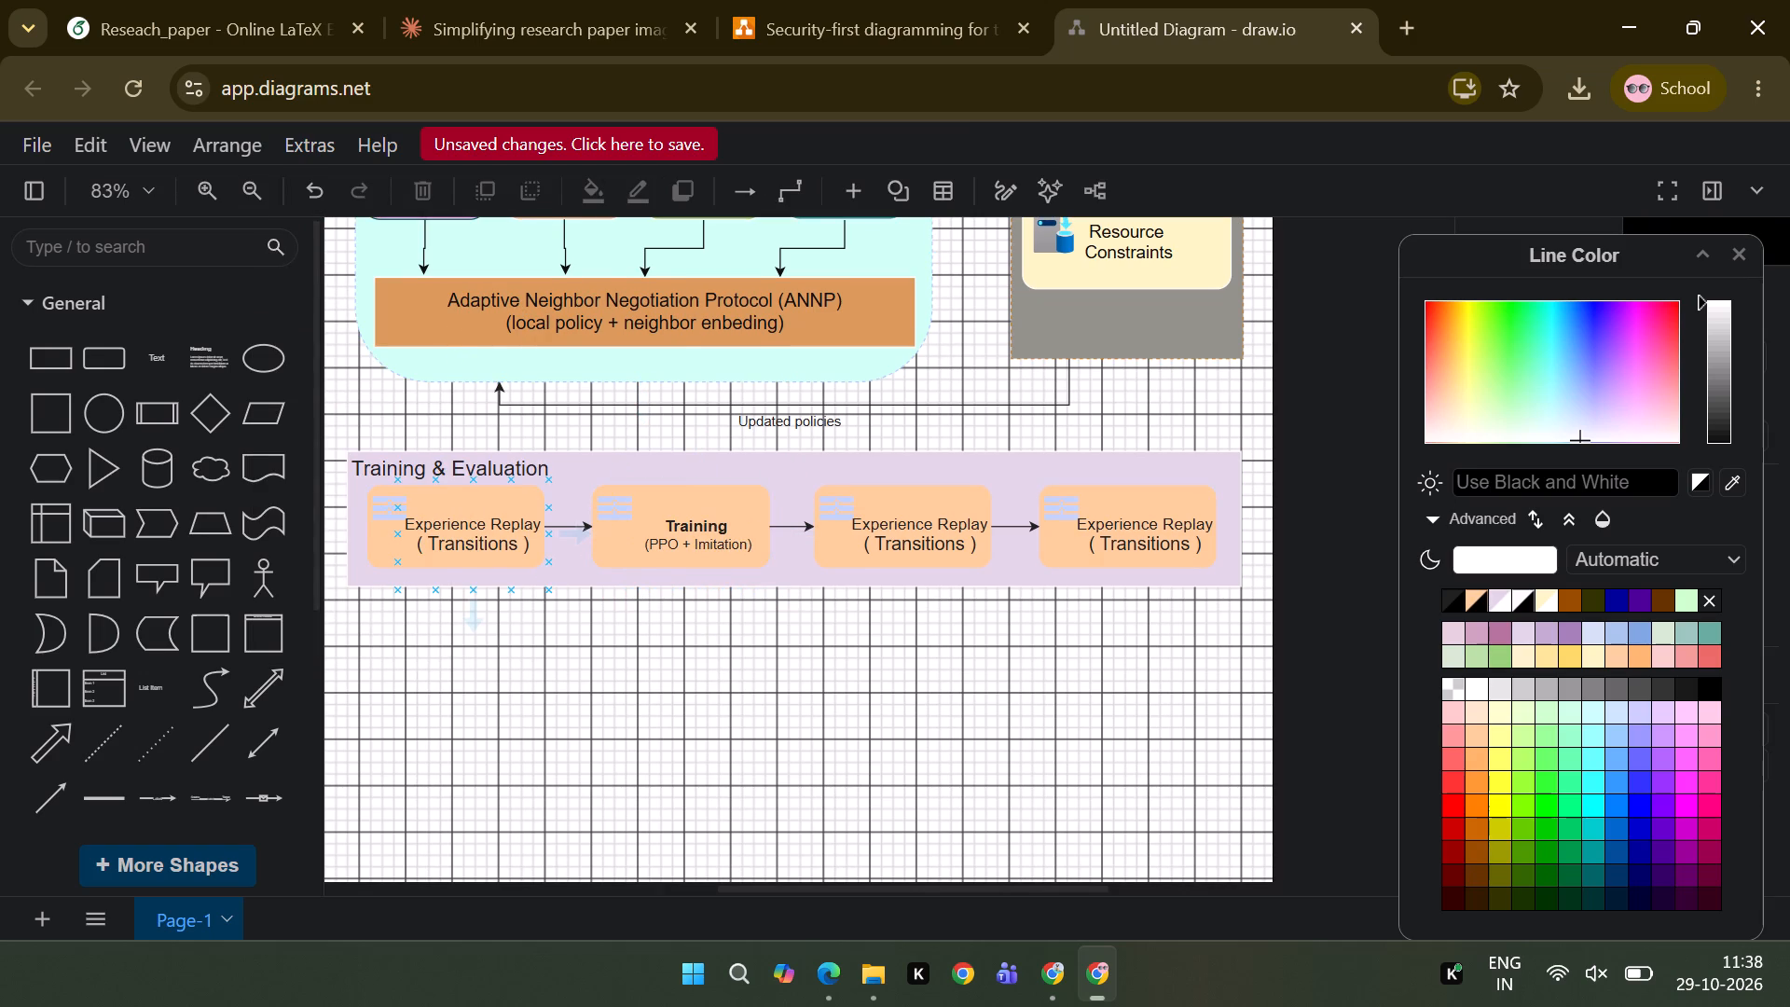
Make "Experience Replay" bold in the first Training & Evaluation box's label, setting "Experience" to font size 14.
double_click(425, 520)
click(425, 520)
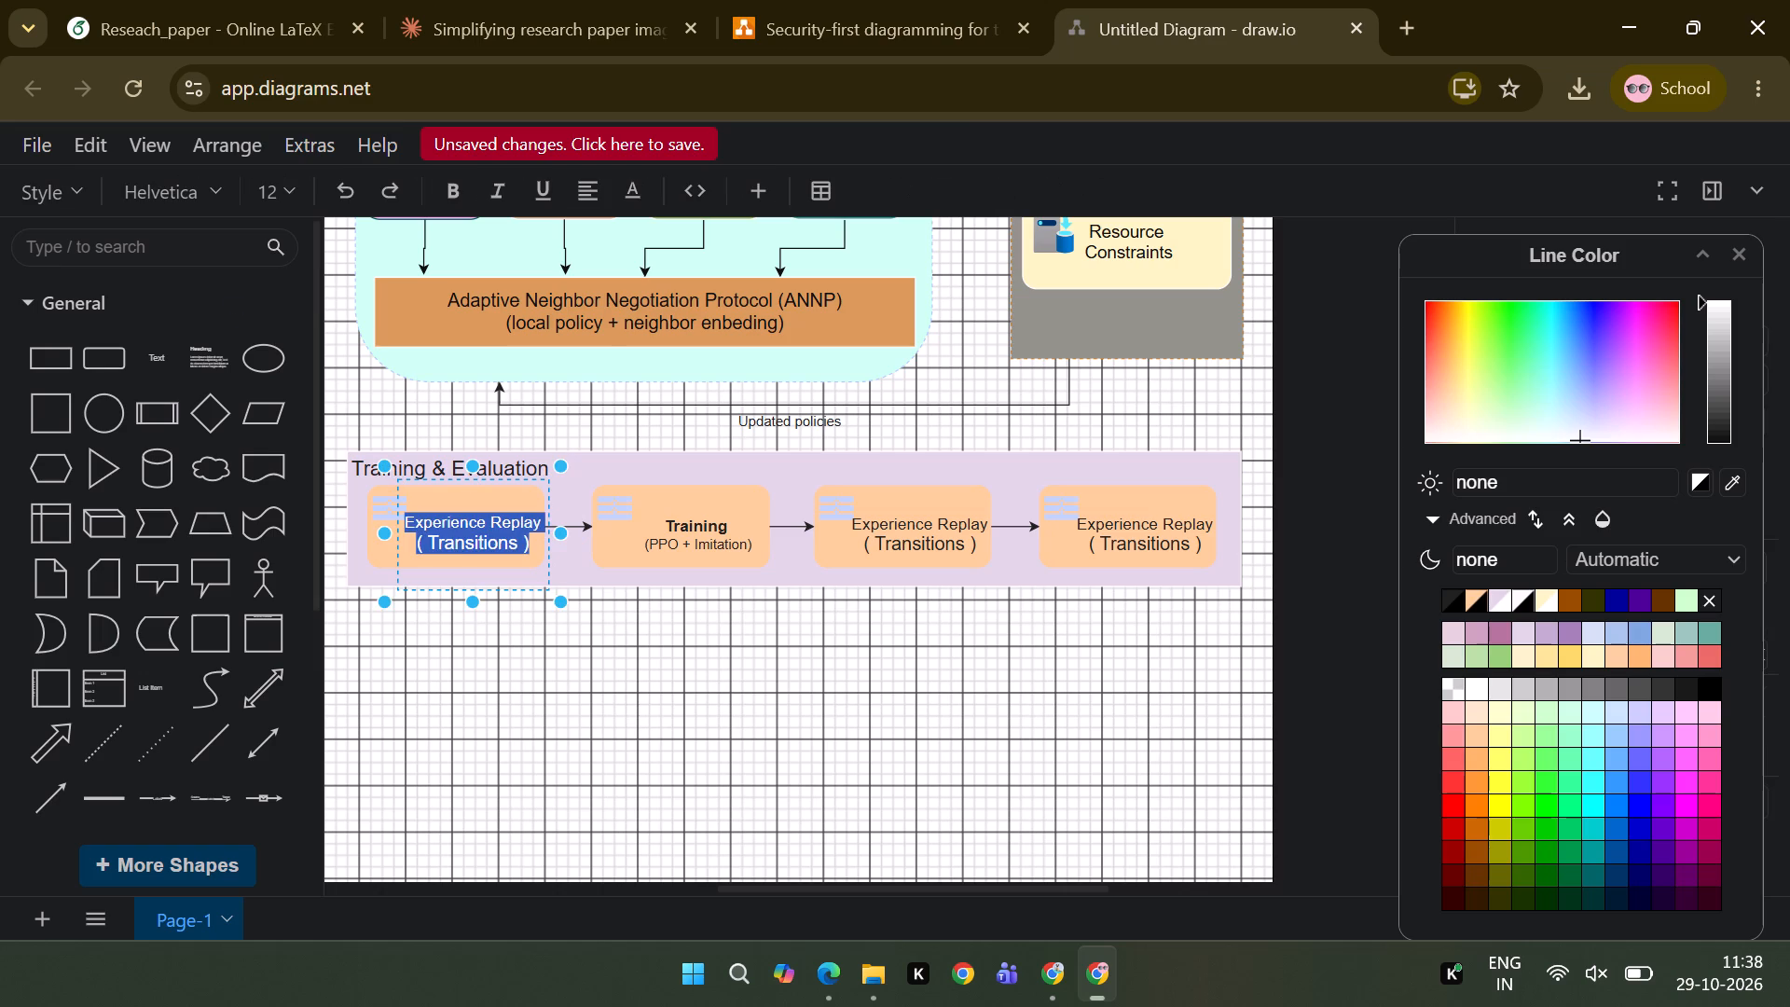
click(425, 520)
double_click(450, 520)
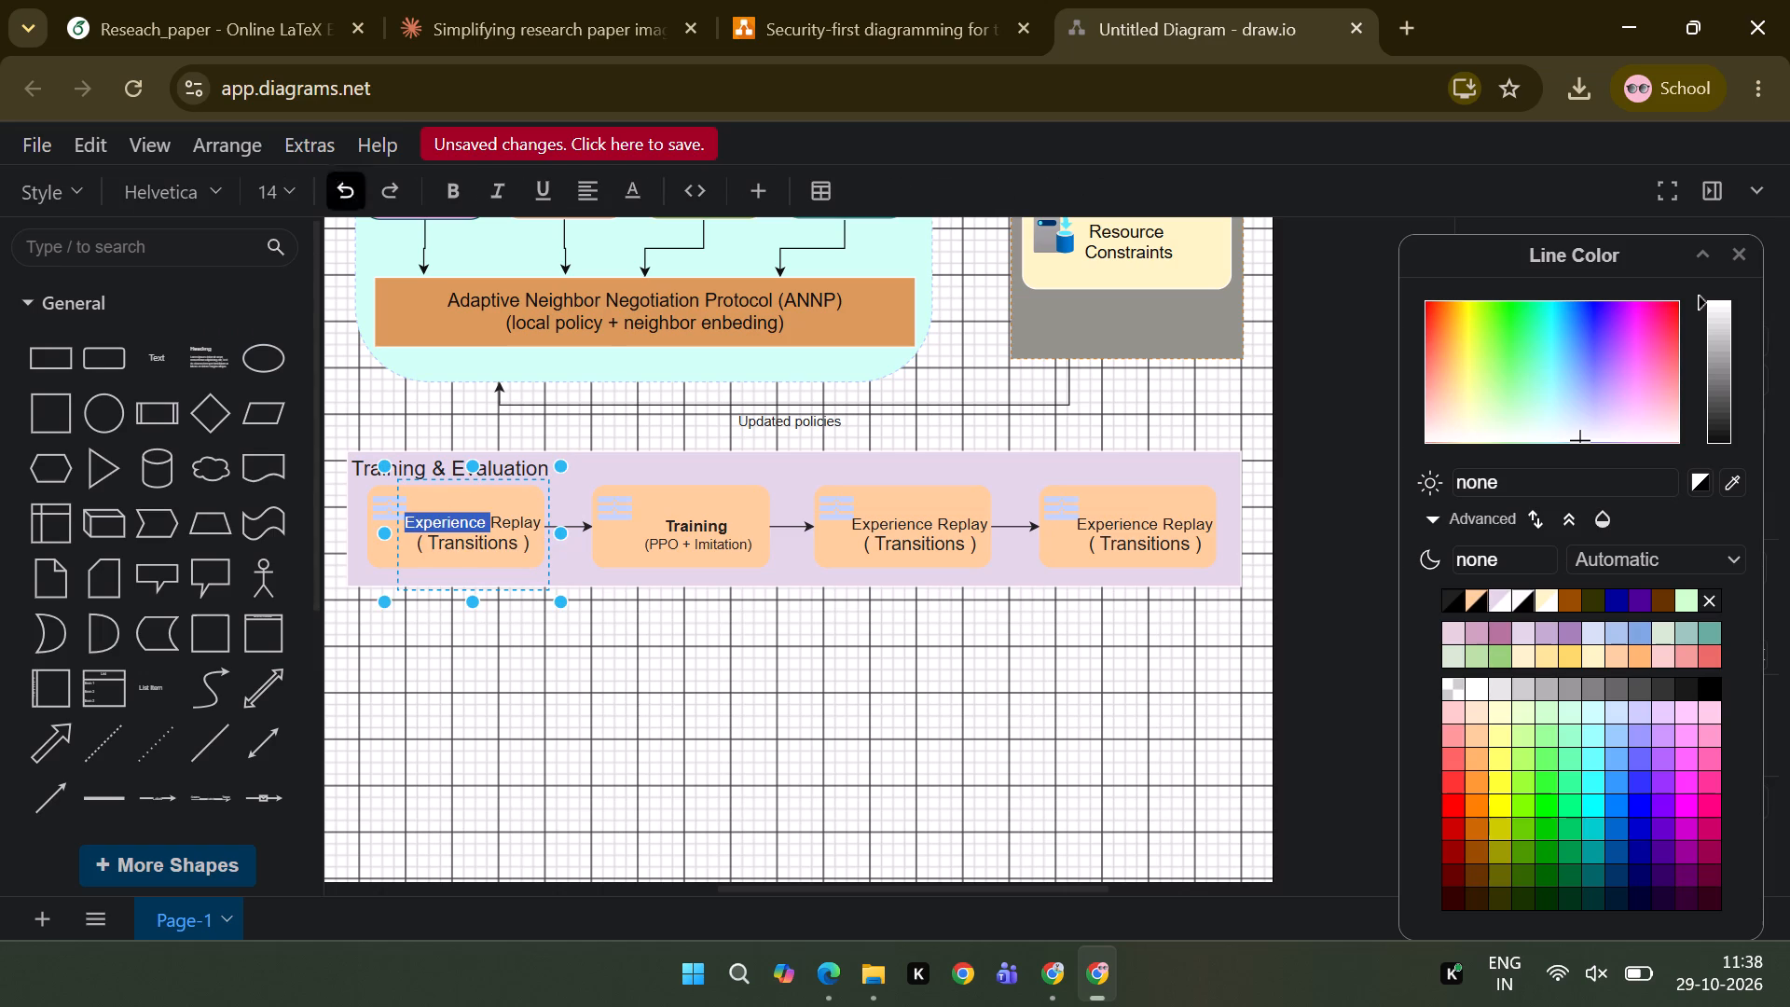
click(456, 188)
click(285, 197)
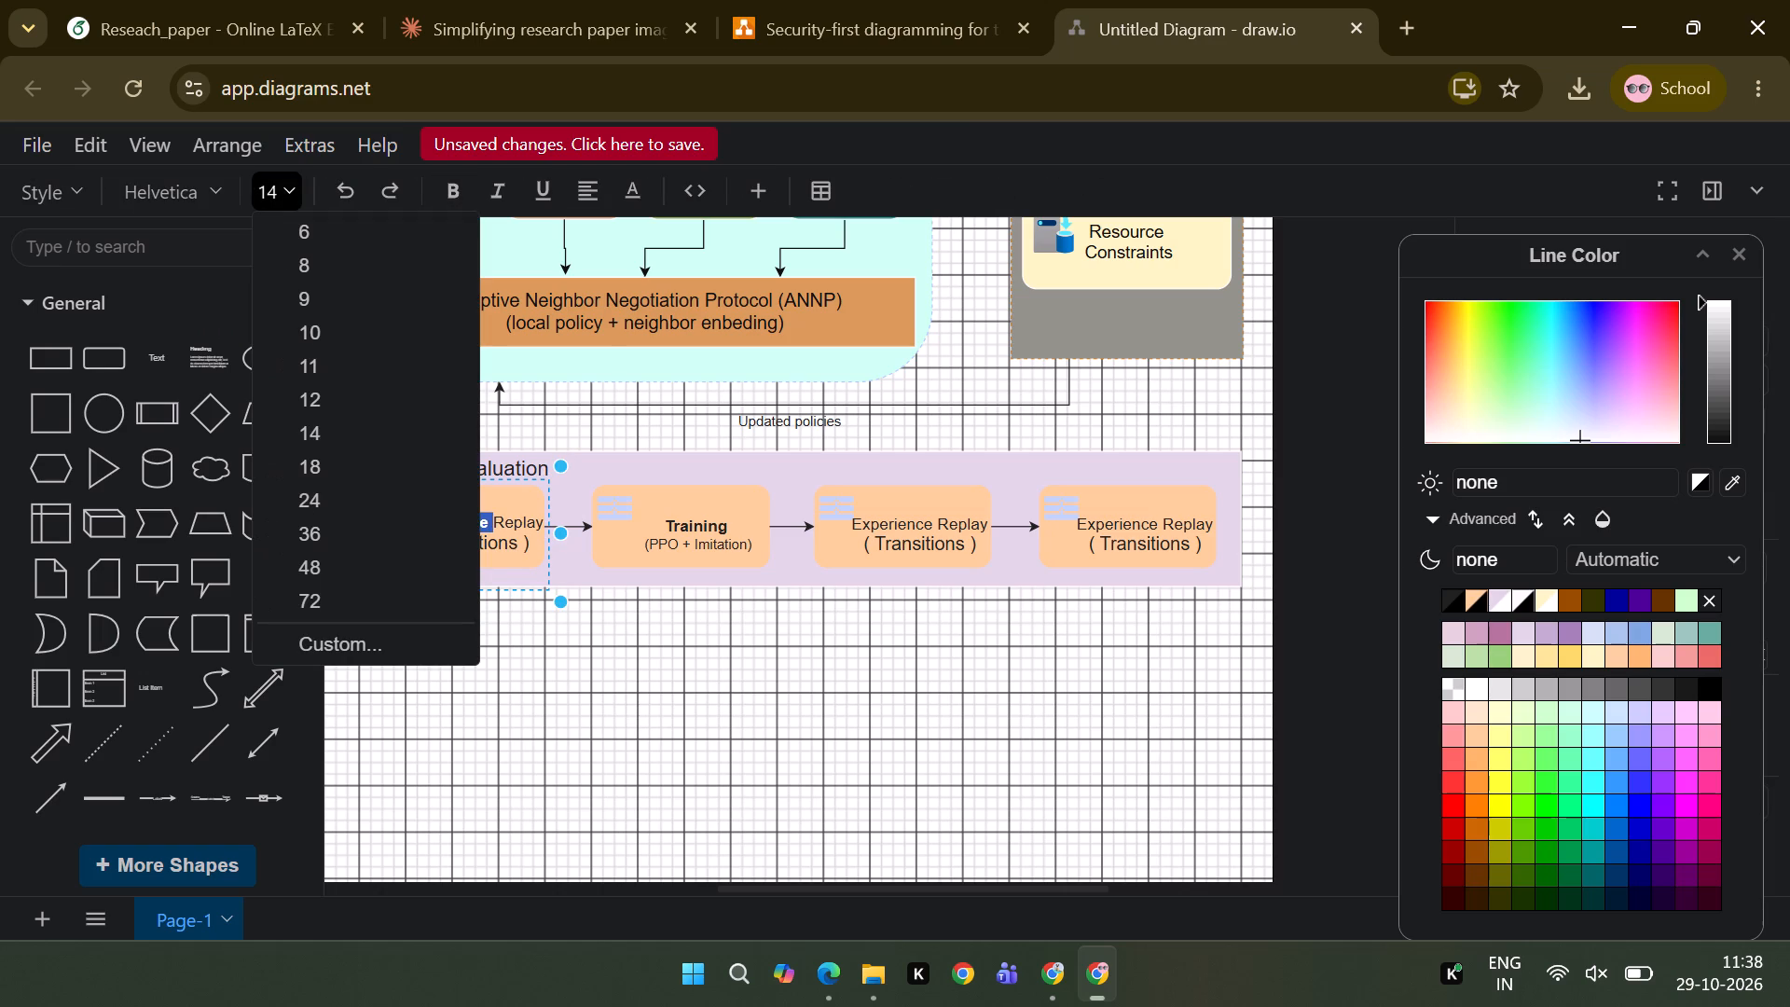
click(316, 436)
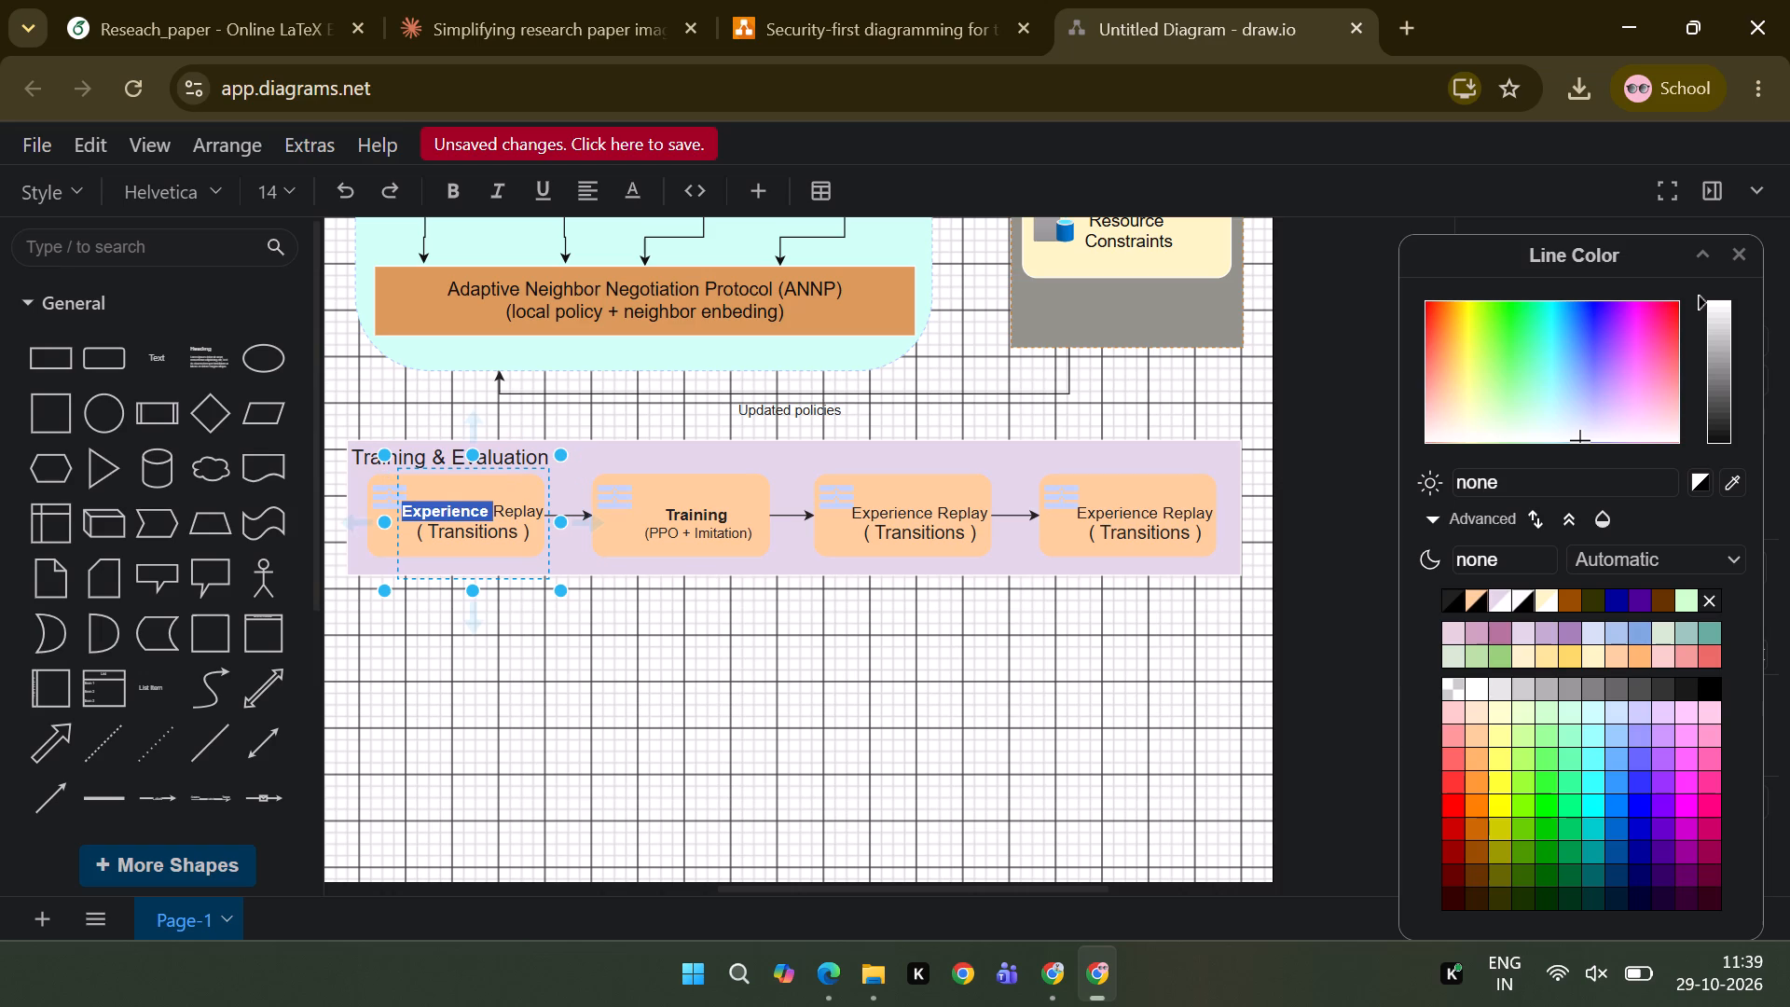
triple_click(526, 510)
click(457, 186)
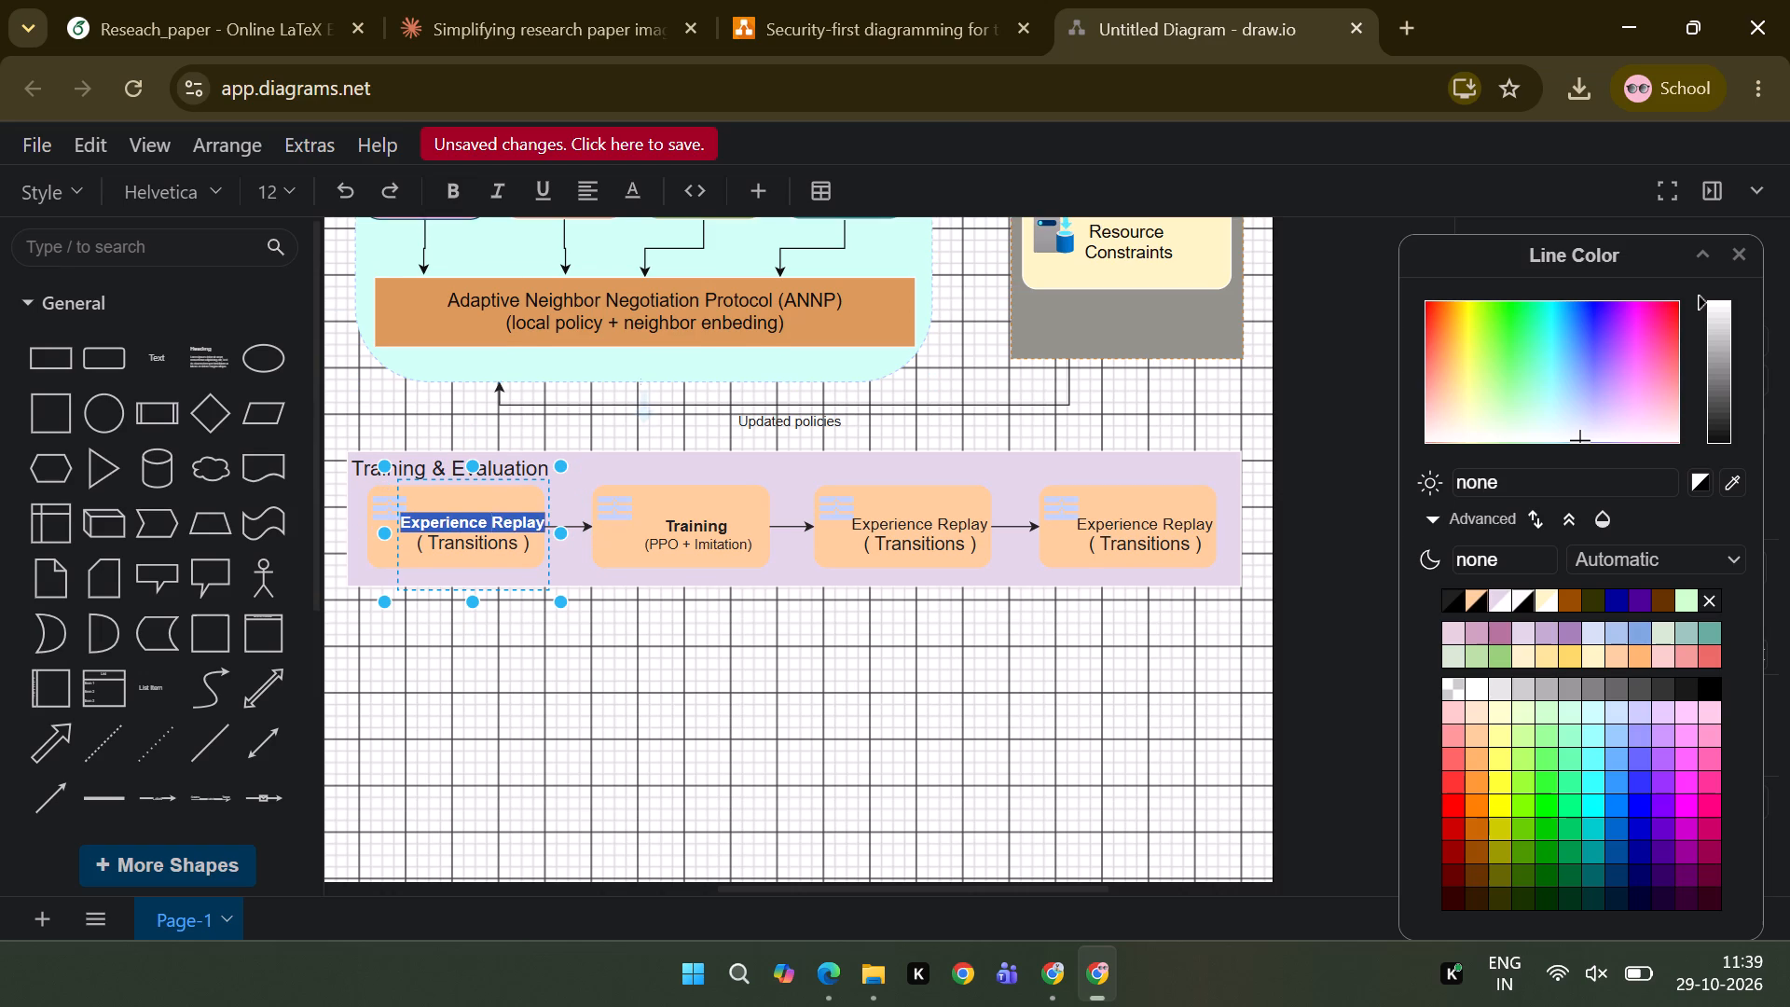
click(589, 679)
Set "( Transitions )" in the first box's label to font size 12 and finish editing the label.
triple_click(445, 543)
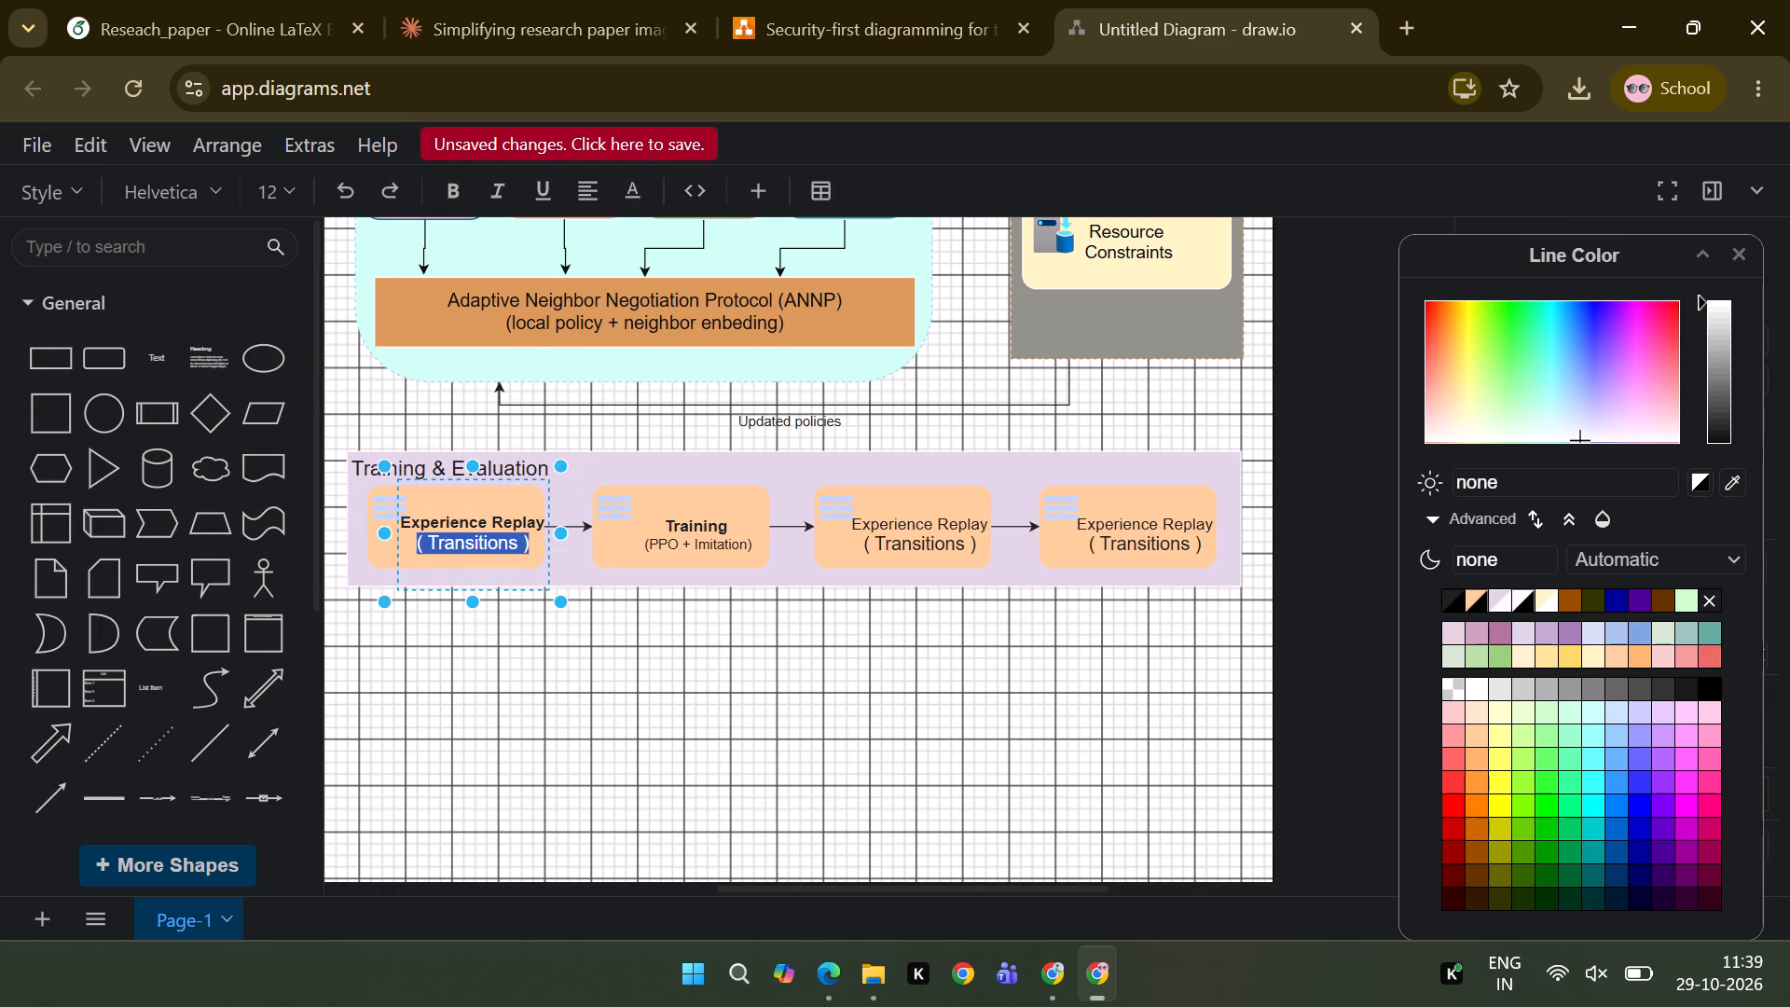
click(290, 180)
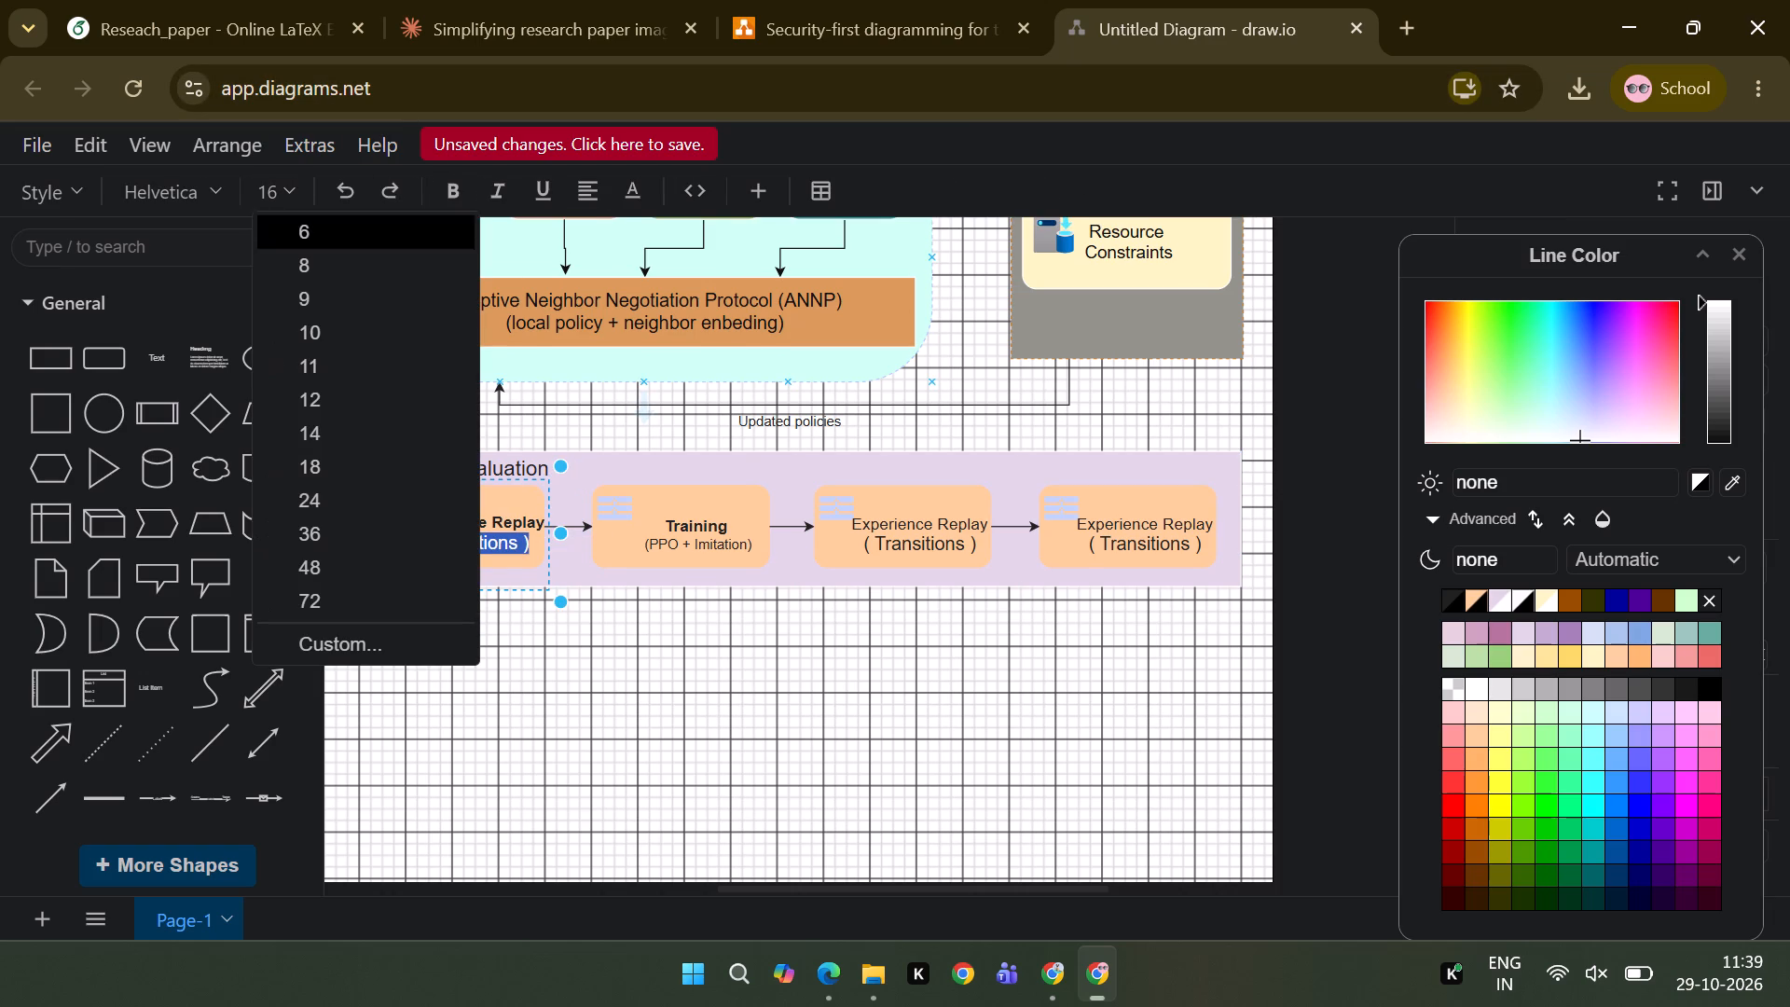
click(320, 404)
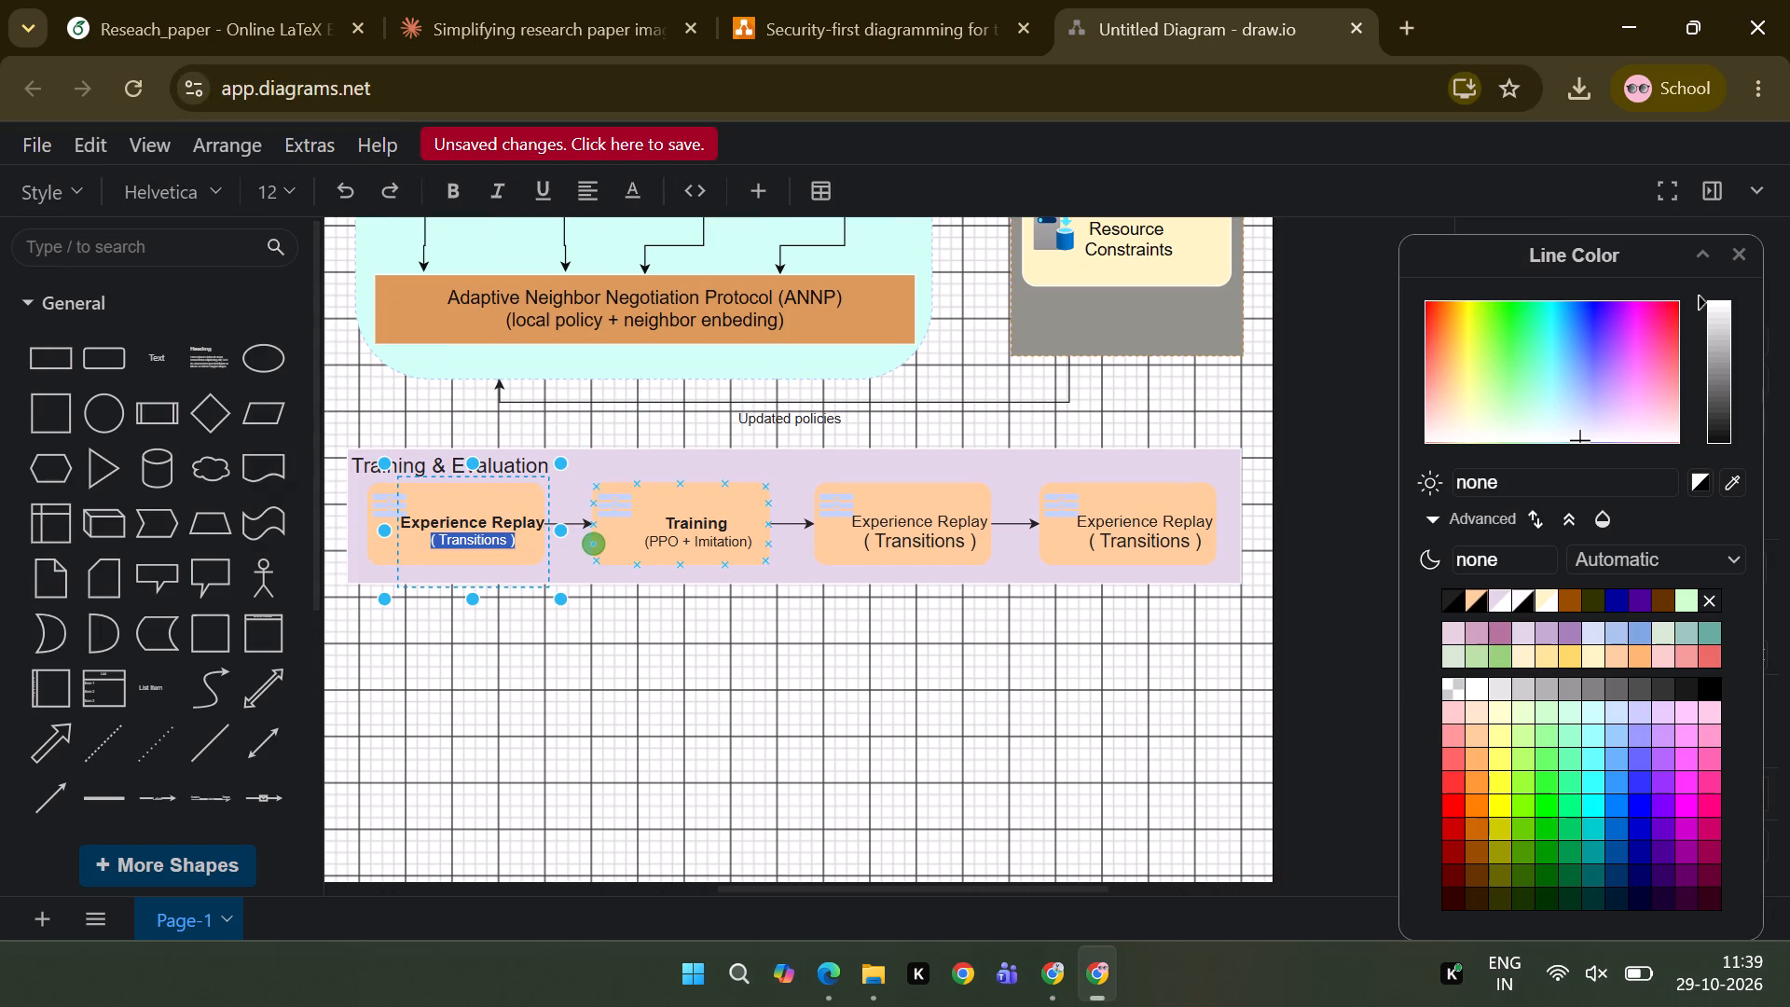
click(469, 766)
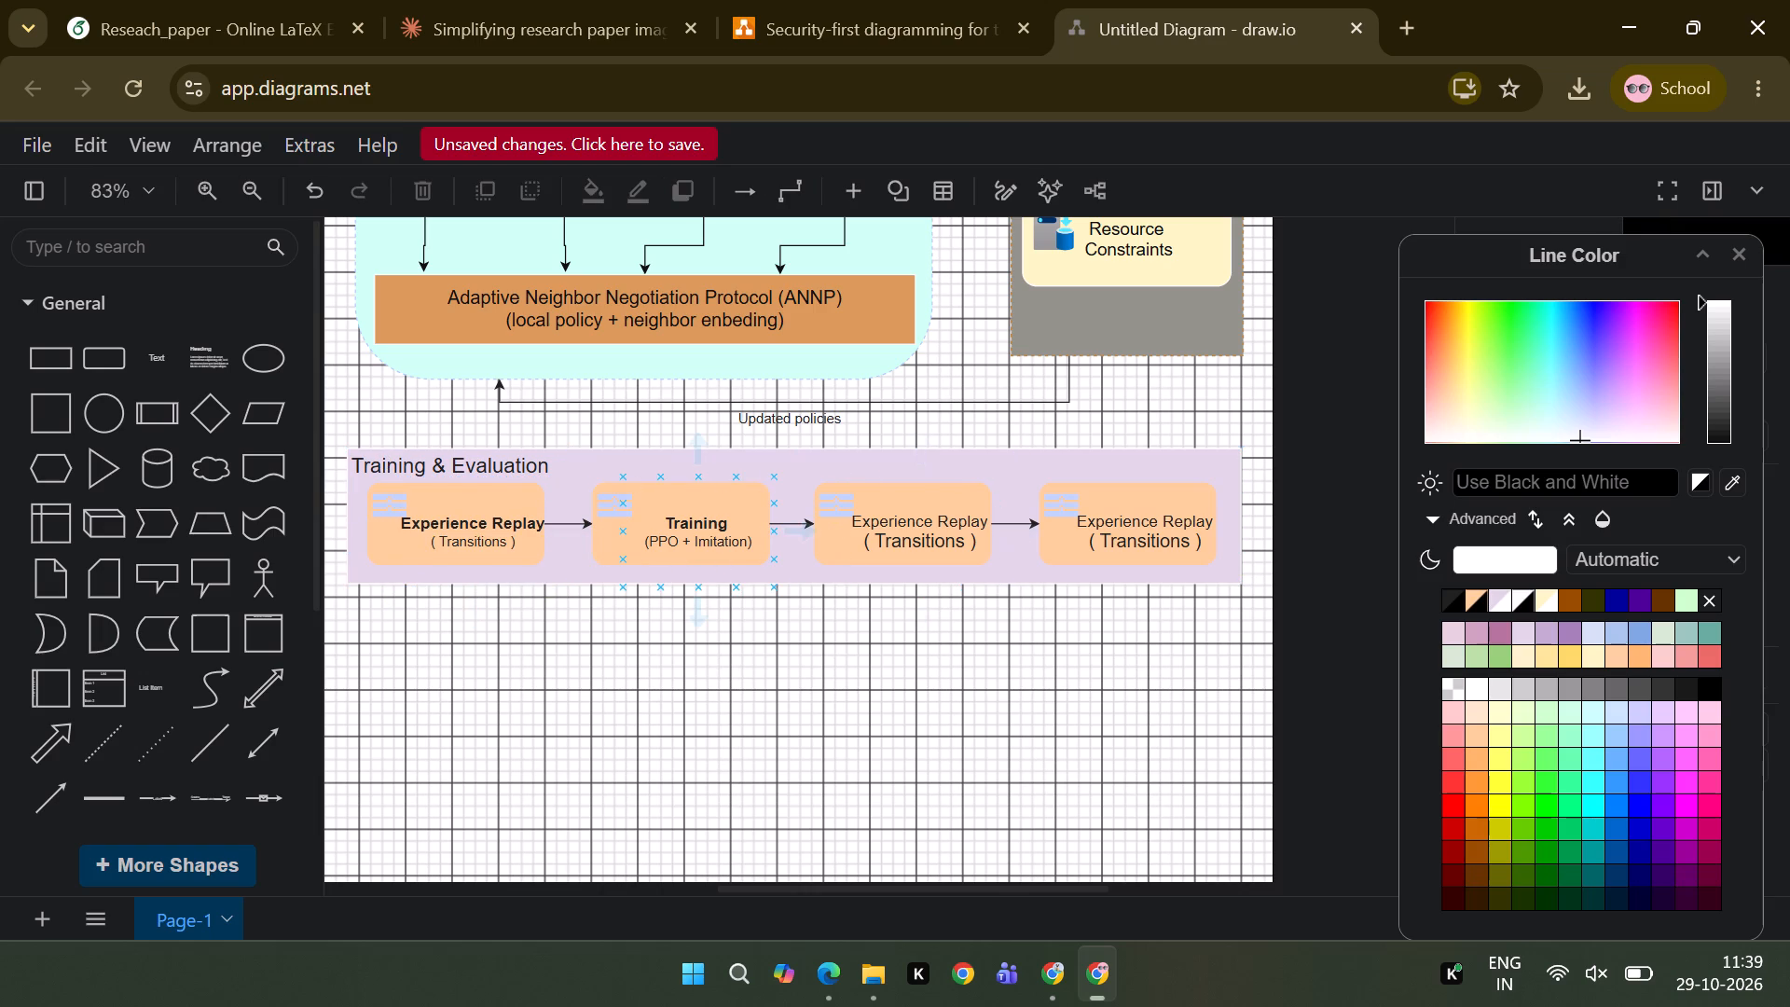
Open the third box's label for editing, switch to Reseach_paper_modi.pdf in Edge and copy "Evaluation (Latency, Throughput, Resource Utilization)" from the figure.
double_click(905, 517)
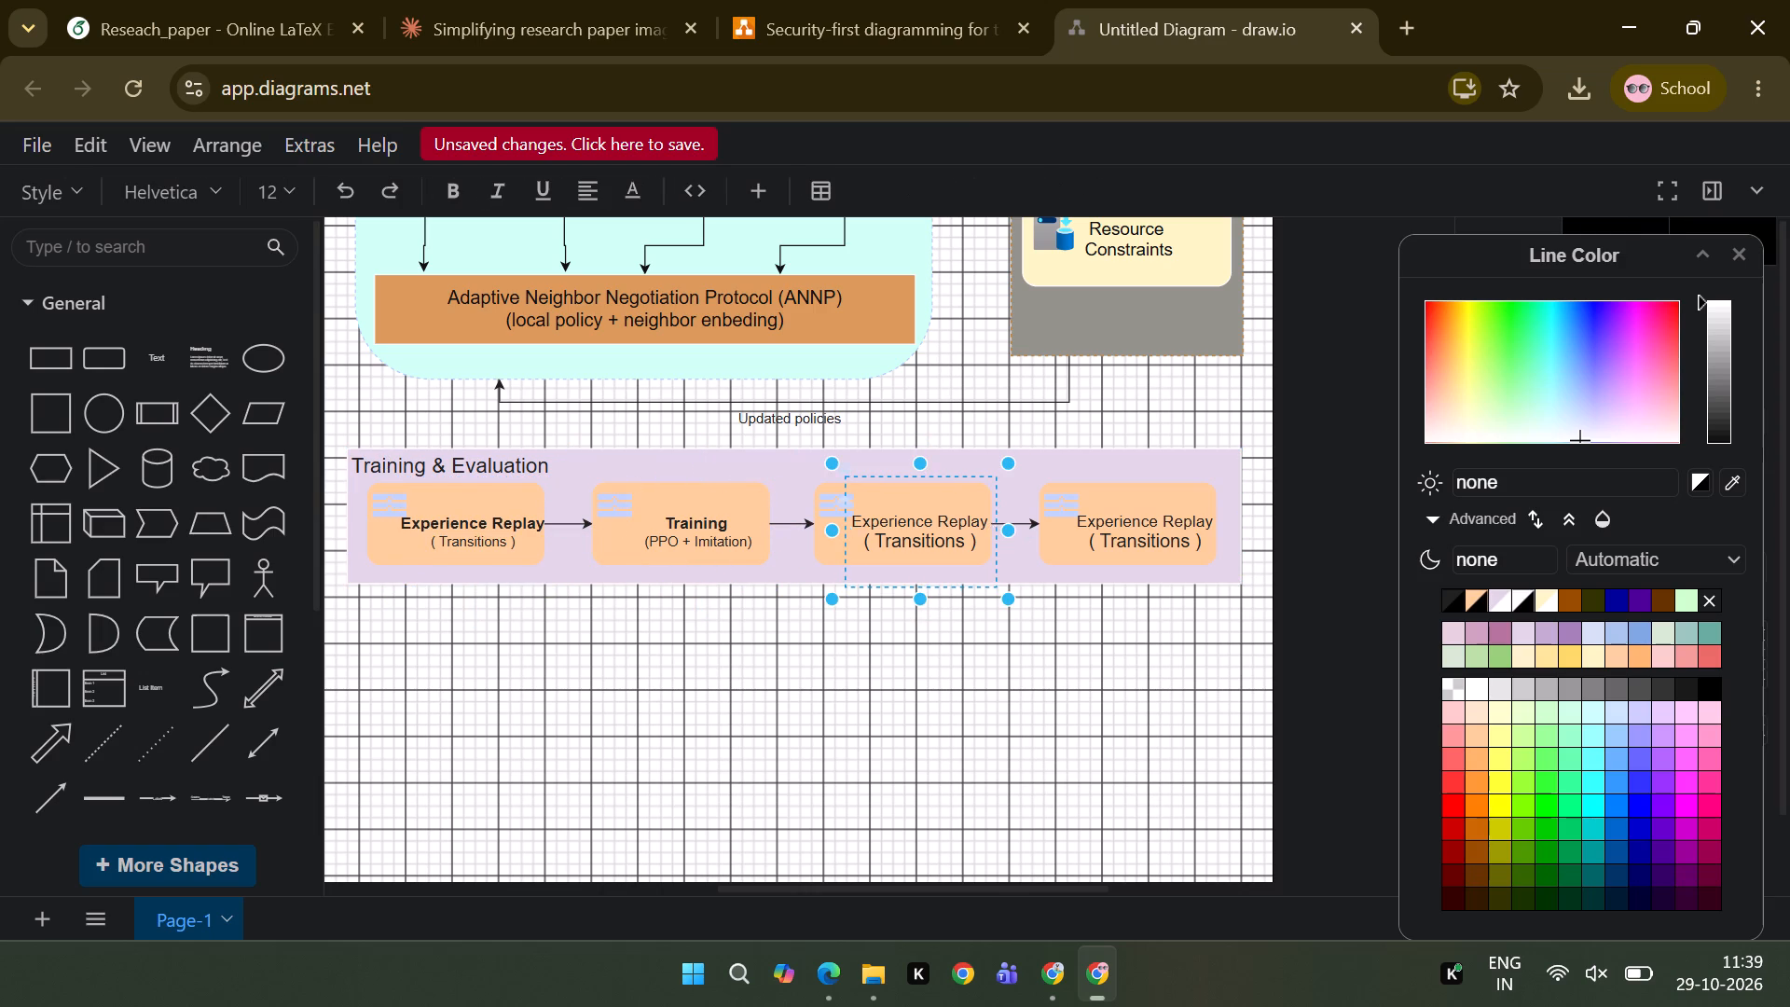
click(843, 972)
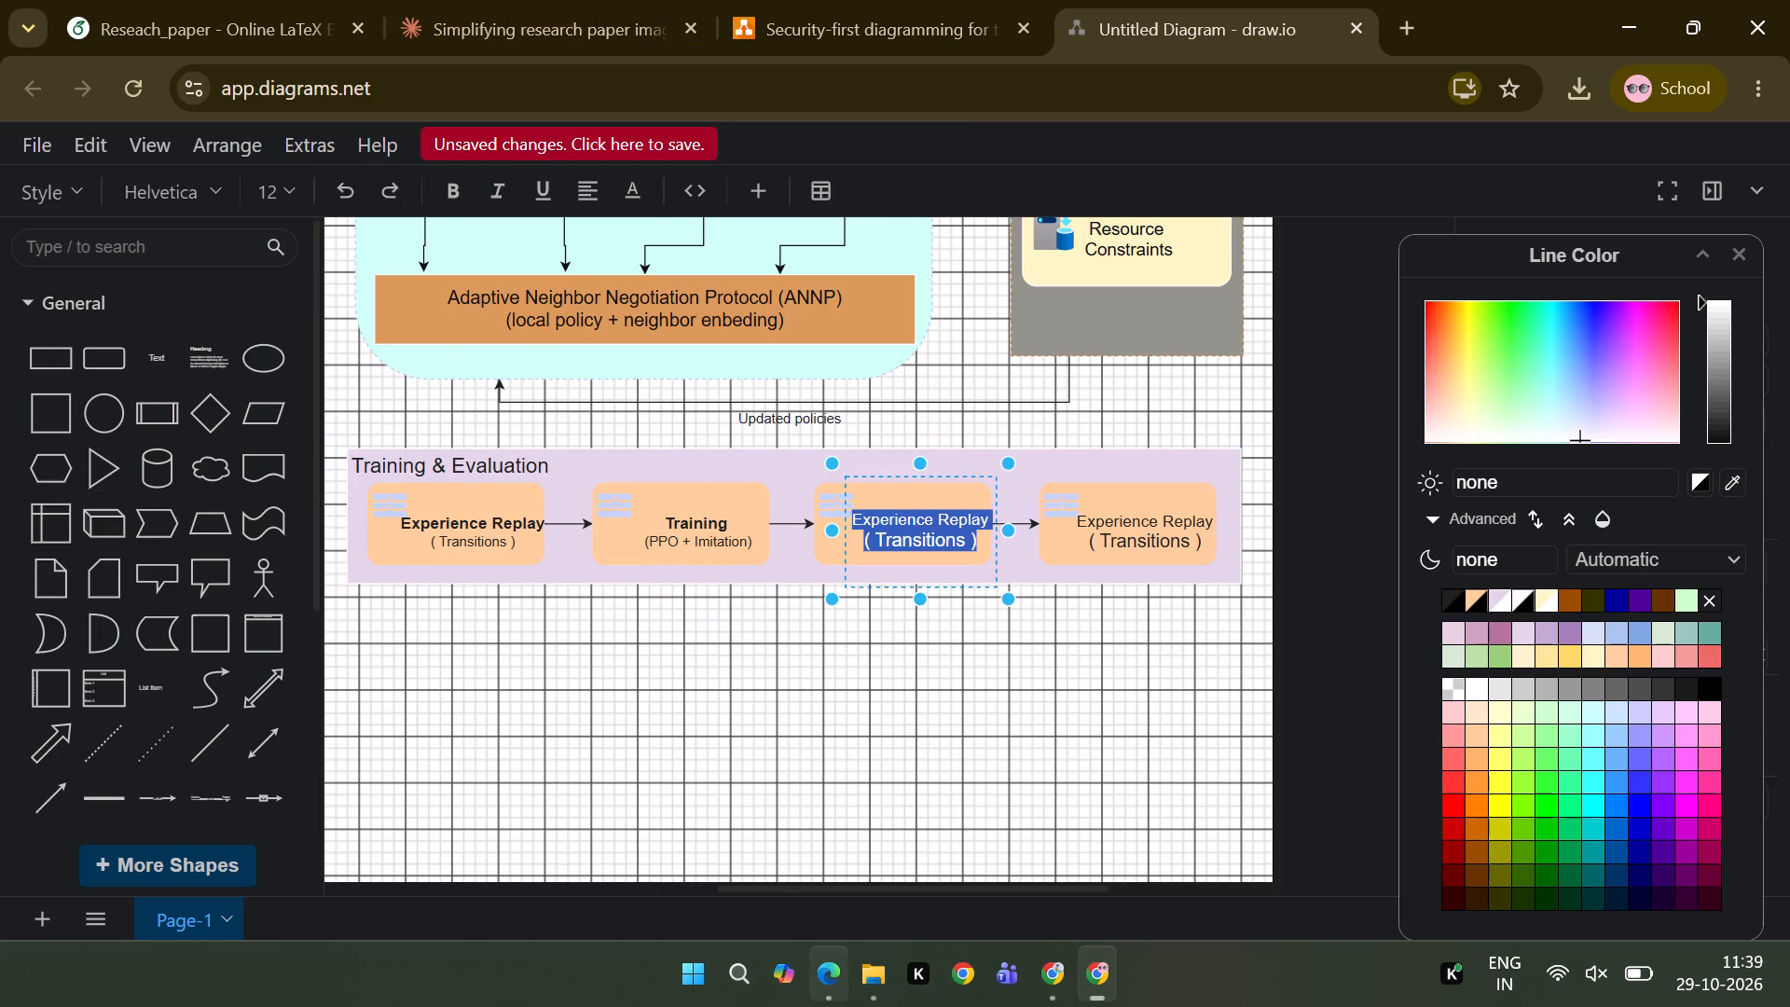
drag(1076, 561, 1001, 554)
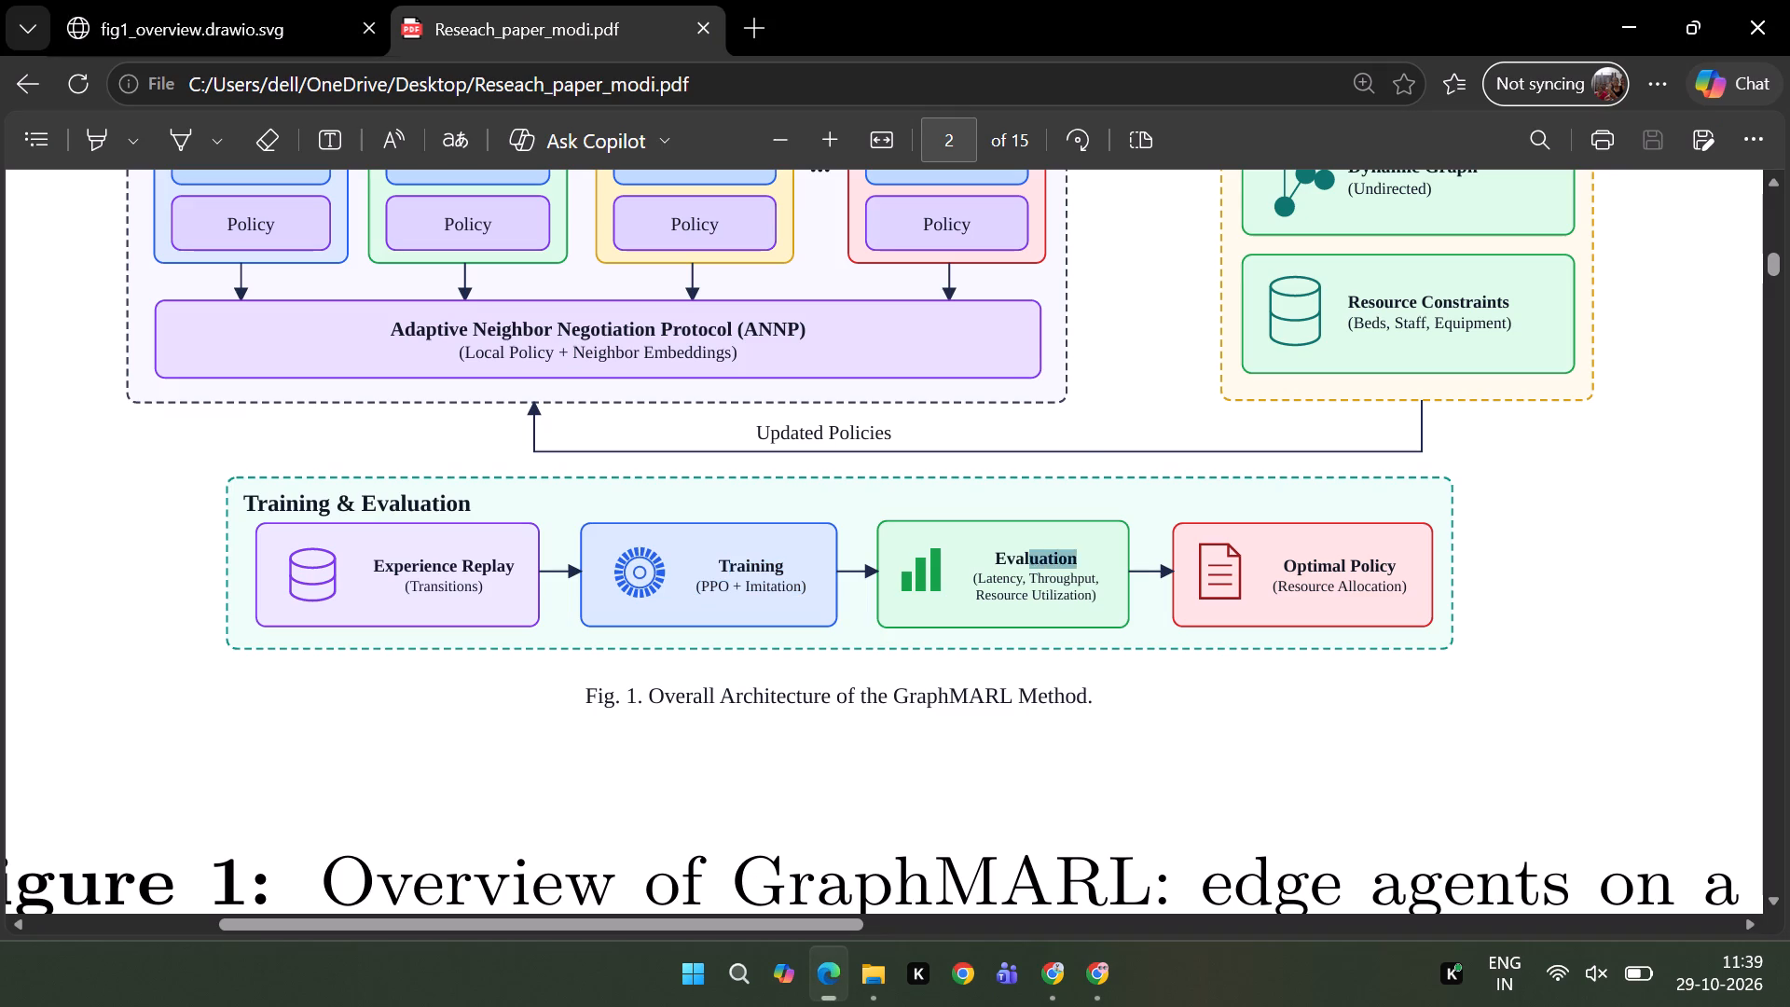
drag(1001, 554, 1000, 554)
click(1097, 590)
drag(1097, 590, 975, 559)
drag(975, 559, 989, 555)
drag(989, 555, 1103, 600)
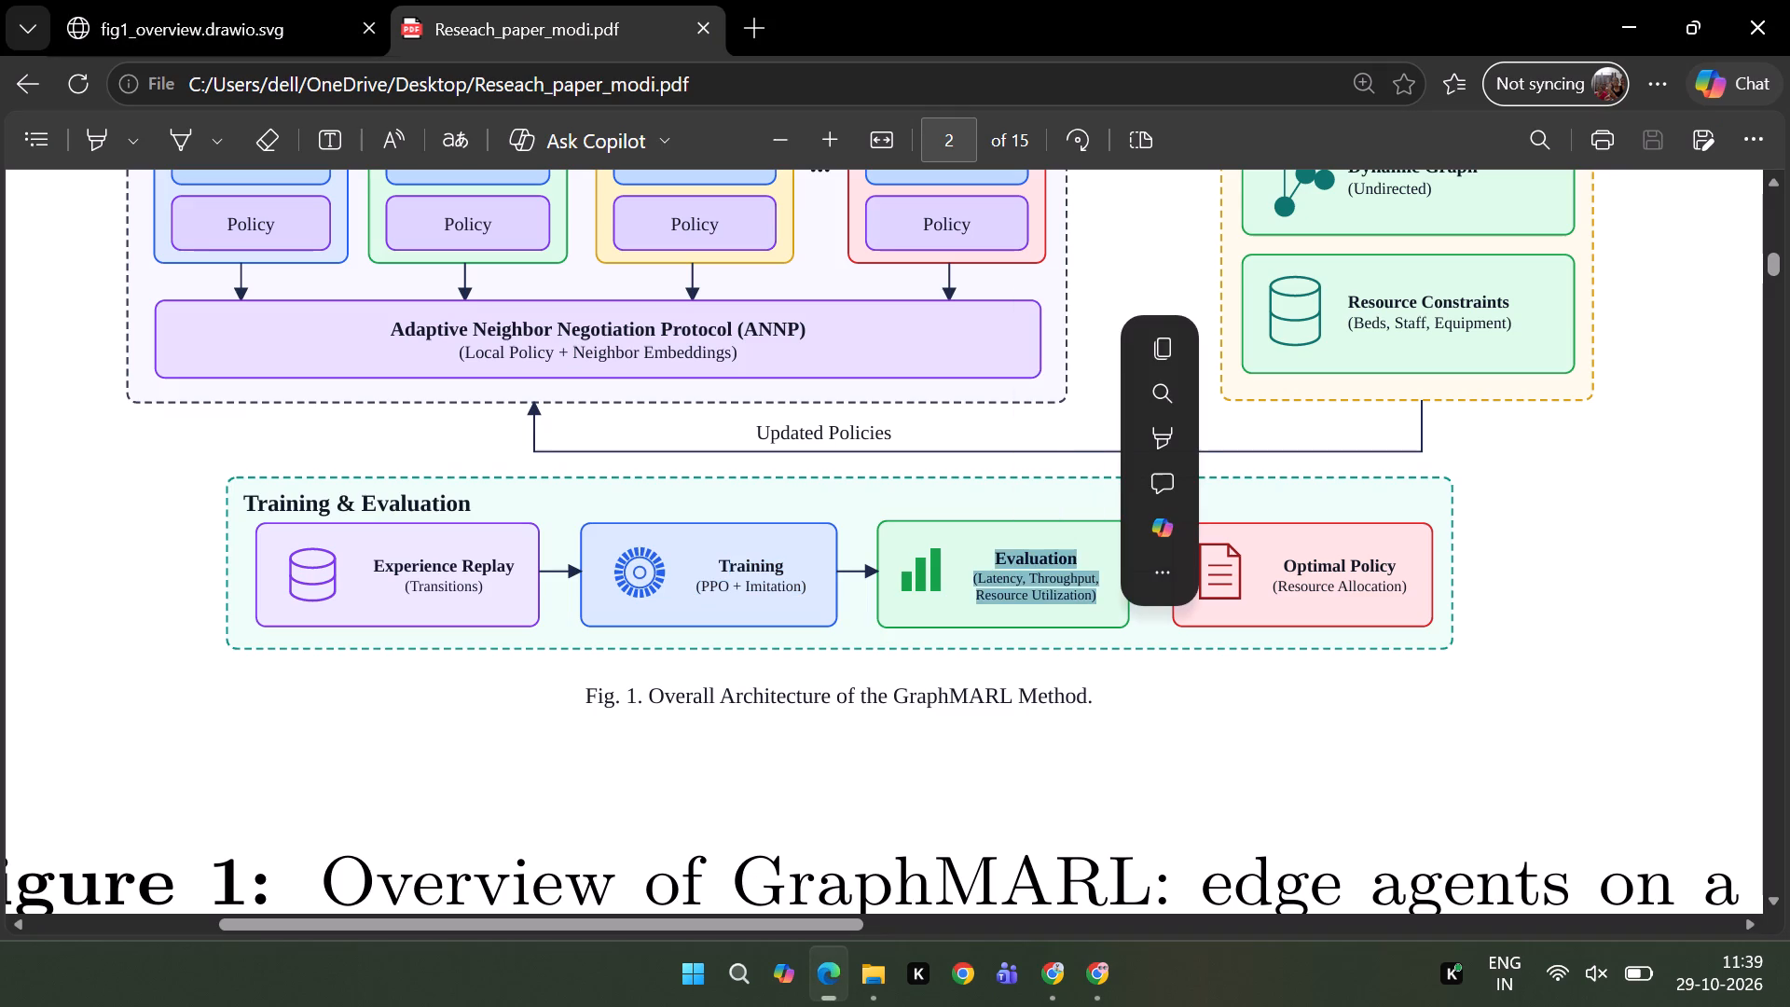
key(ctrl+c)
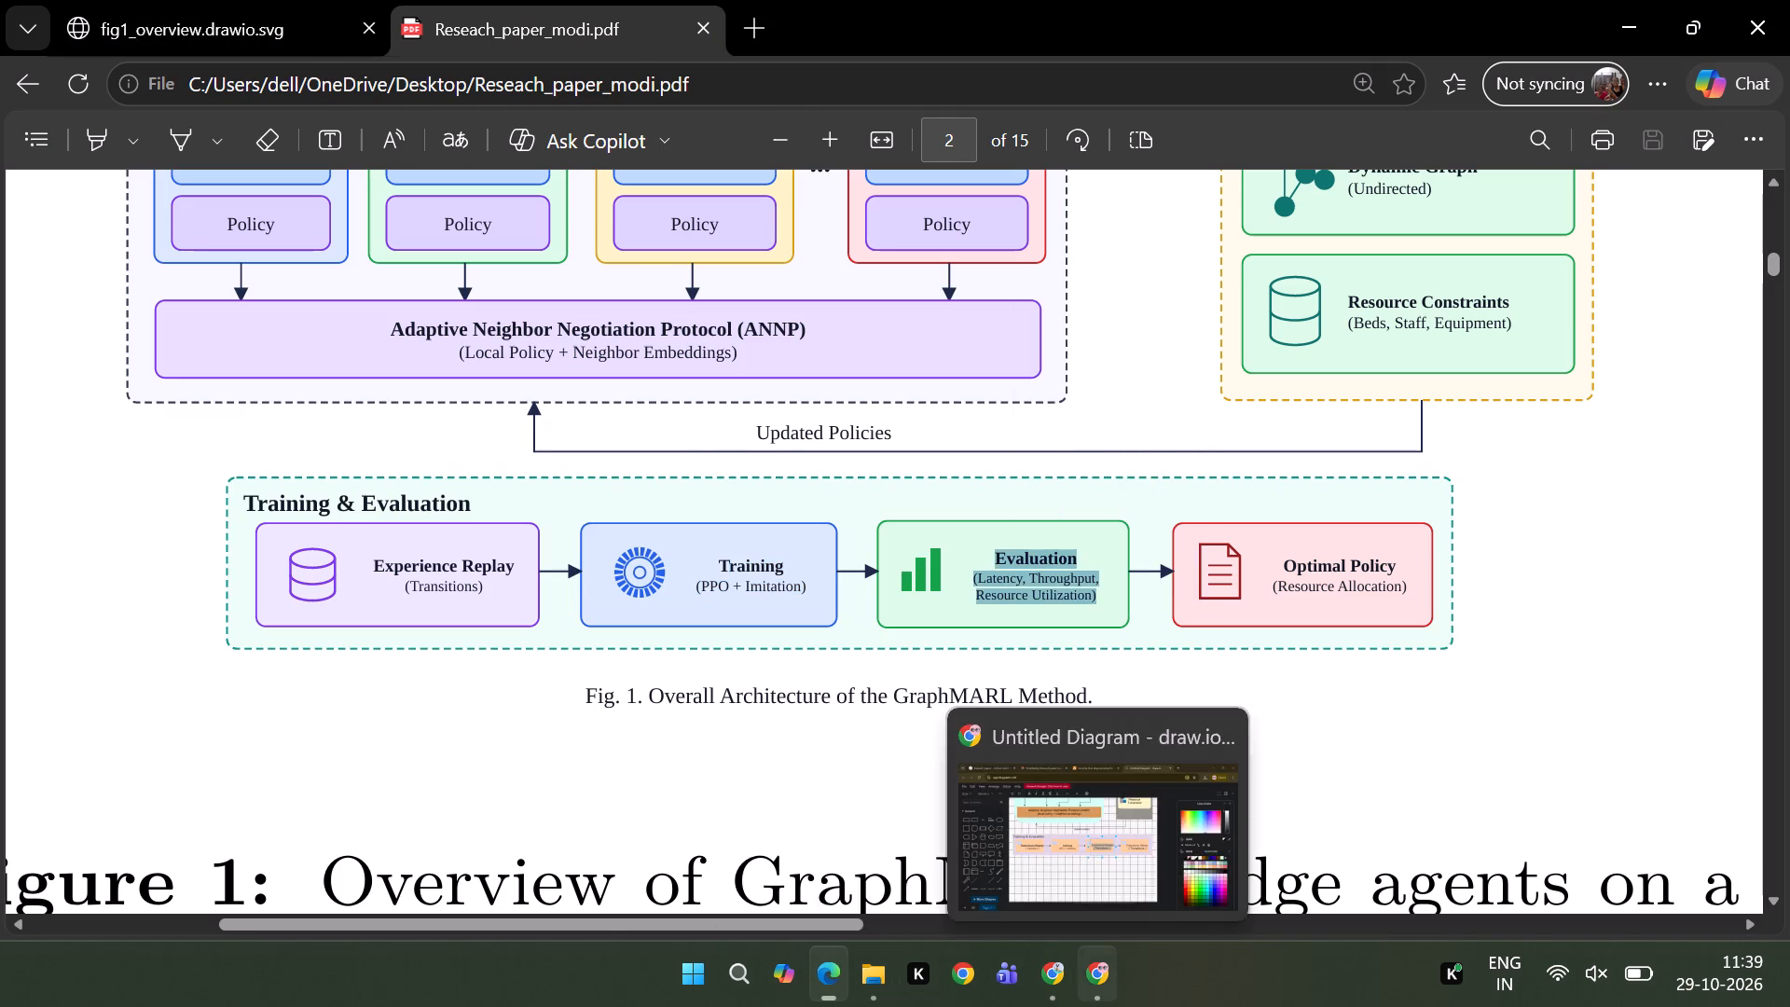
Switch back to the draw.io diagram and replace the third box's label with the copied text, starting a new line after "Evaluation".
click(1098, 965)
key(BackSpace)
key(ctrl+v)
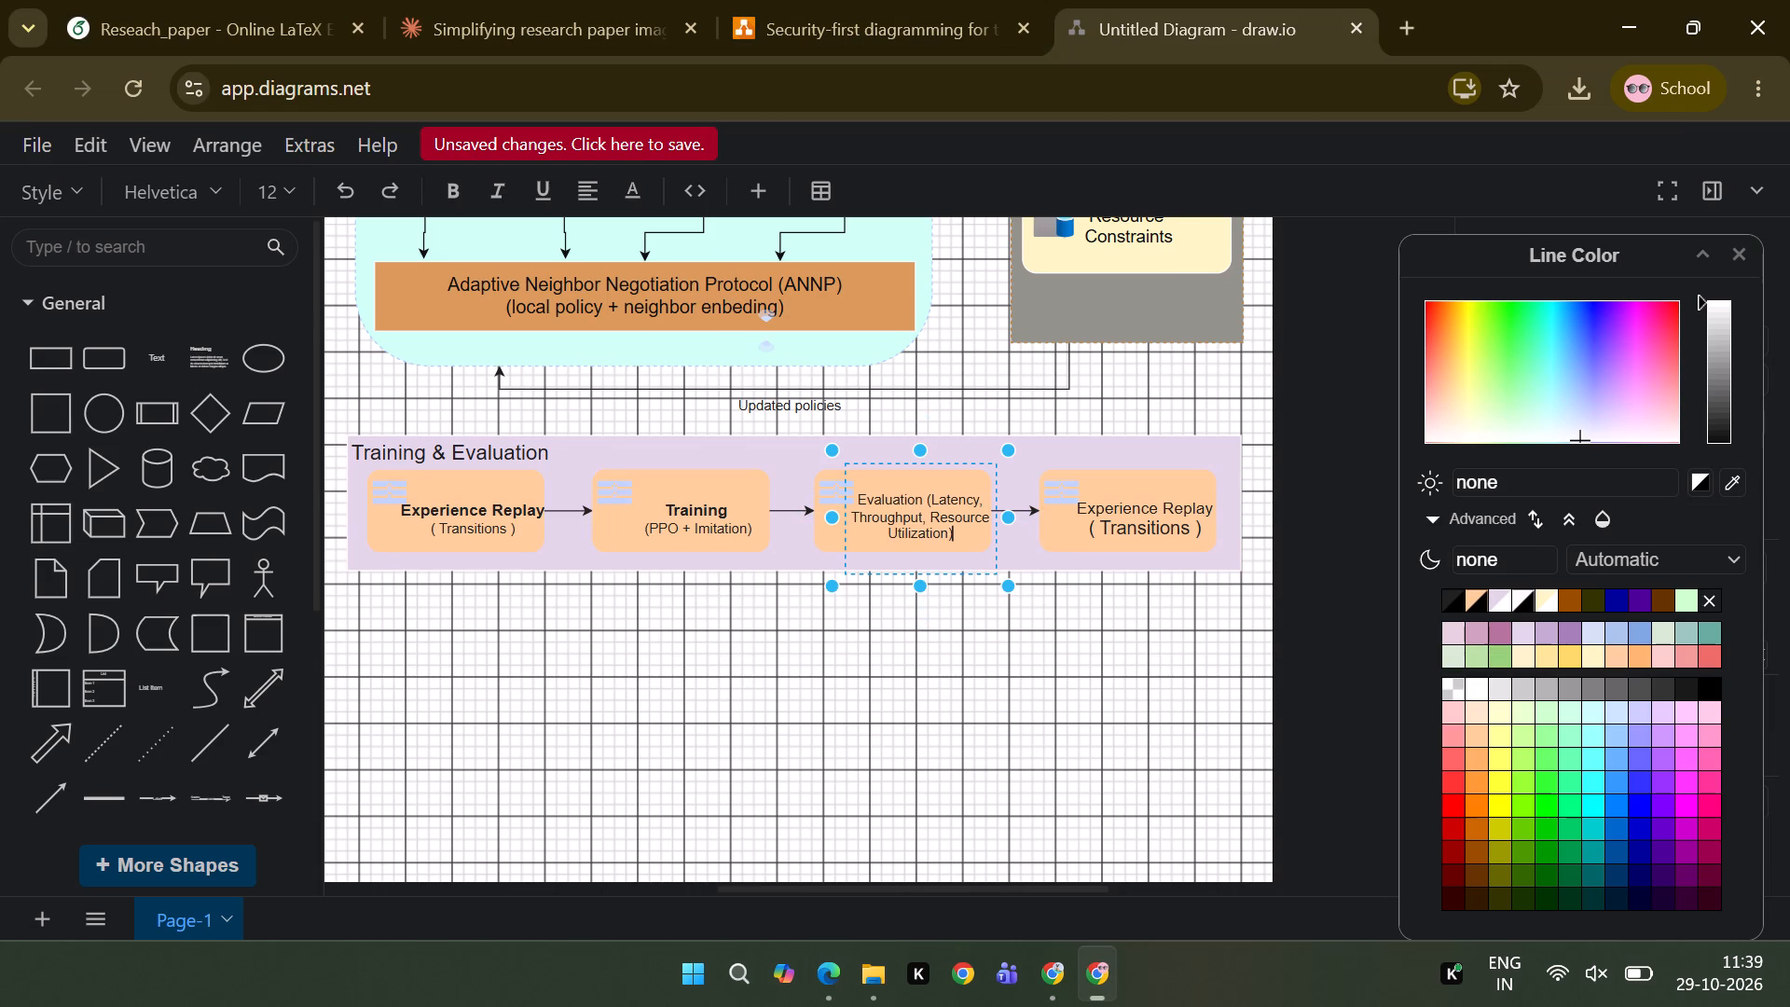
click(931, 504)
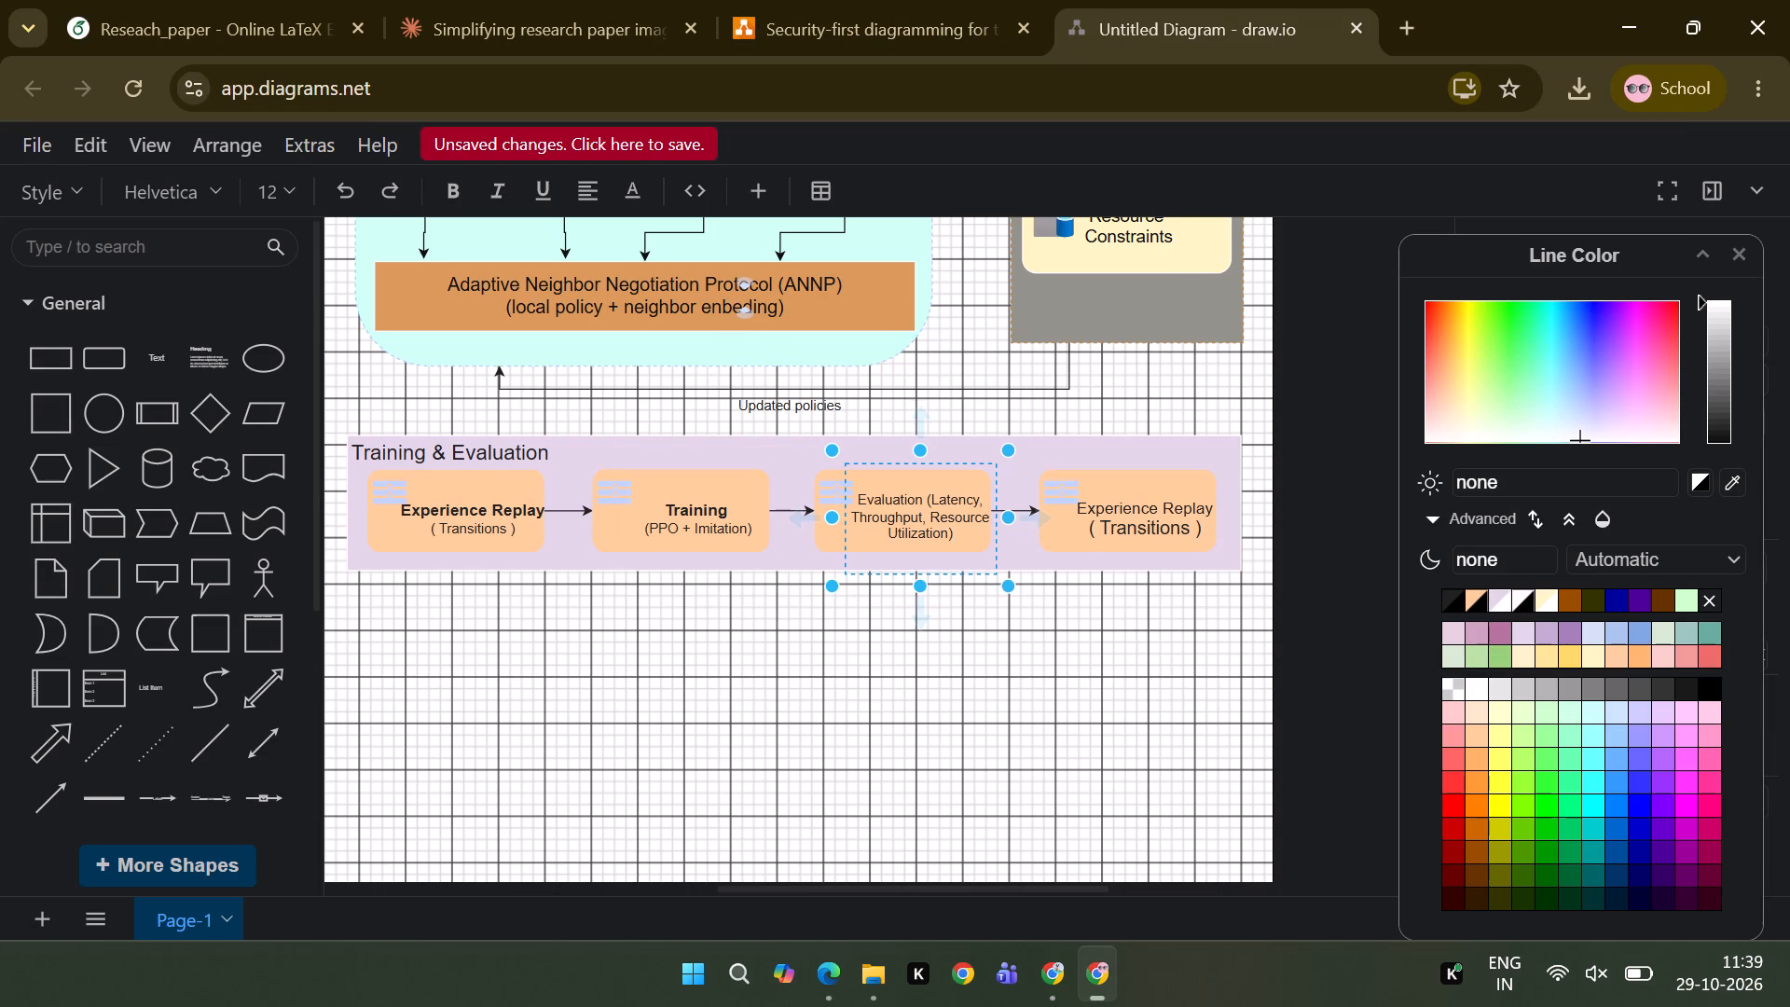
key(Left)
key(Return)
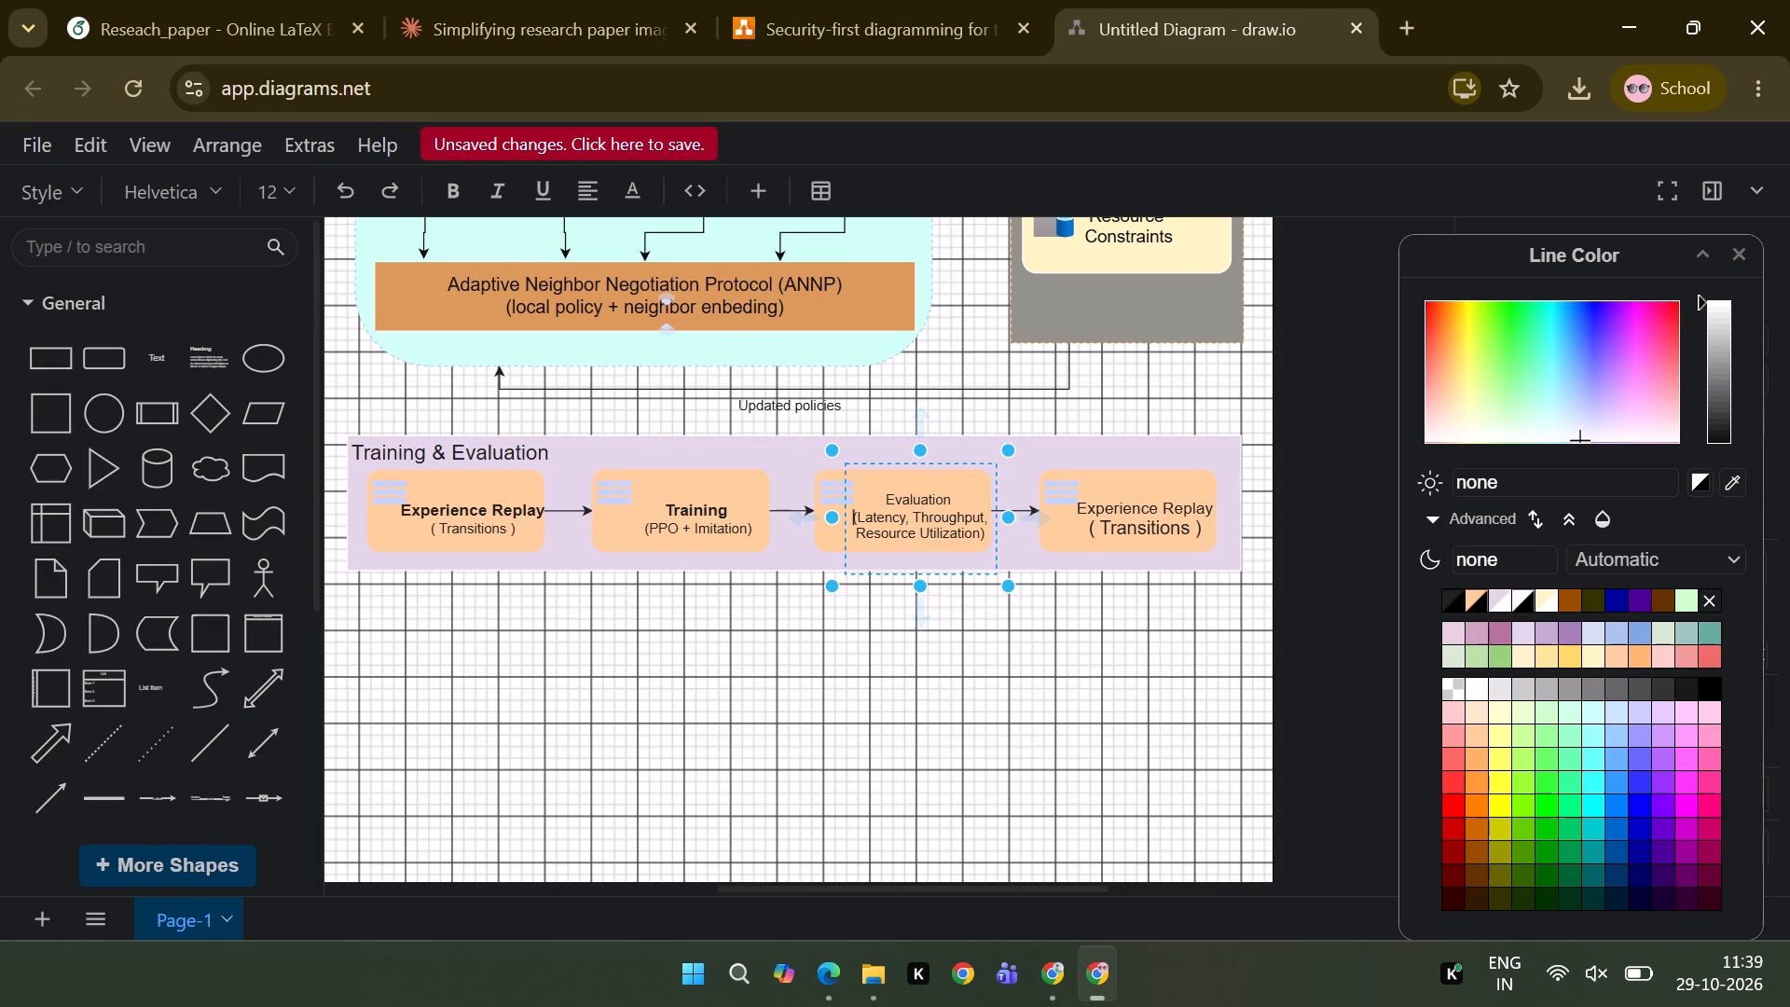
Format the word "Evaluation" in the third box's label as bold with font size 14 and finish editing.
double_click(928, 497)
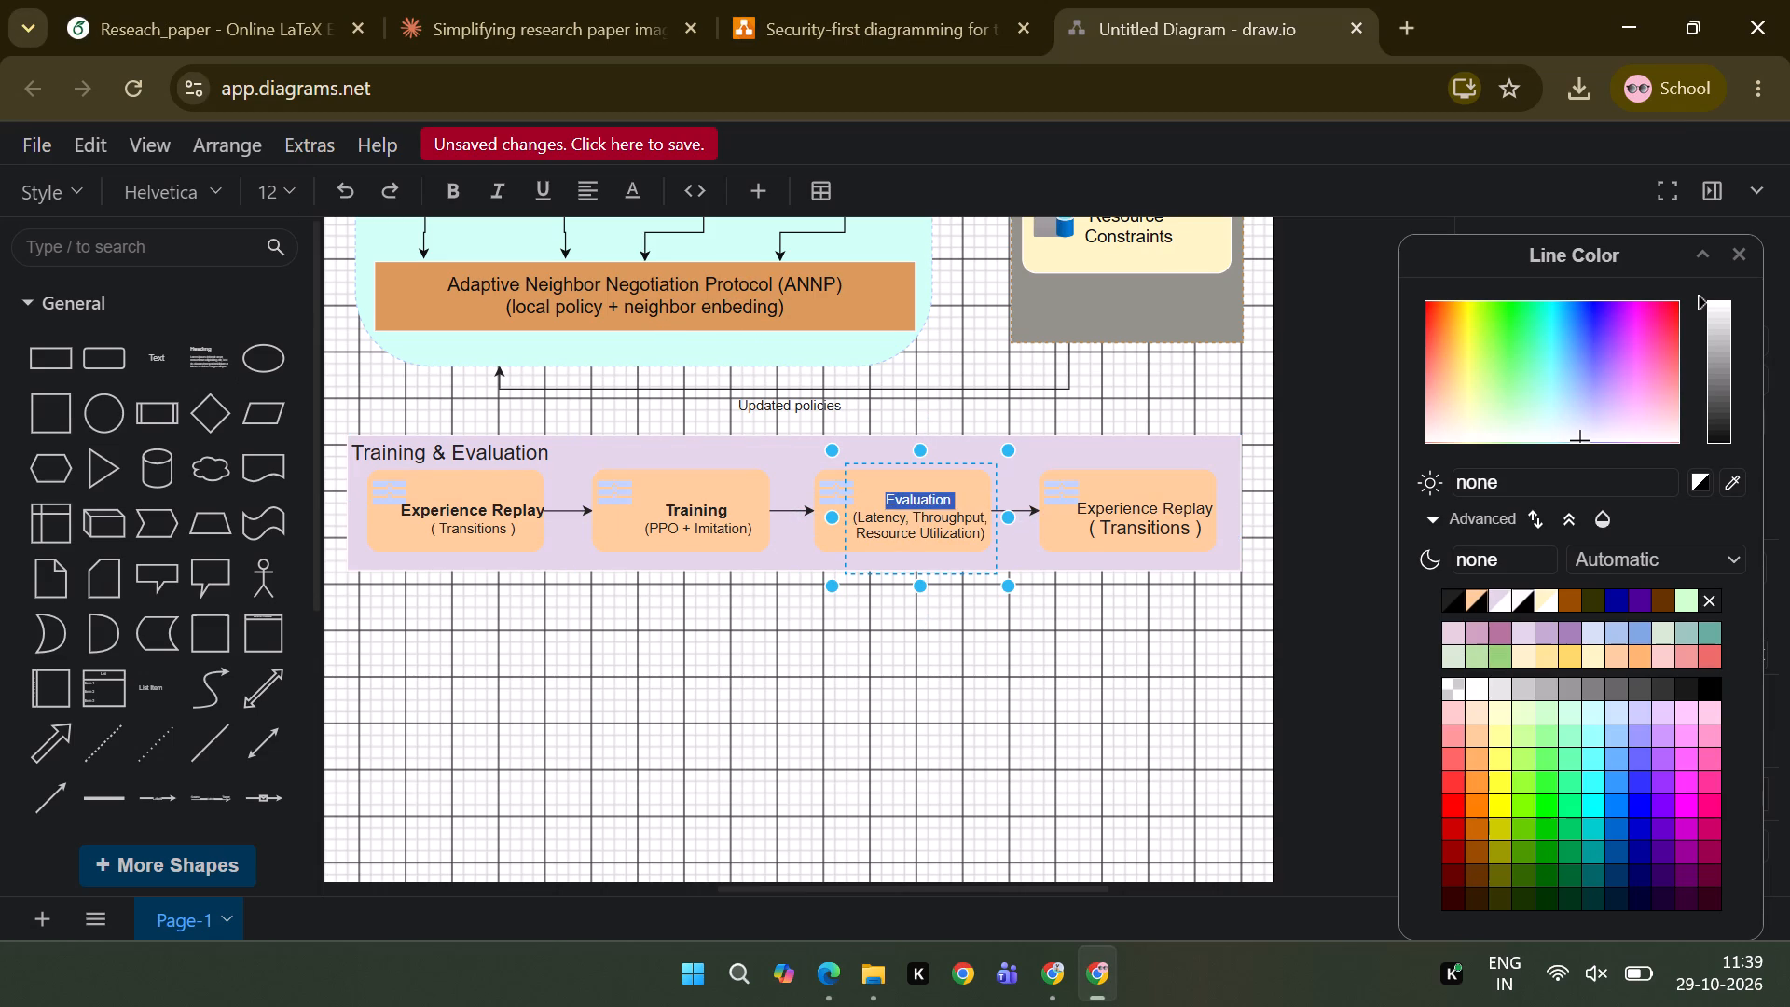
click(448, 182)
click(292, 192)
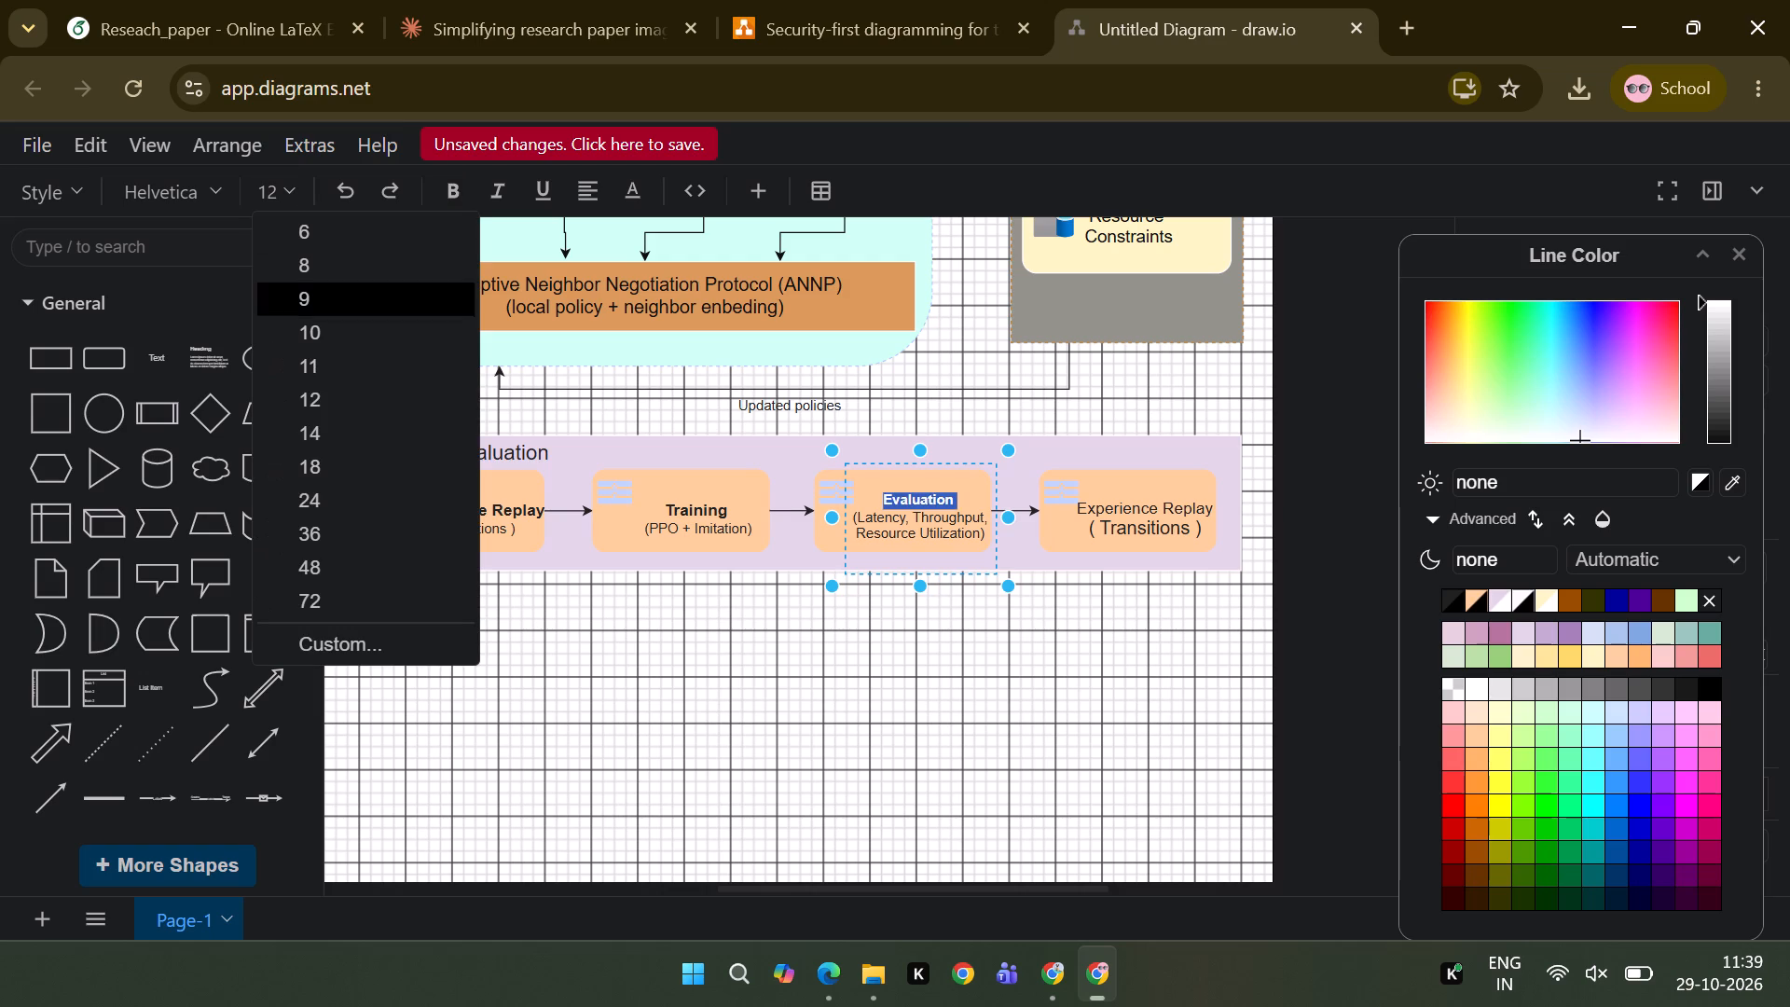
click(330, 435)
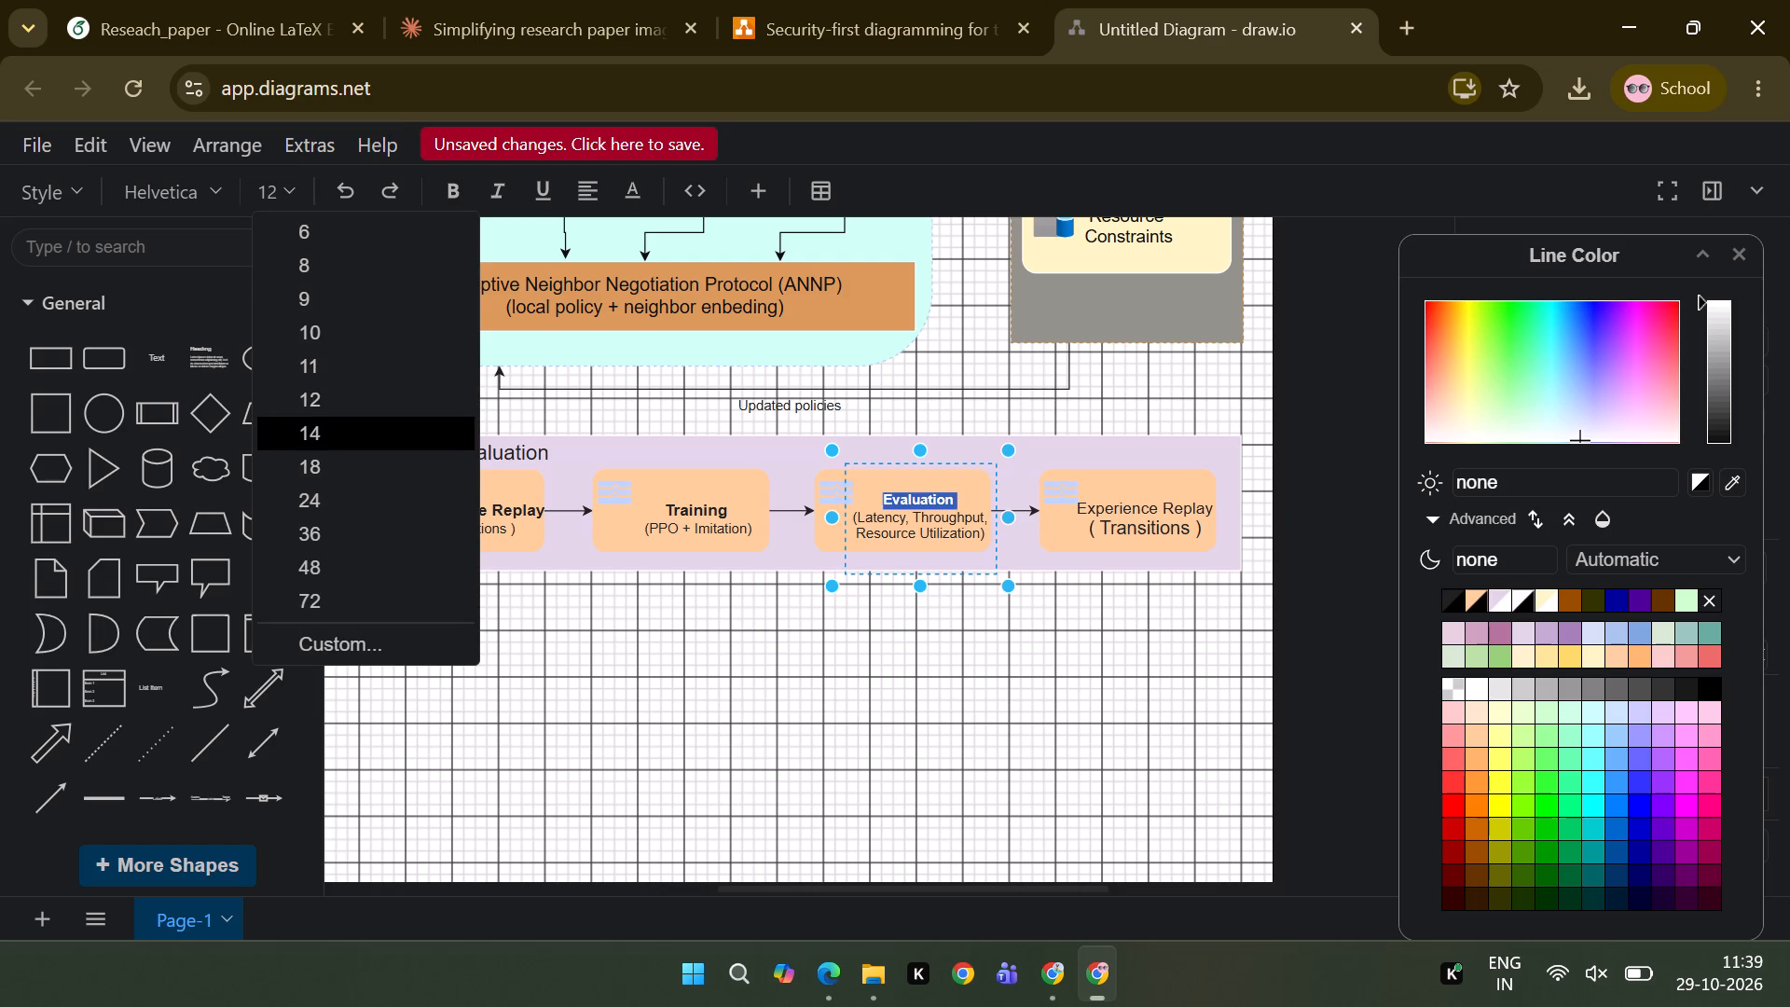
click(738, 739)
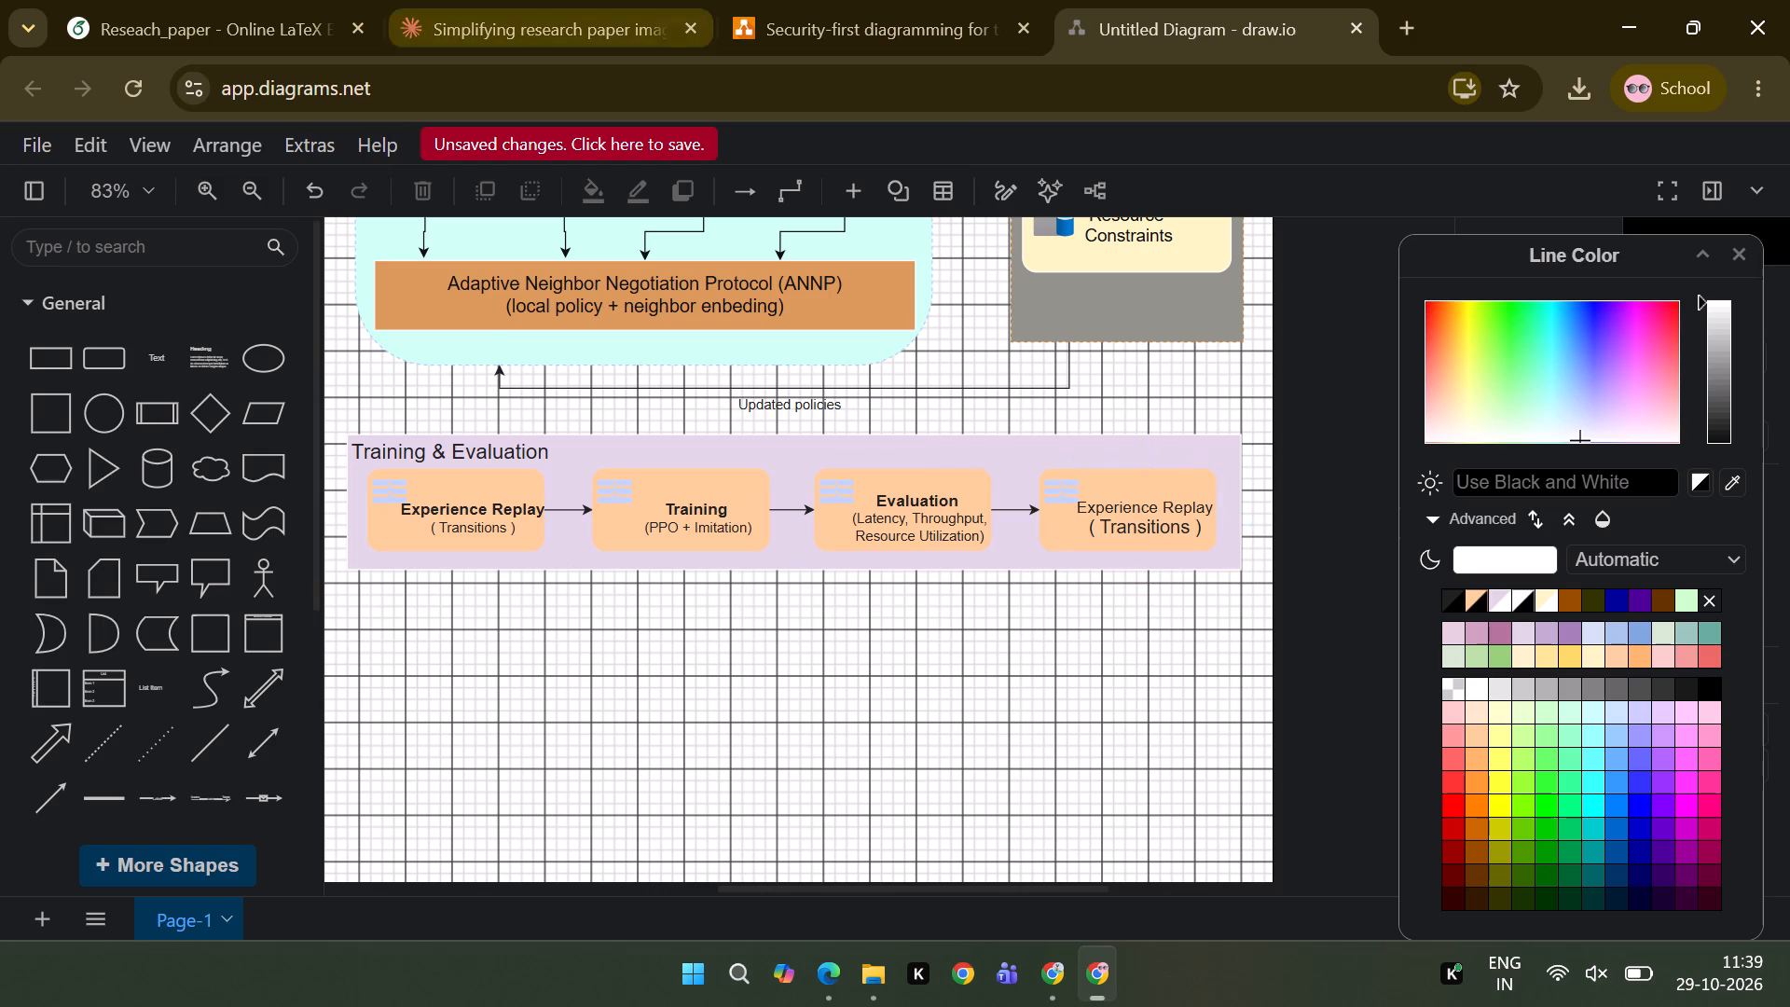
Switch to Reseach_paper_modi.pdf in Edge and copy the text "Optimal Policy (Resource Allocation)" from the Training & Evaluation figure.
click(833, 955)
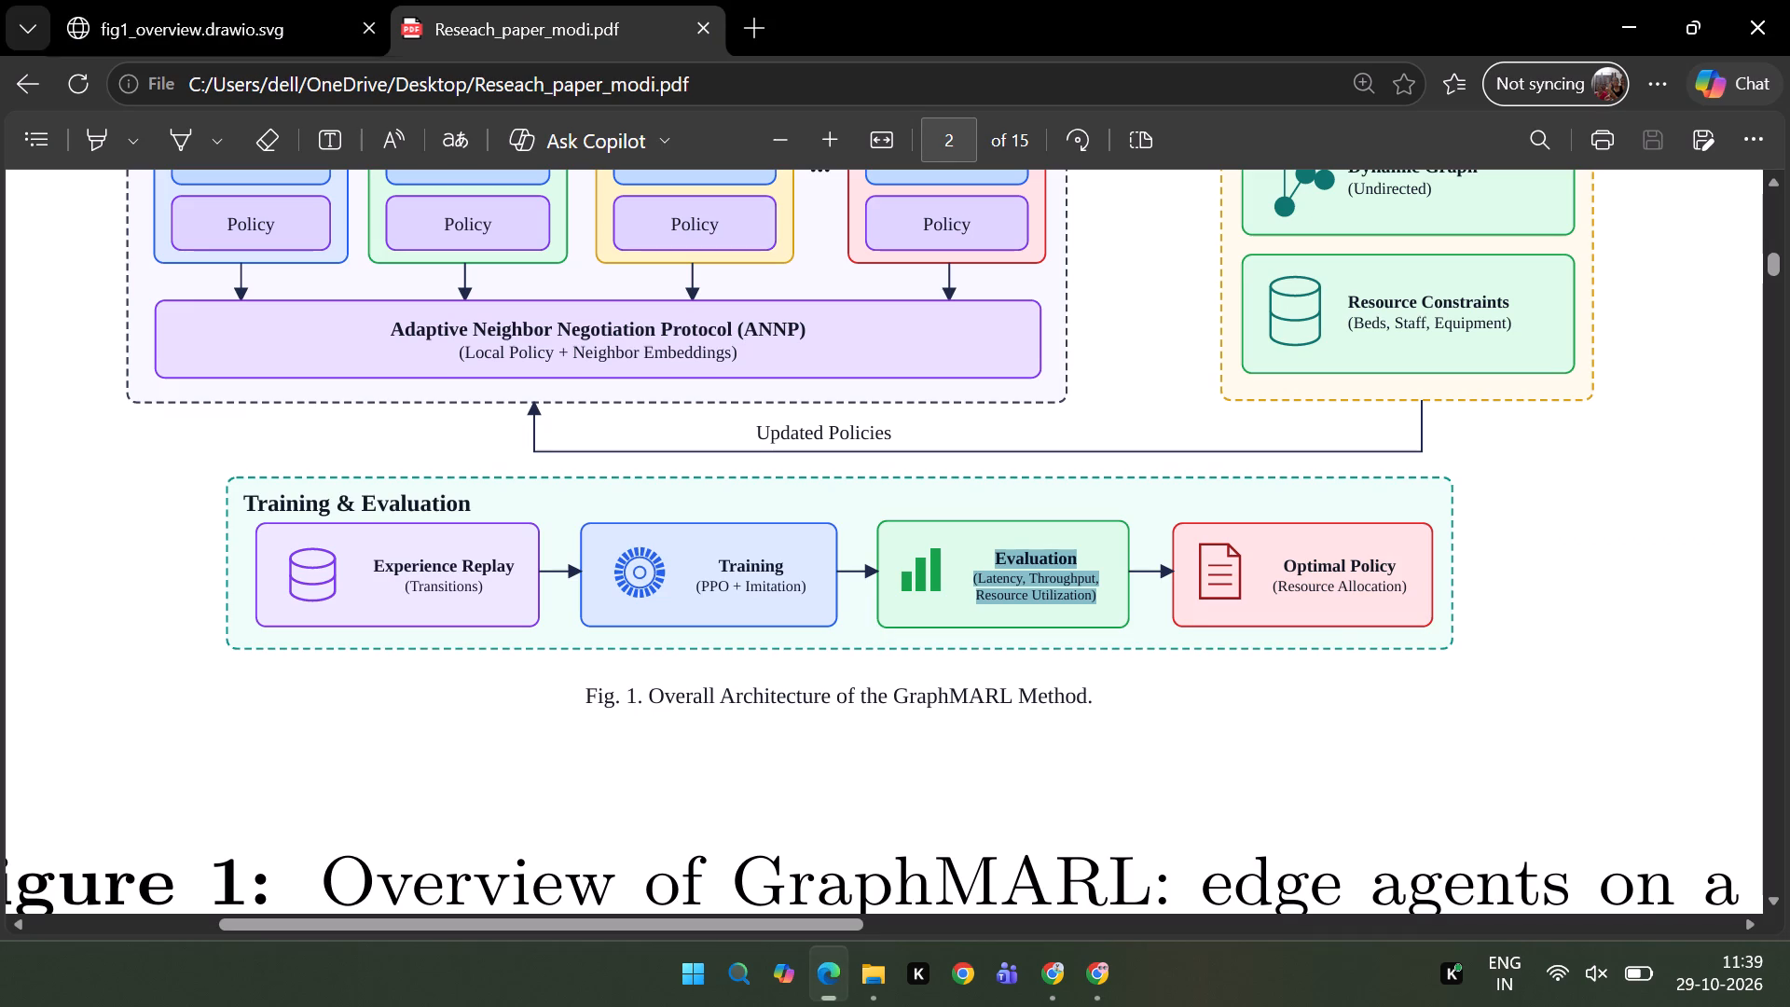
triple_click(1308, 566)
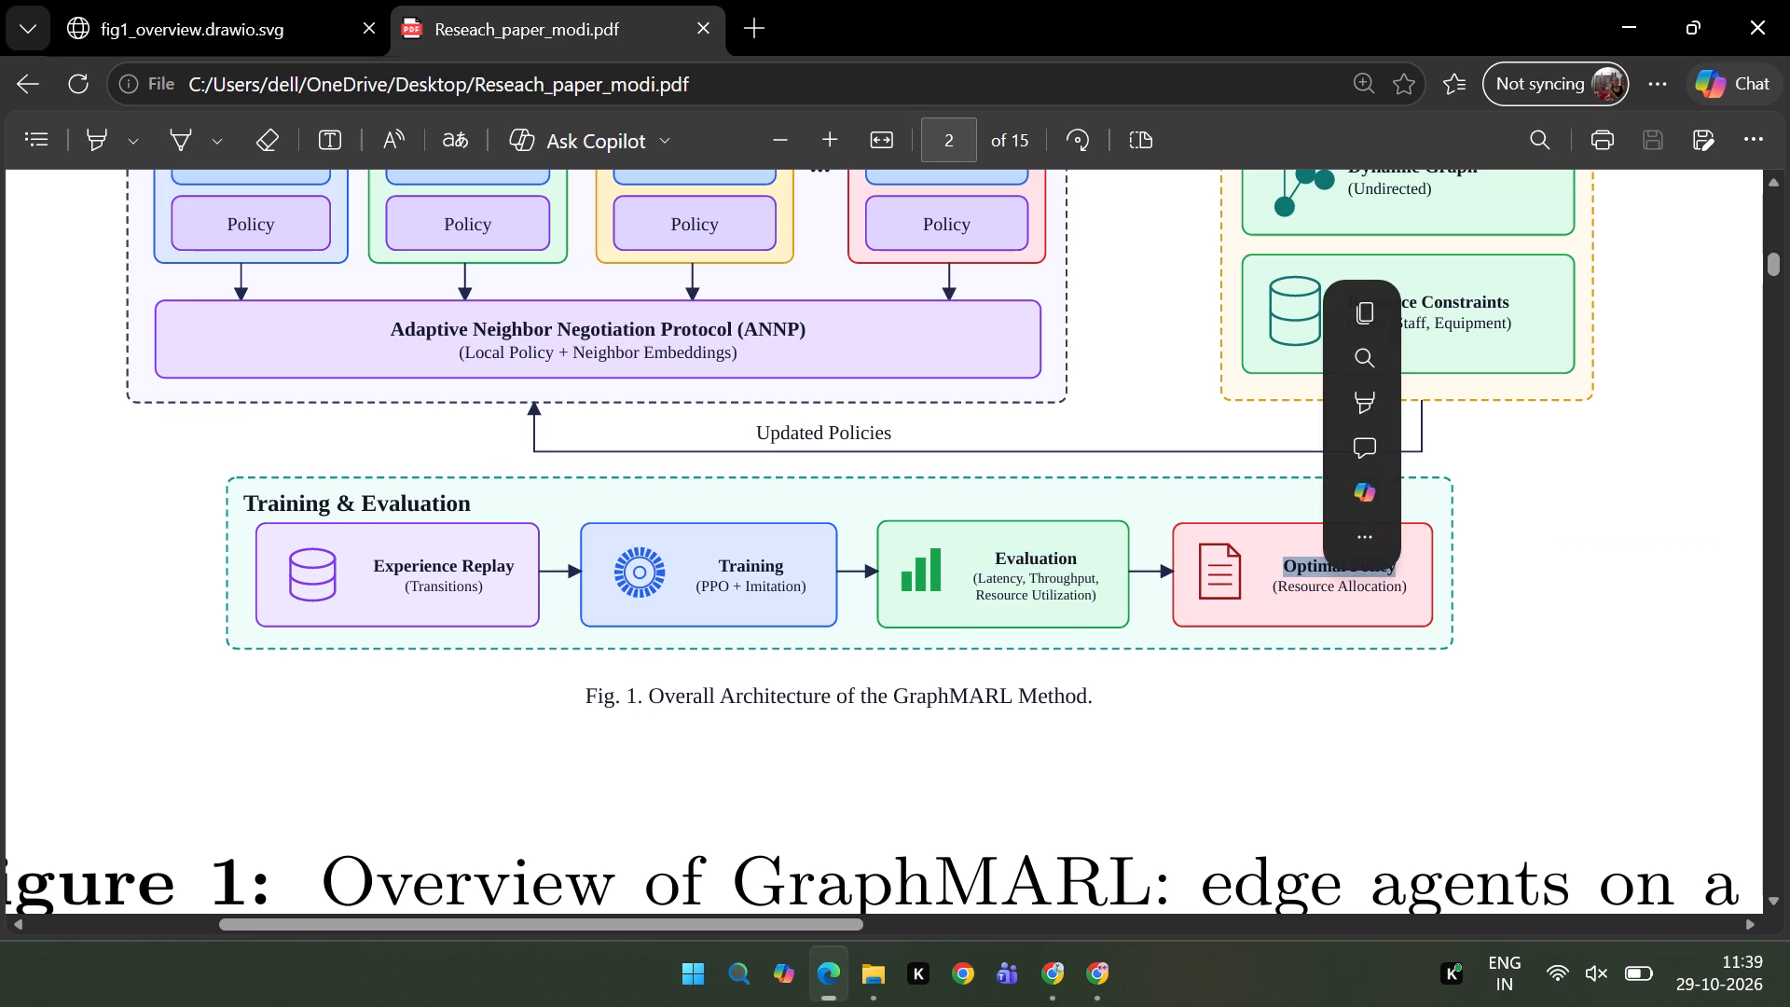
click(1411, 608)
drag(1411, 608, 1273, 565)
drag(1273, 565, 1392, 582)
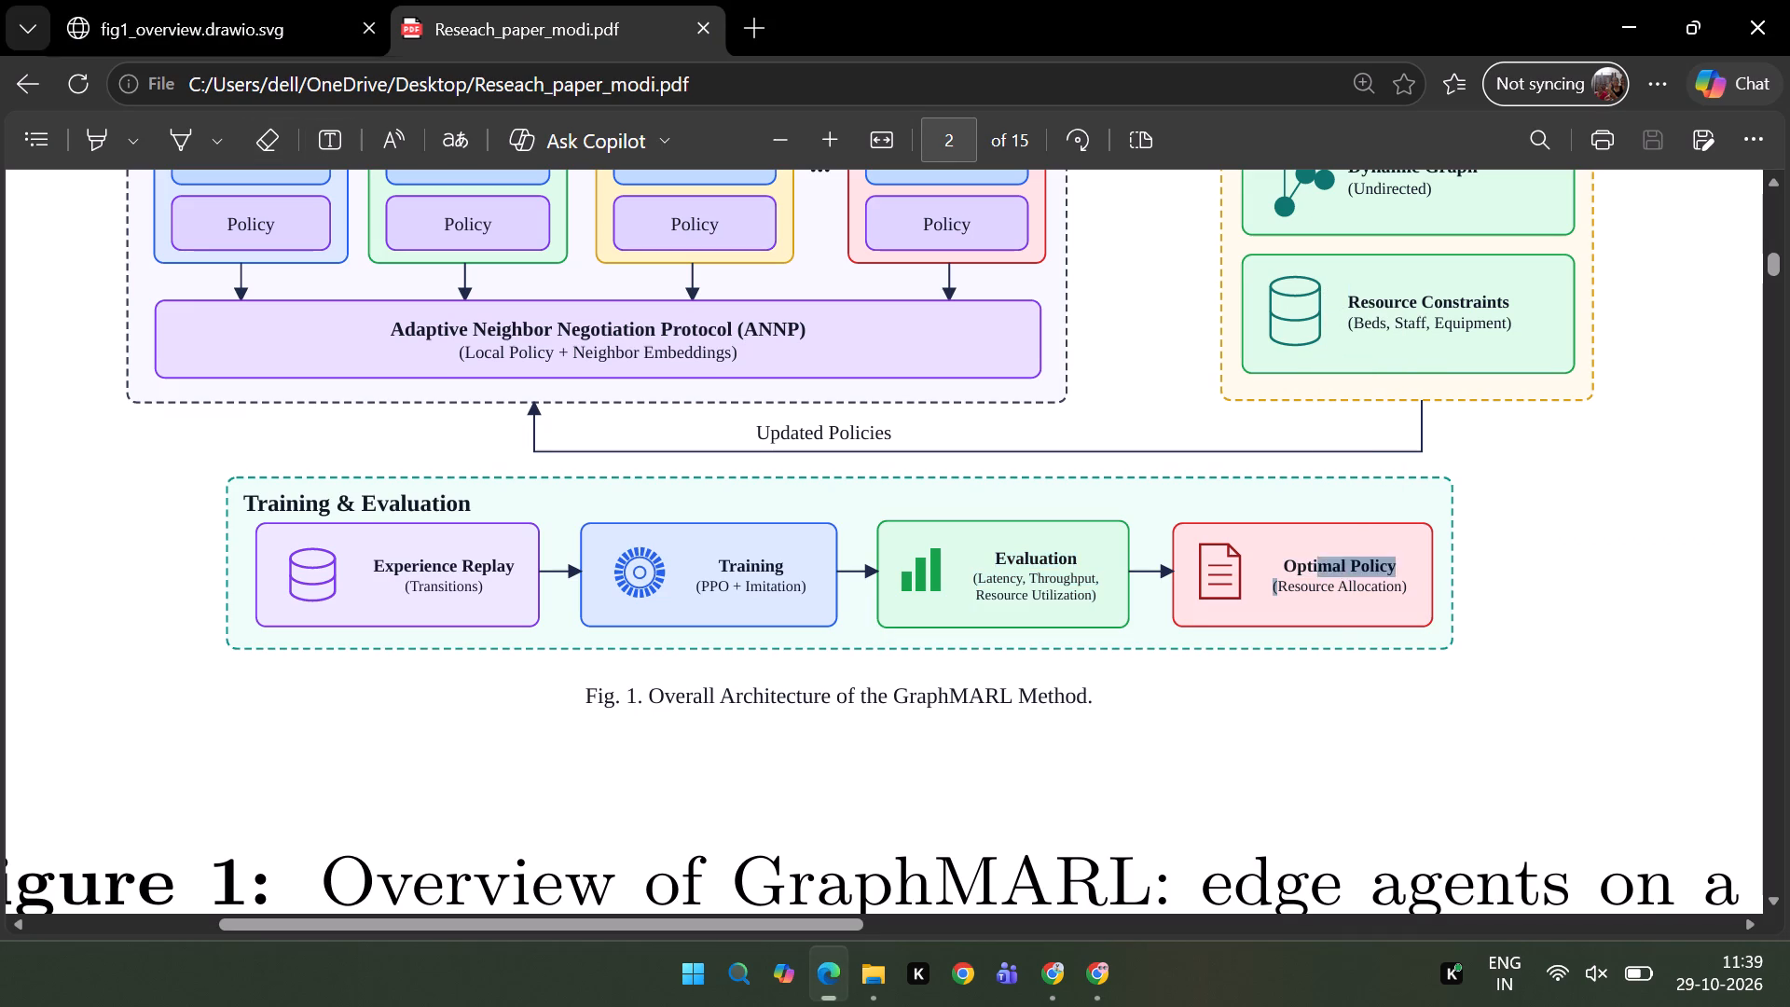
drag(1392, 582, 1407, 585)
click(1413, 588)
drag(1413, 588, 1268, 557)
drag(1268, 557, 1431, 592)
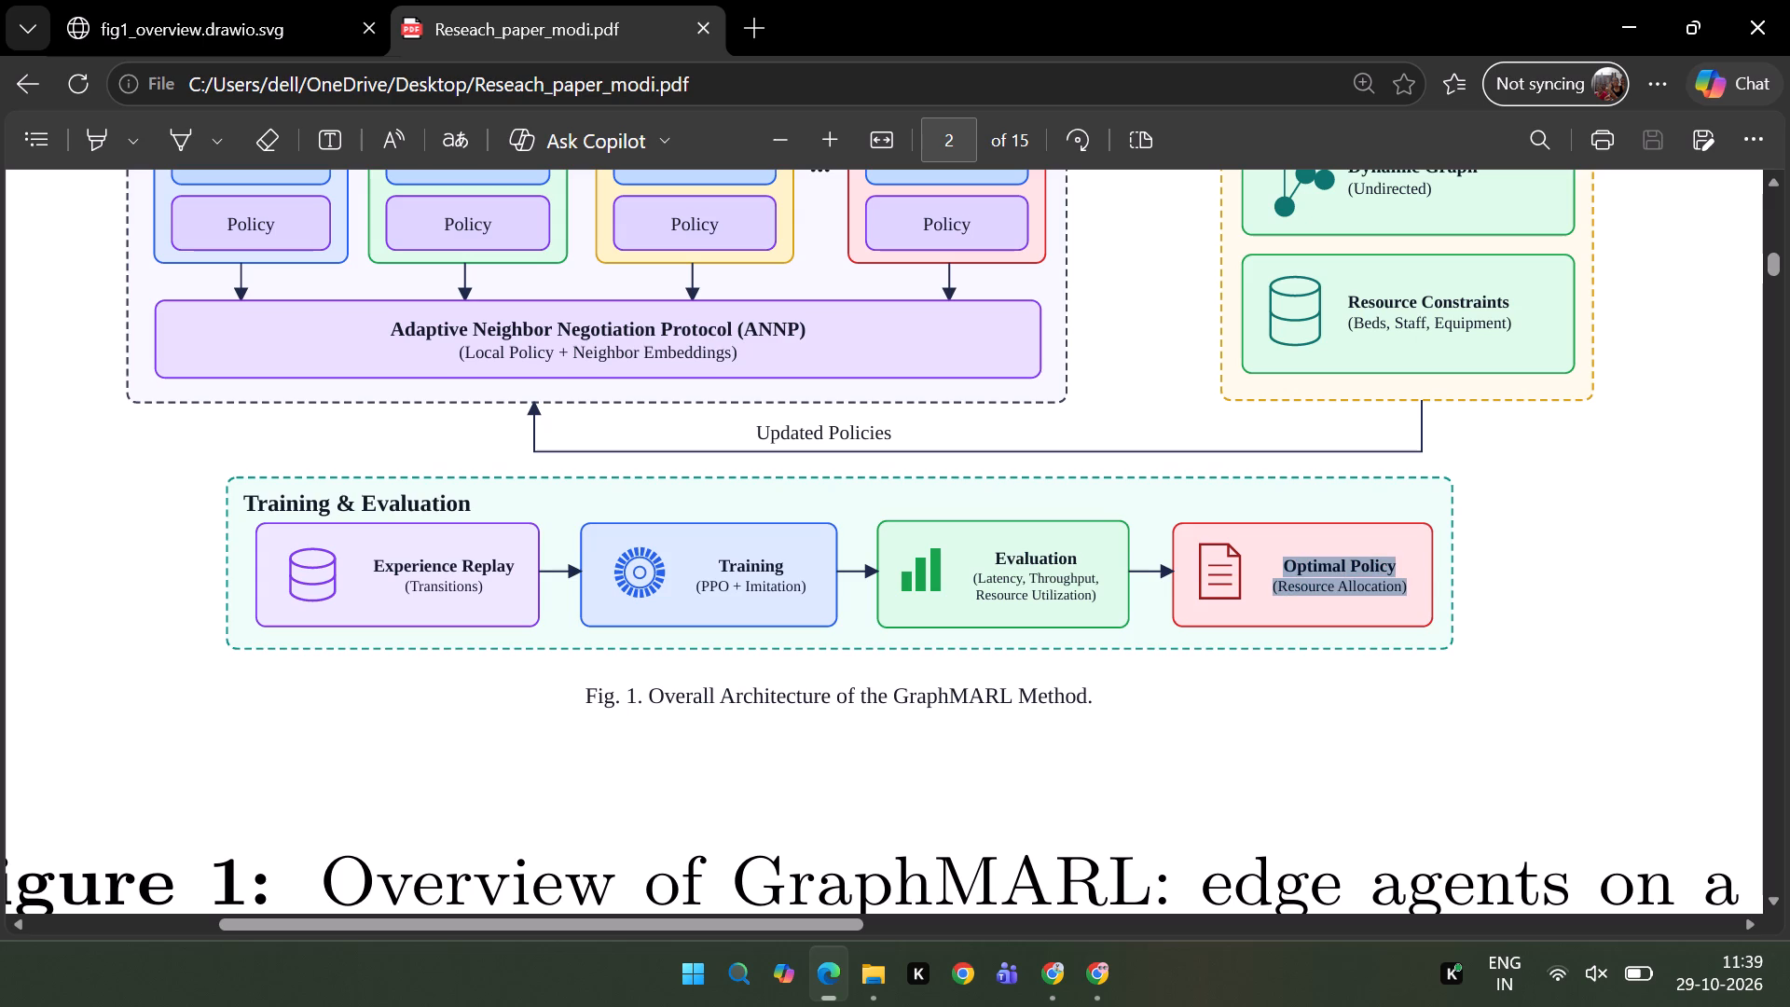
drag(1431, 592, 1429, 592)
key(ctrl+c)
Switch back to the draw.io diagram and replace the fourth box's label with the copied "Optimal Policy (Resource Allocation)".
click(1103, 993)
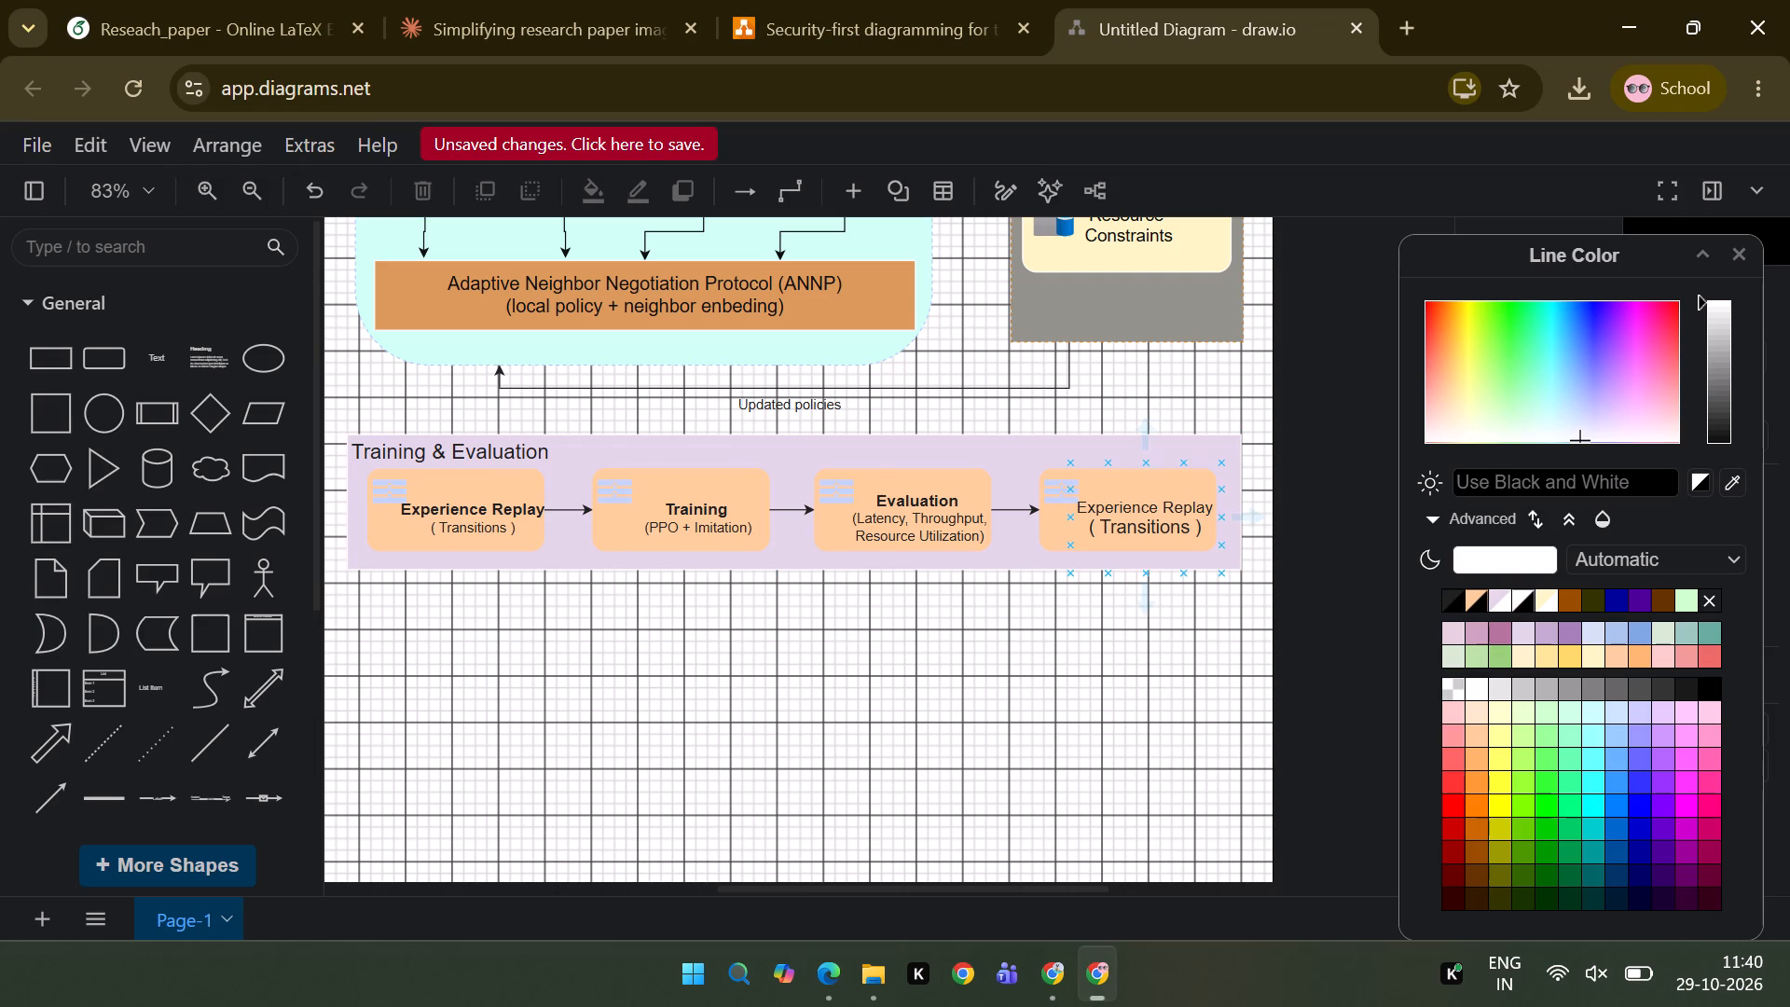
triple_click(1110, 511)
key(BackSpace)
key(Right)
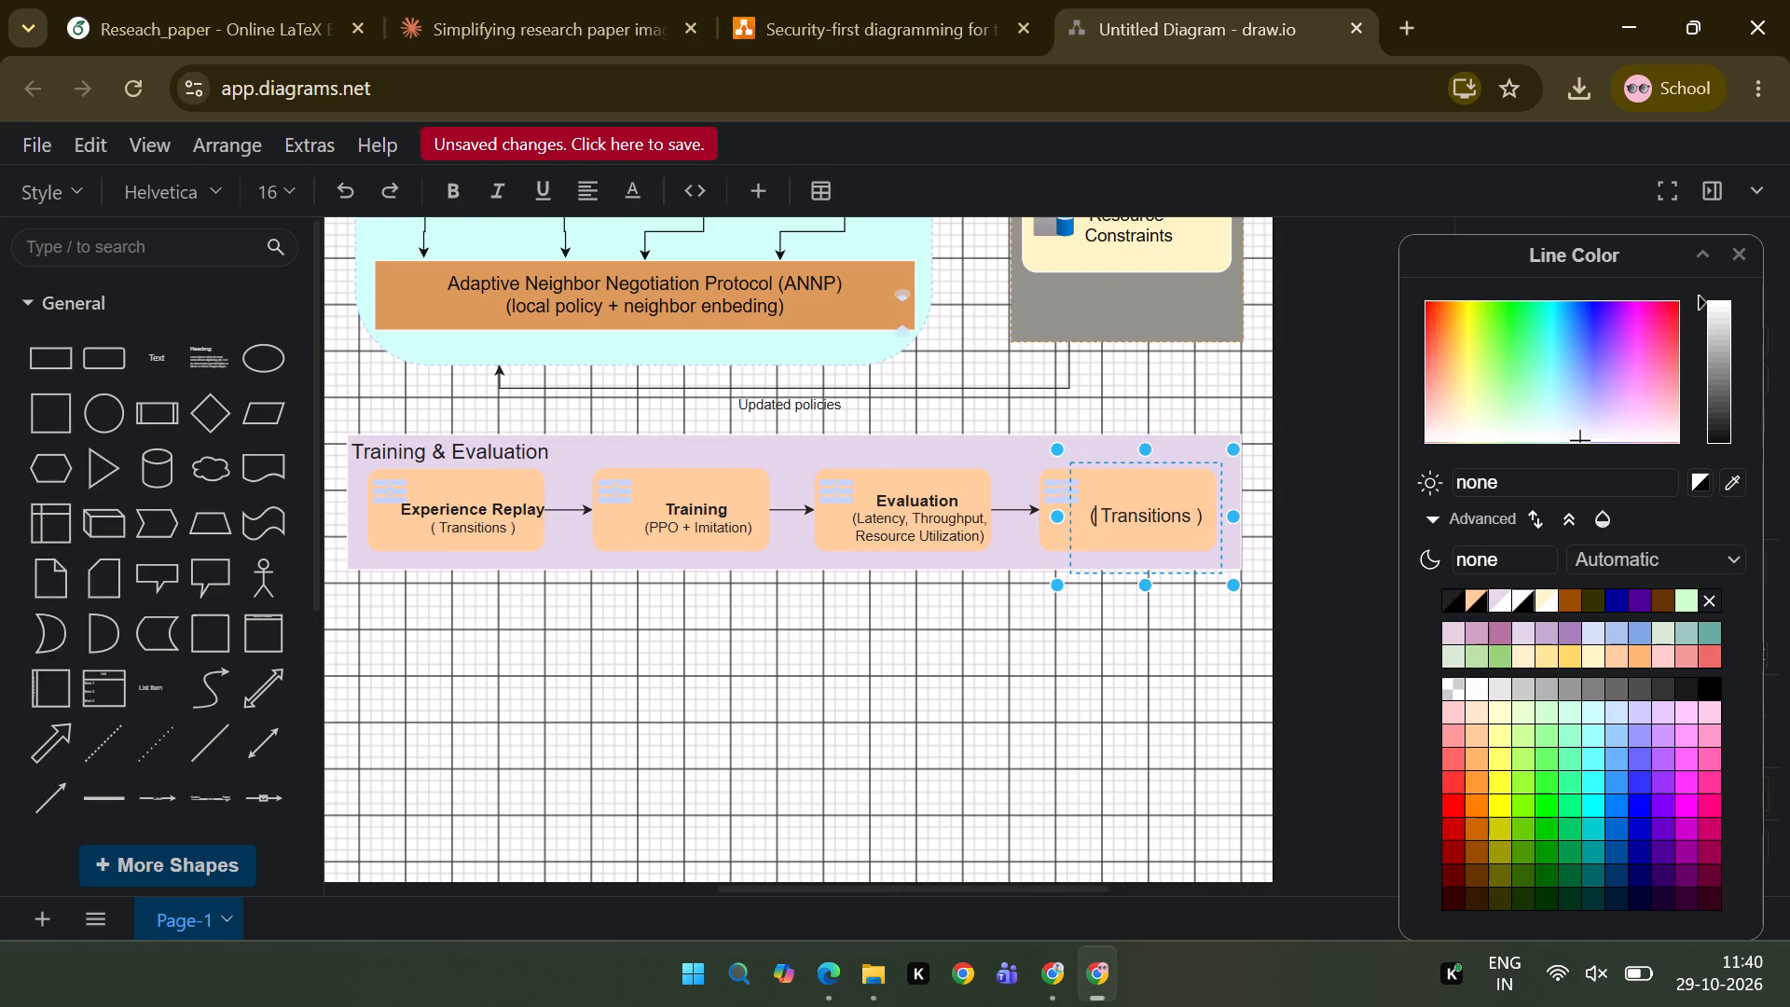
key(Right)
key(Right)
key(Right)
key(Right)
key(Right)
key(Right)
key(Right)
key(Right)
key(Right)
key(Right)
key(Right)
key(Right)
key(Right)
key(Right)
key(Right)
key(Right)
key(Right)
key(Right)
key(BackSpace)
key(BackSpace)
key(BackSpace)
key(BackSpace)
key(BackSpace)
key(BackSpace)
key(BackSpace)
key(BackSpace)
key(BackSpace)
key(BackSpace)
key(BackSpace)
key(BackSpace)
key(BackSpace)
key(BackSpace)
key(BackSpace)
key(BackSpace)
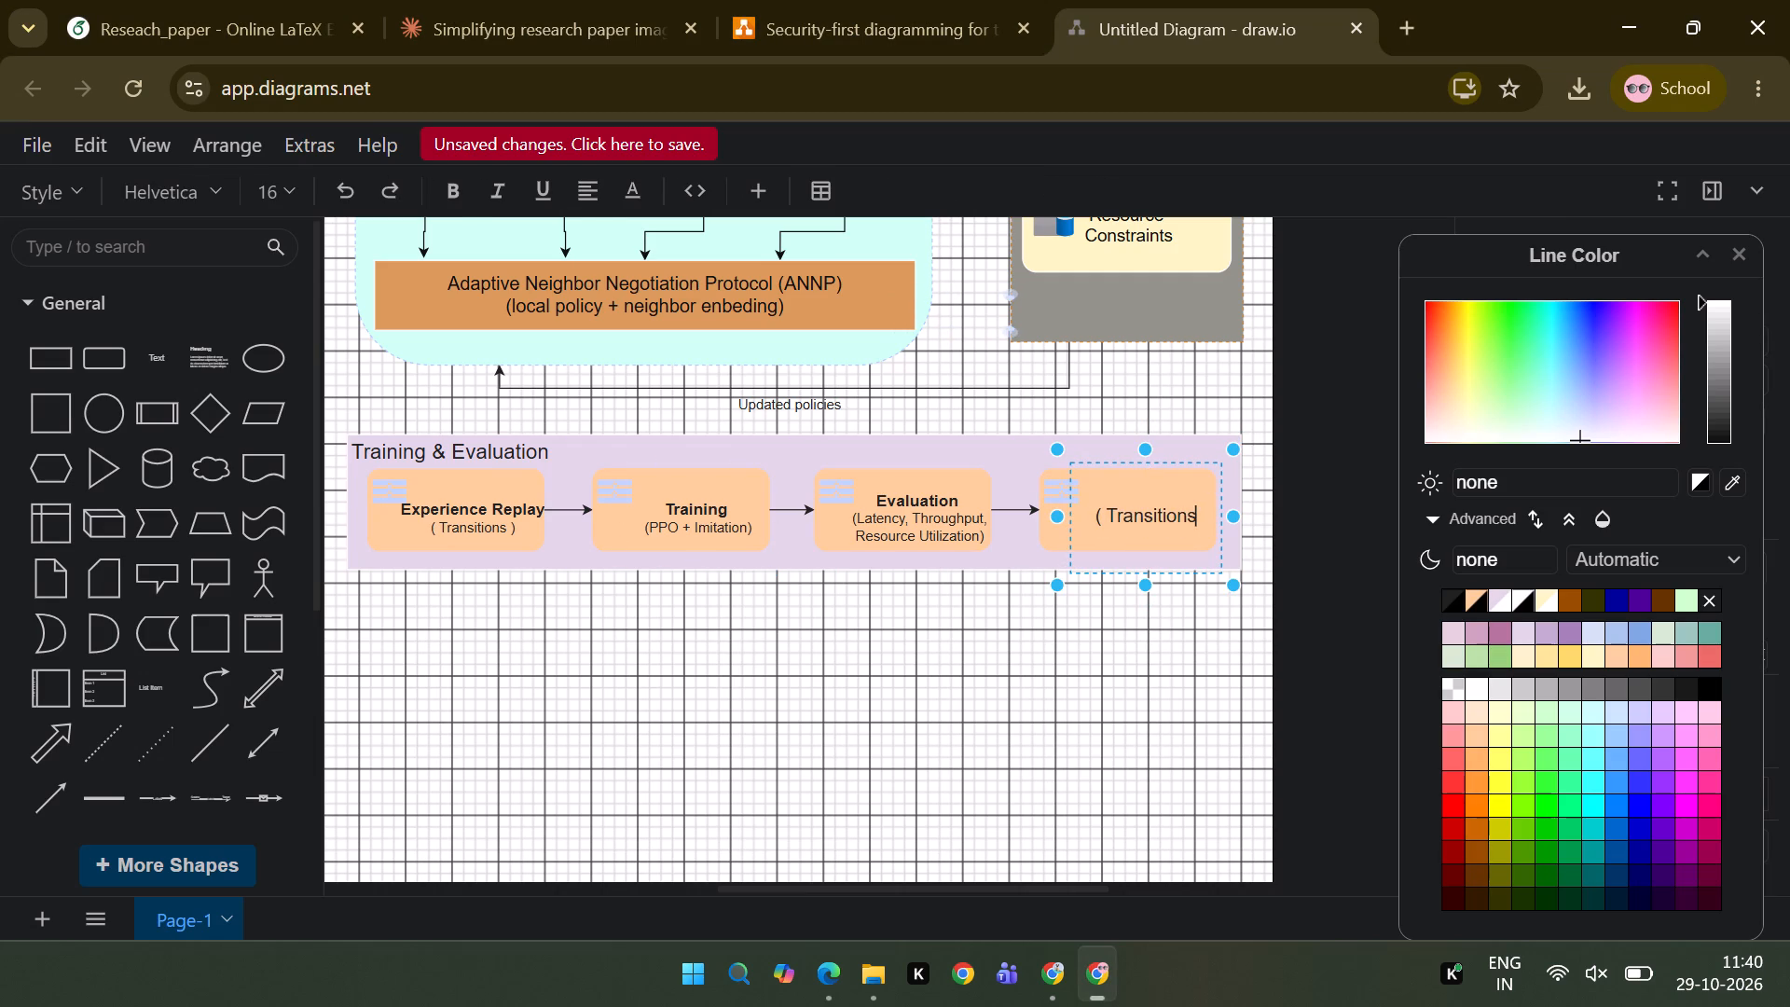
key(BackSpace)
key(ctrl+v)
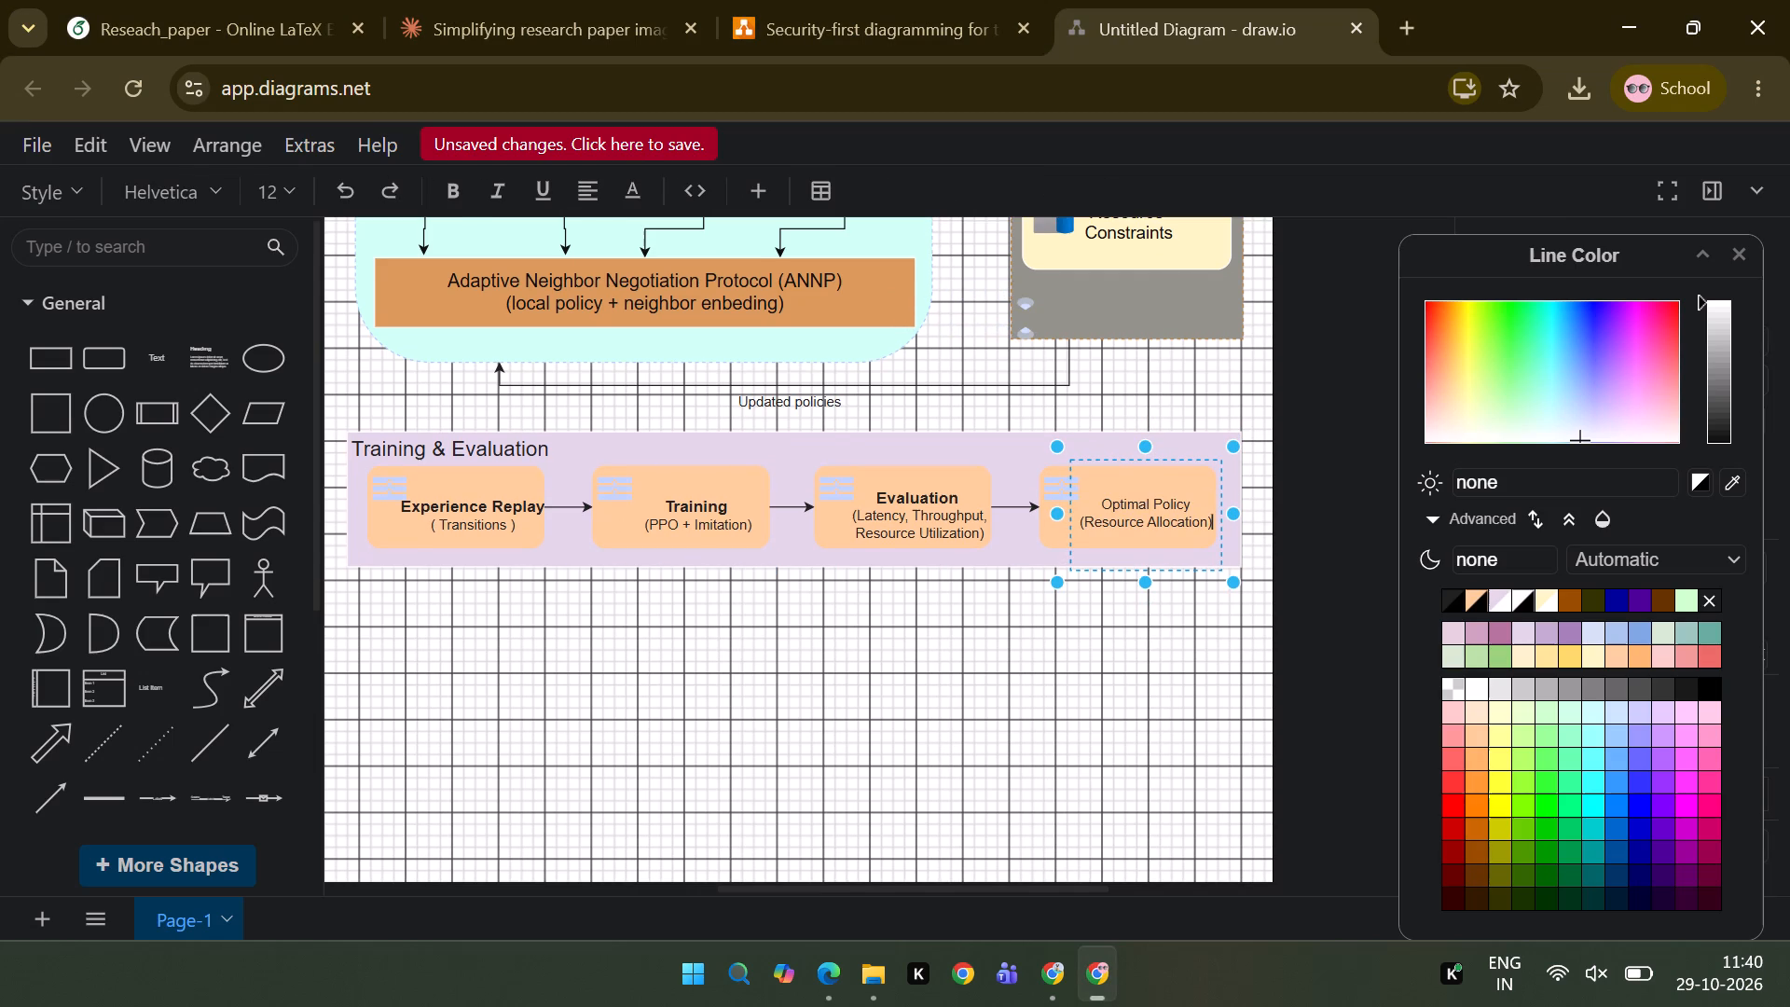
Format "Optimal Policy" in the fourth box's label as bold with font size 14 and finish editing.
triple_click(1136, 504)
click(1136, 504)
double_click(1136, 504)
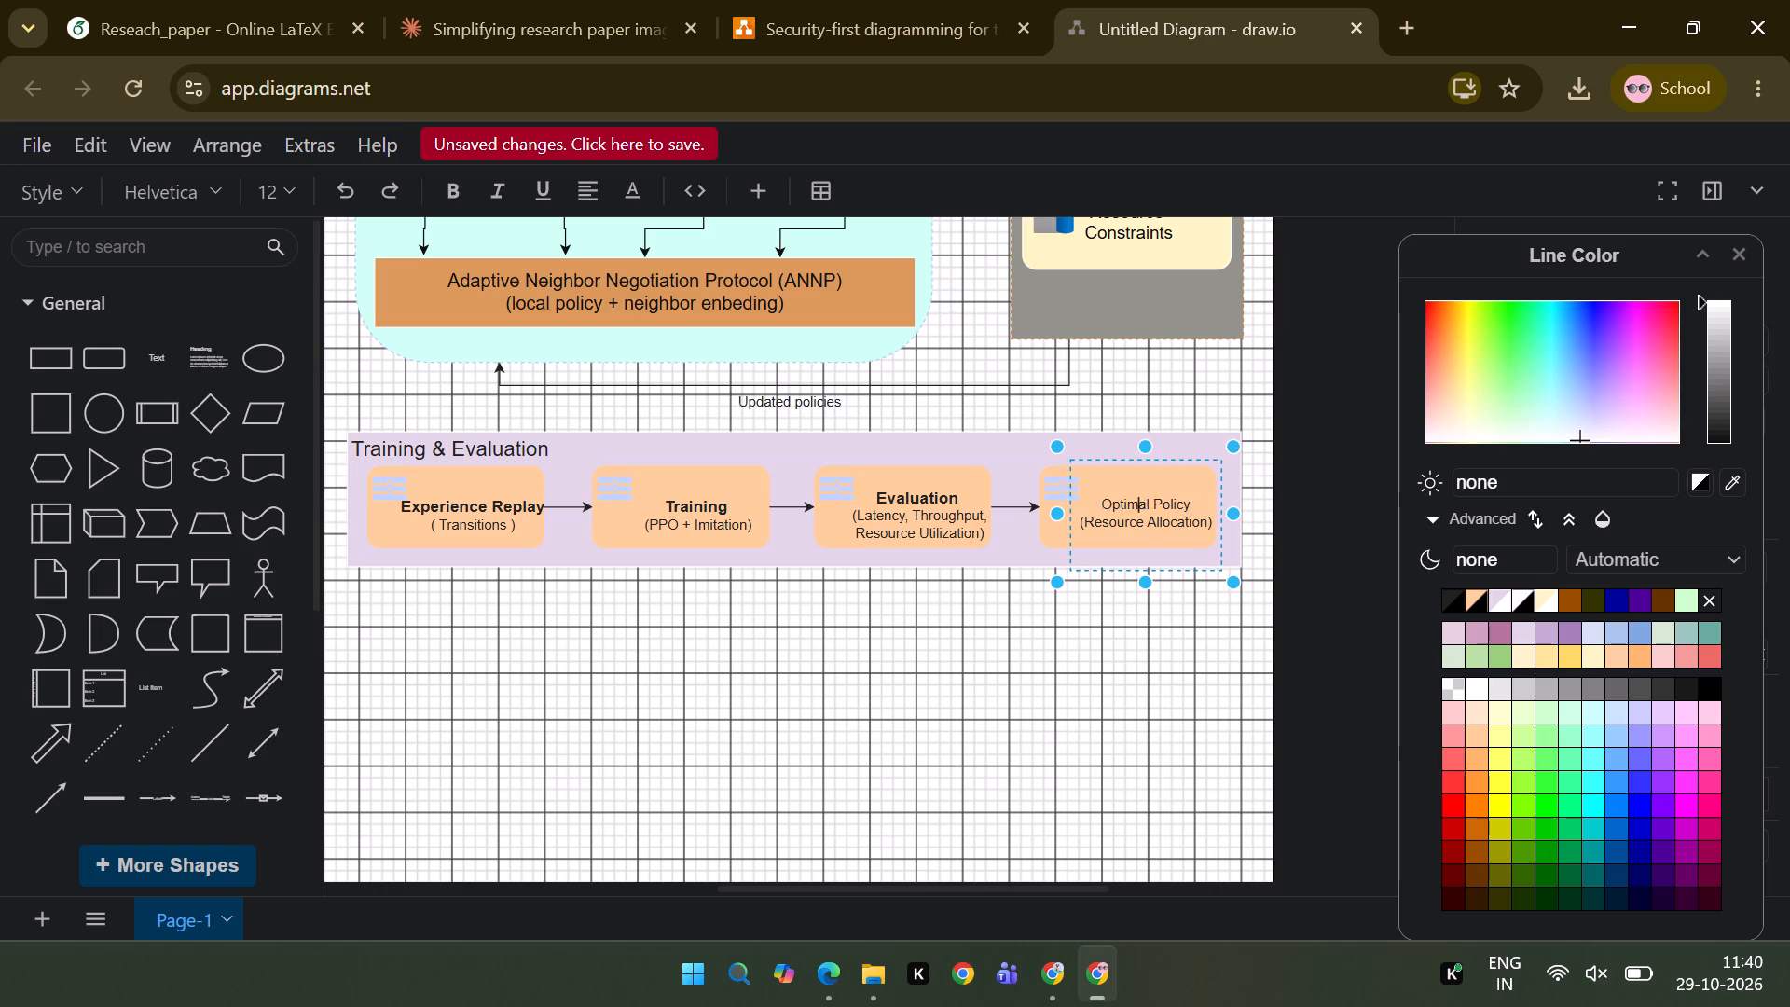
click(1198, 499)
drag(1198, 499, 1122, 500)
drag(1122, 500, 1095, 499)
click(449, 179)
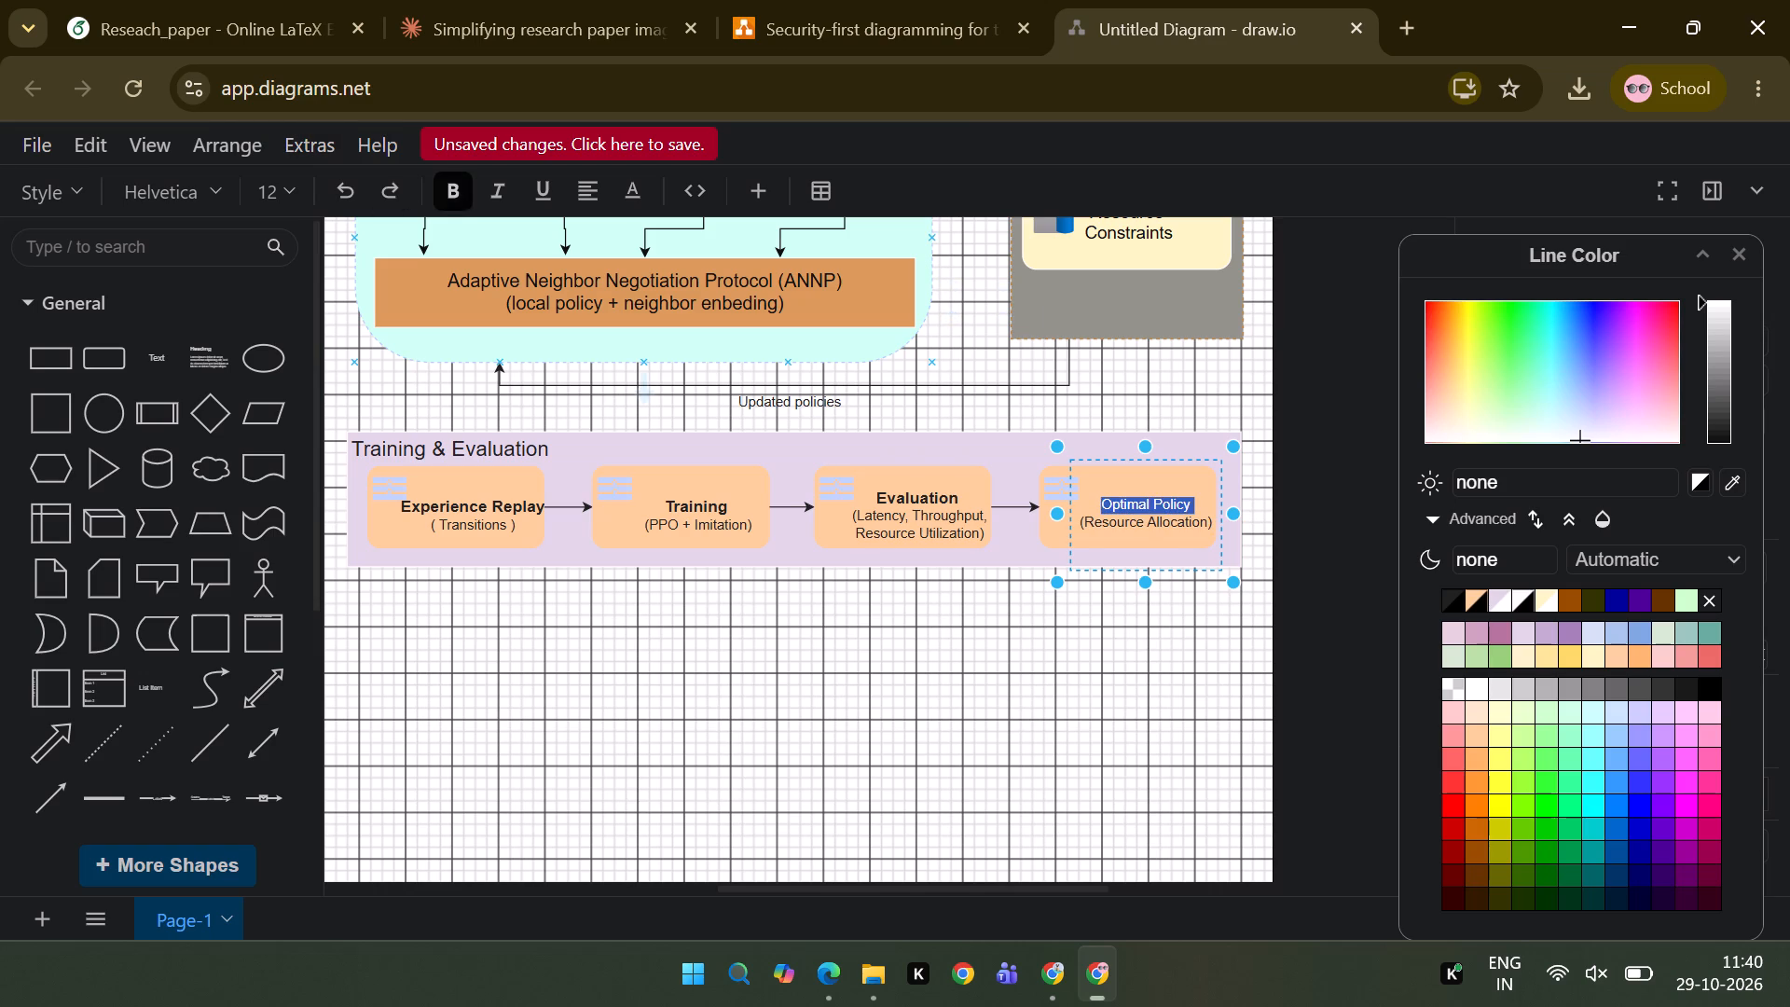
click(297, 190)
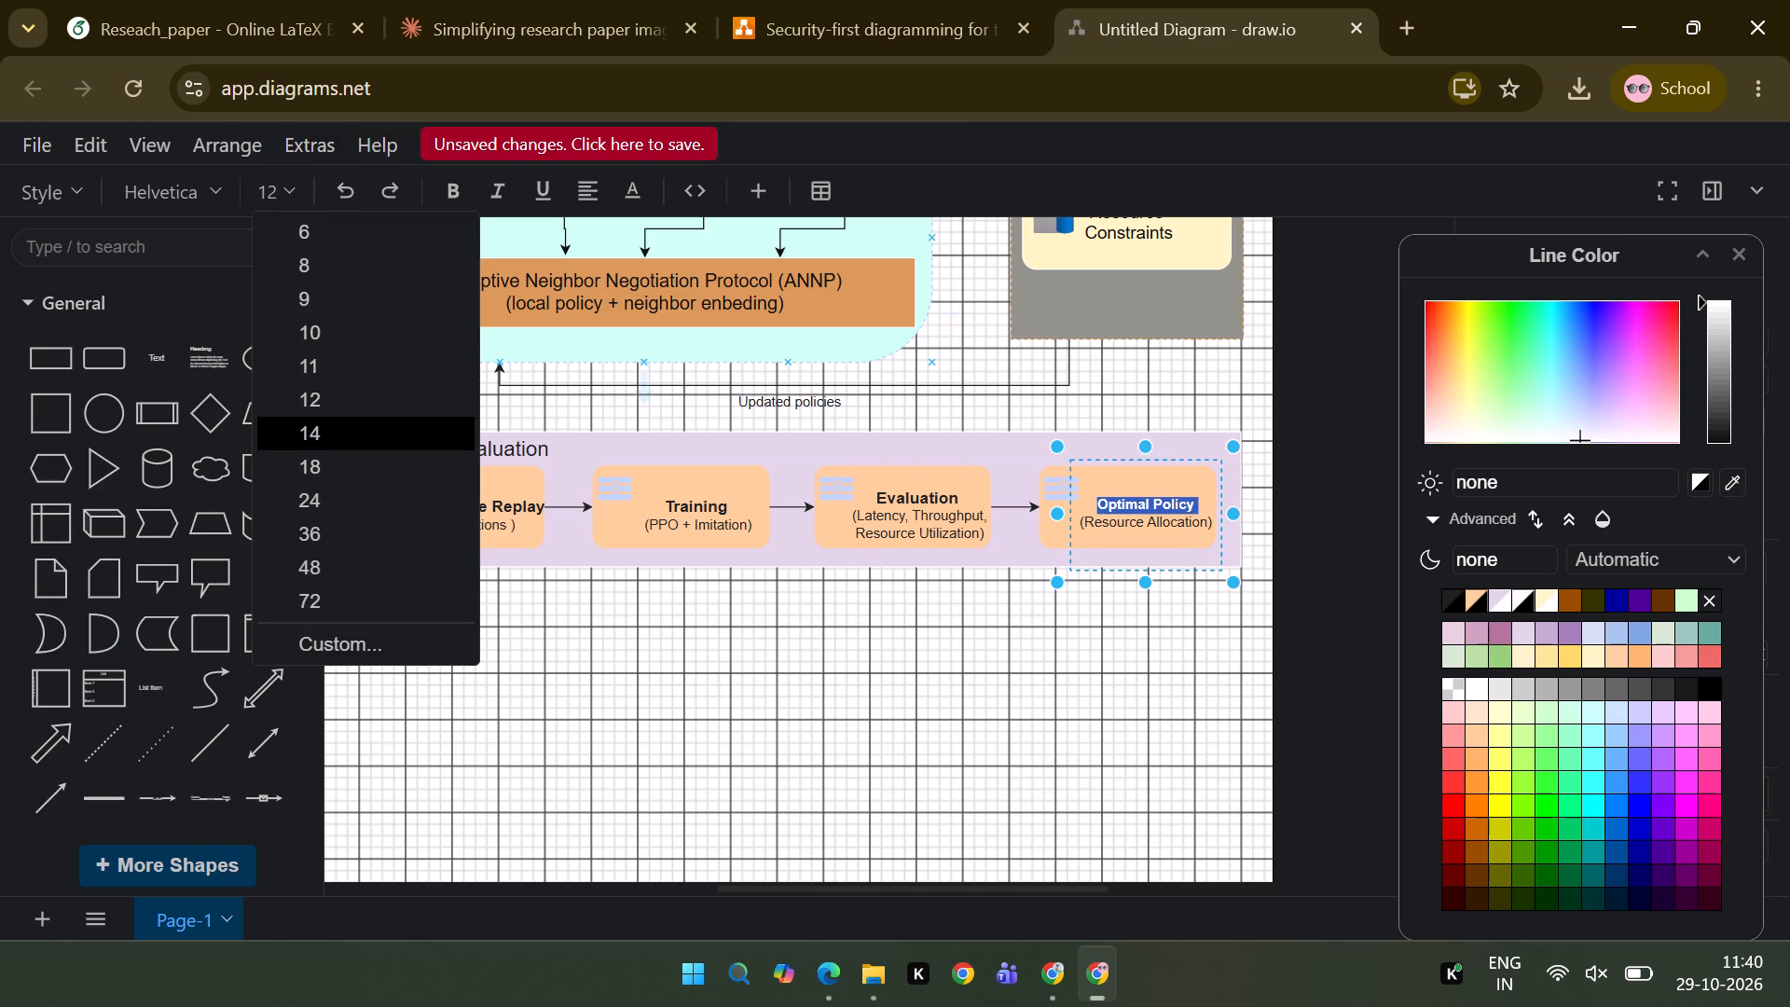
click(336, 424)
click(1020, 600)
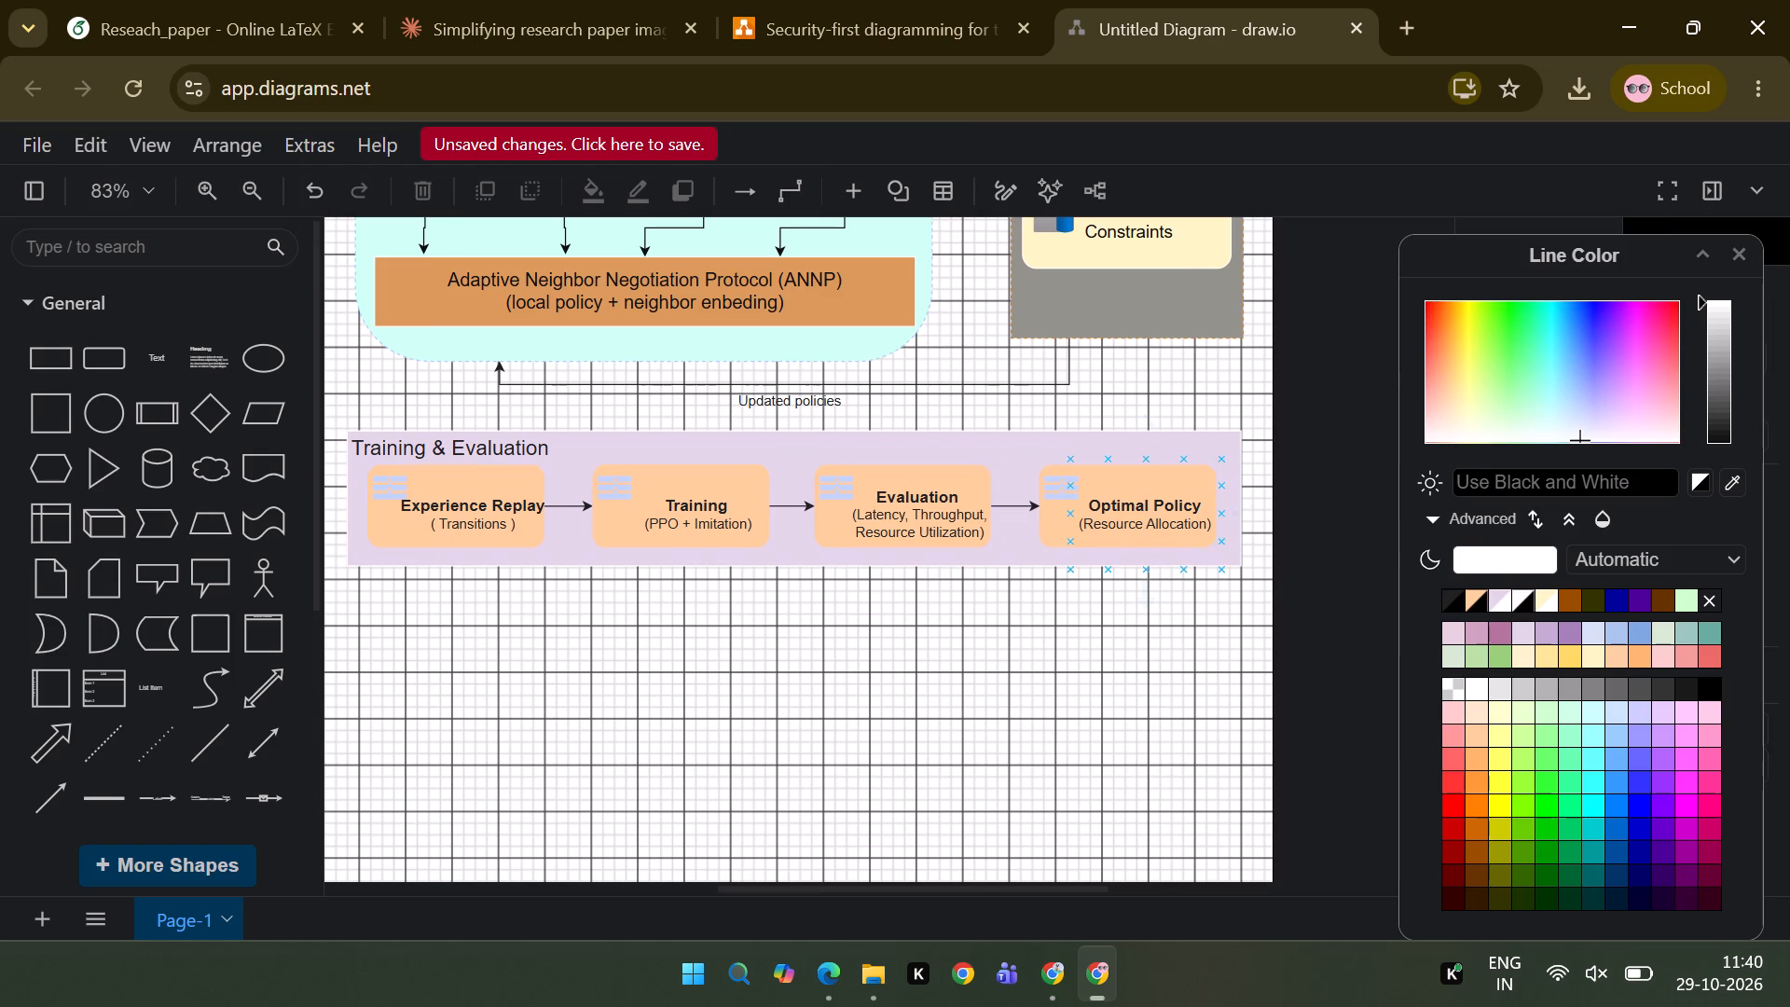
Nudge the Optimal Policy label slightly up and left within its box.
click(1108, 506)
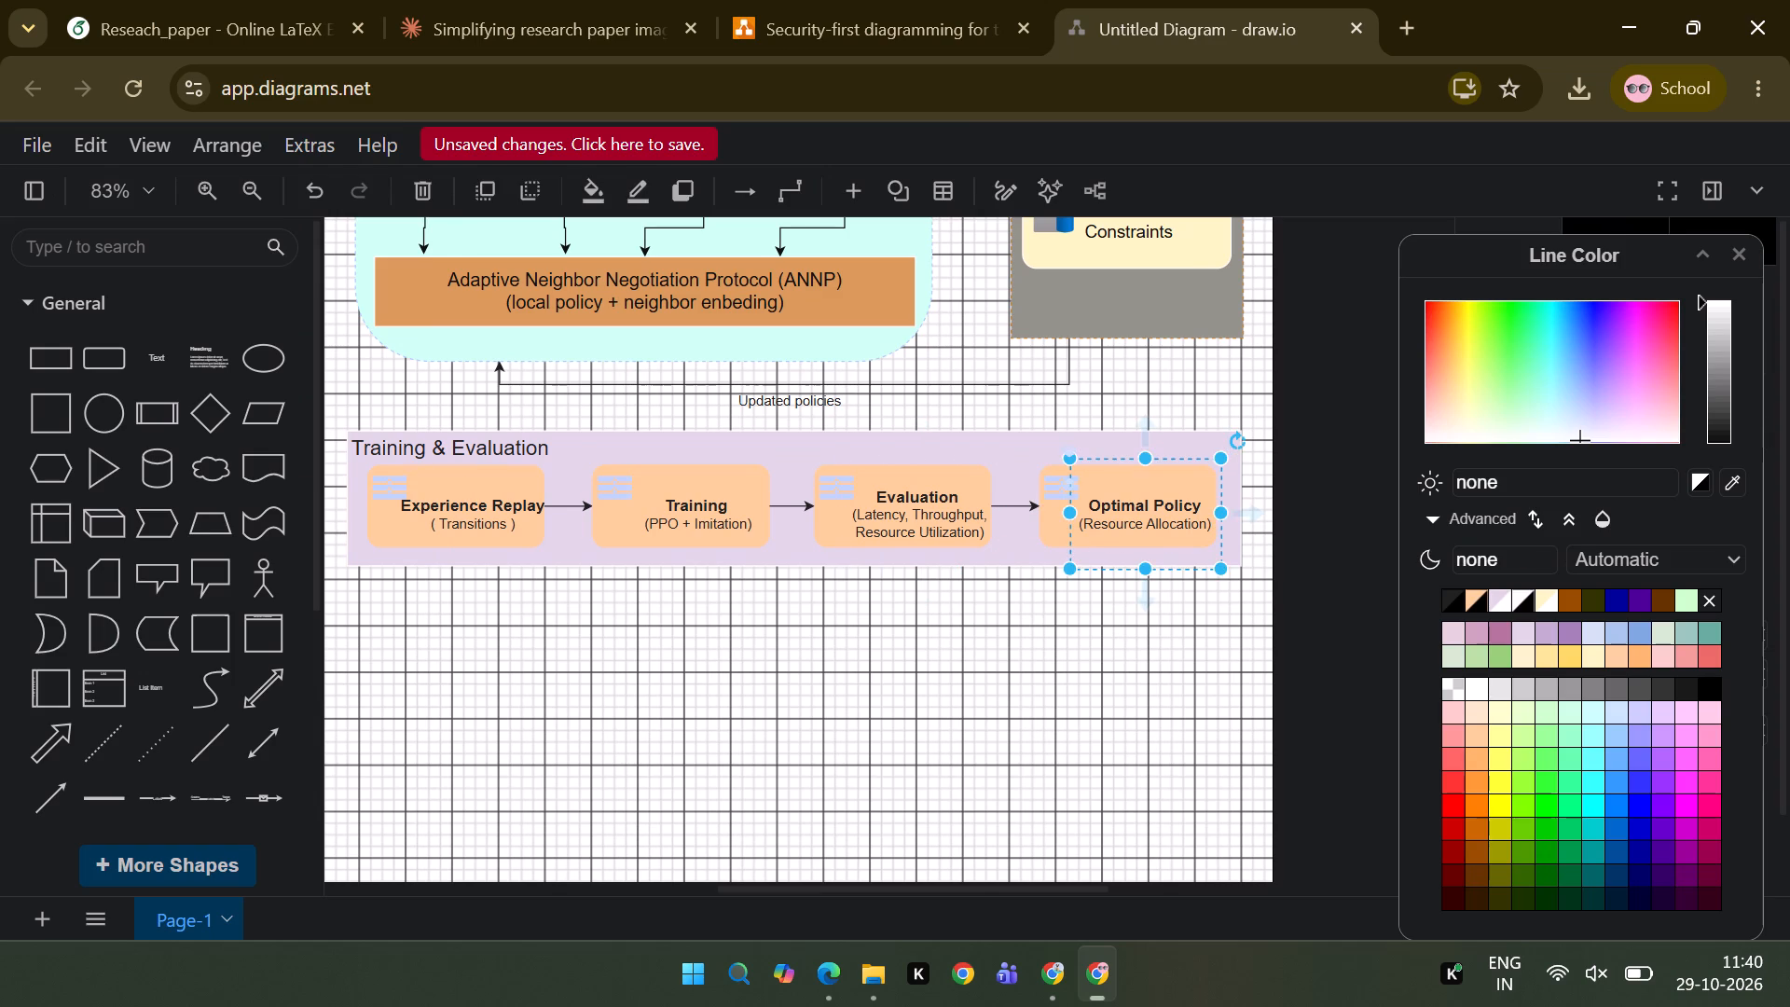
key(Up)
key(Up)
key(Up)
key(Up)
key(Up)
key(Left)
key(Left)
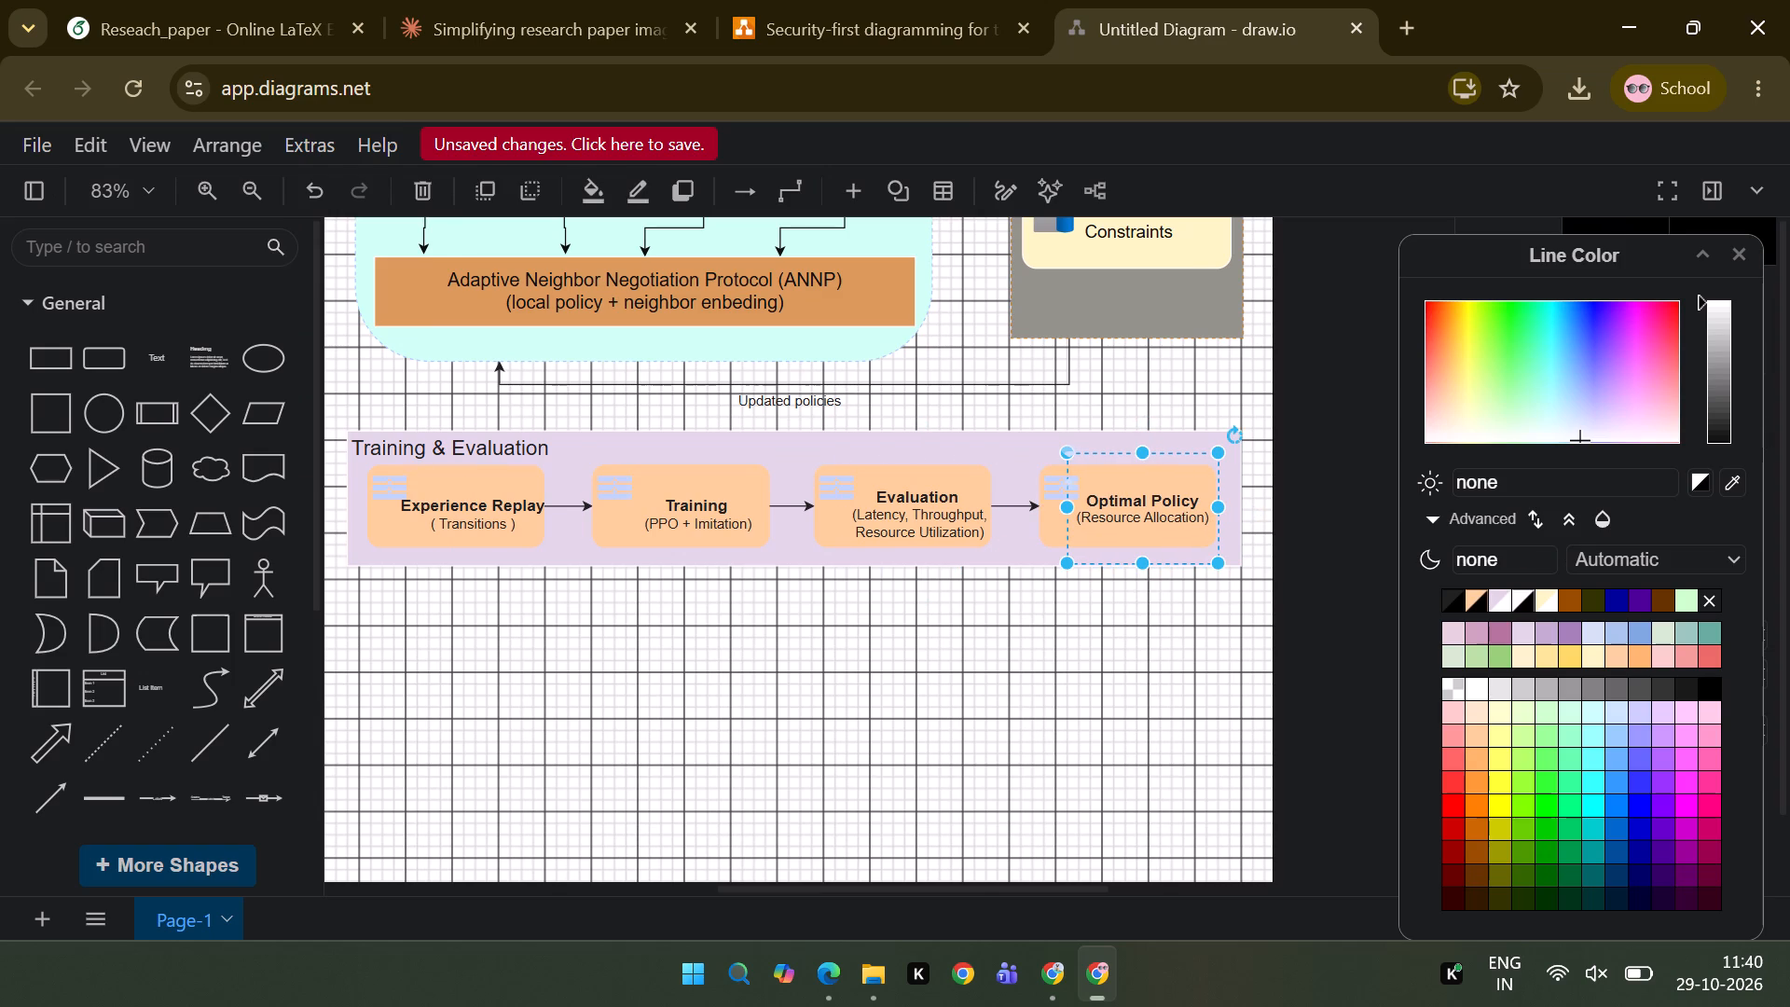
Nudge the Evaluation label left and slightly up within its box.
click(903, 510)
key(Up)
key(Up)
key(Up)
key(Left)
key(Left)
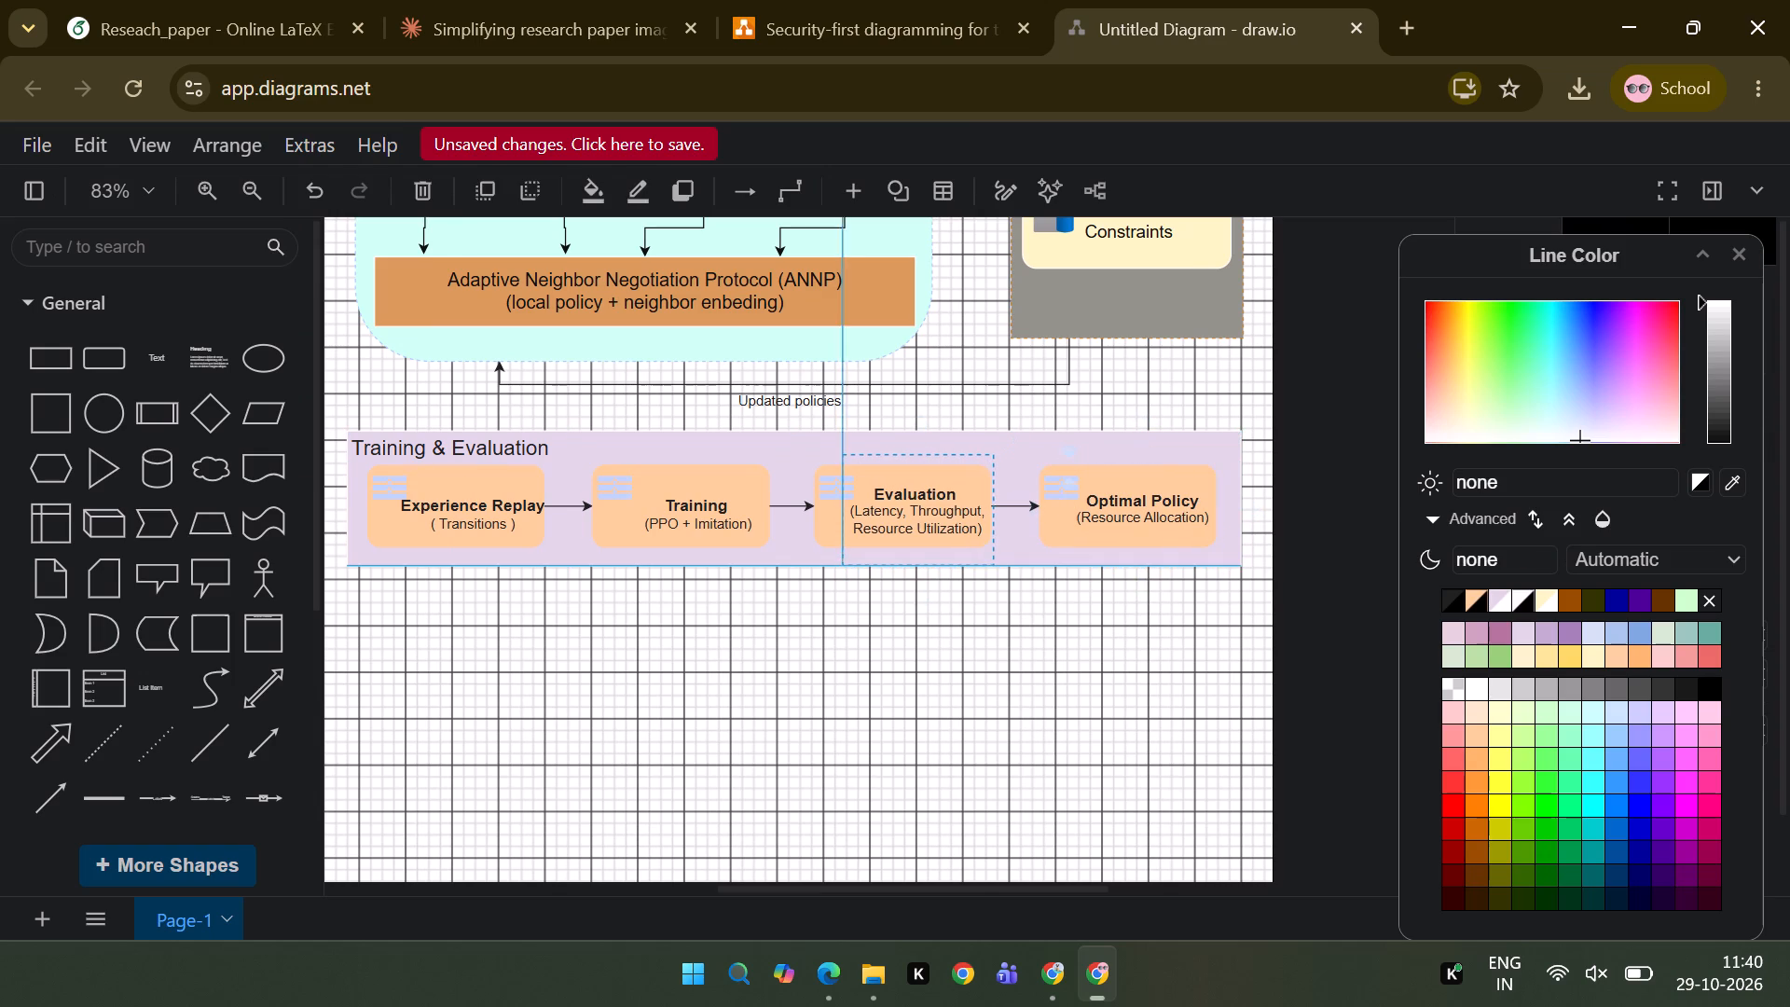
key(Left)
key(Left)
key(Left)
key(Left)
key(Left)
key(Down)
key(Down)
key(Left)
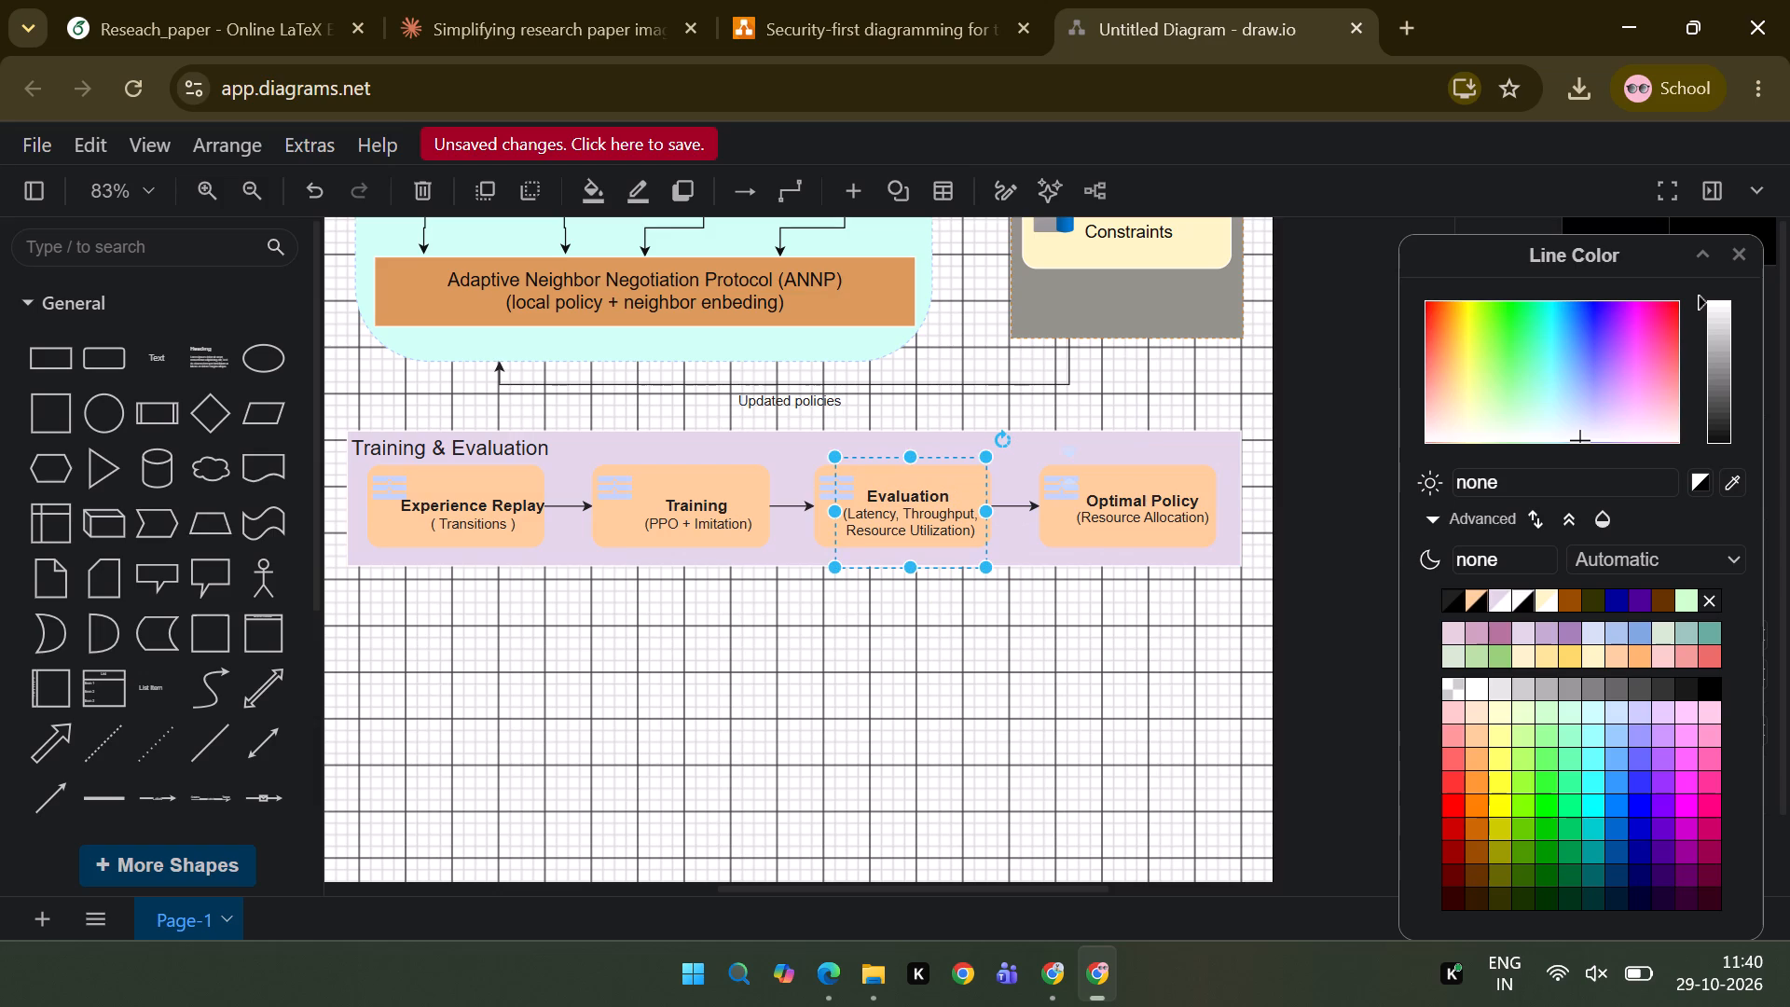
Nudge the Training label slightly up and left within the second box.
click(681, 509)
key(Up)
key(Up)
key(Up)
key(Up)
key(Up)
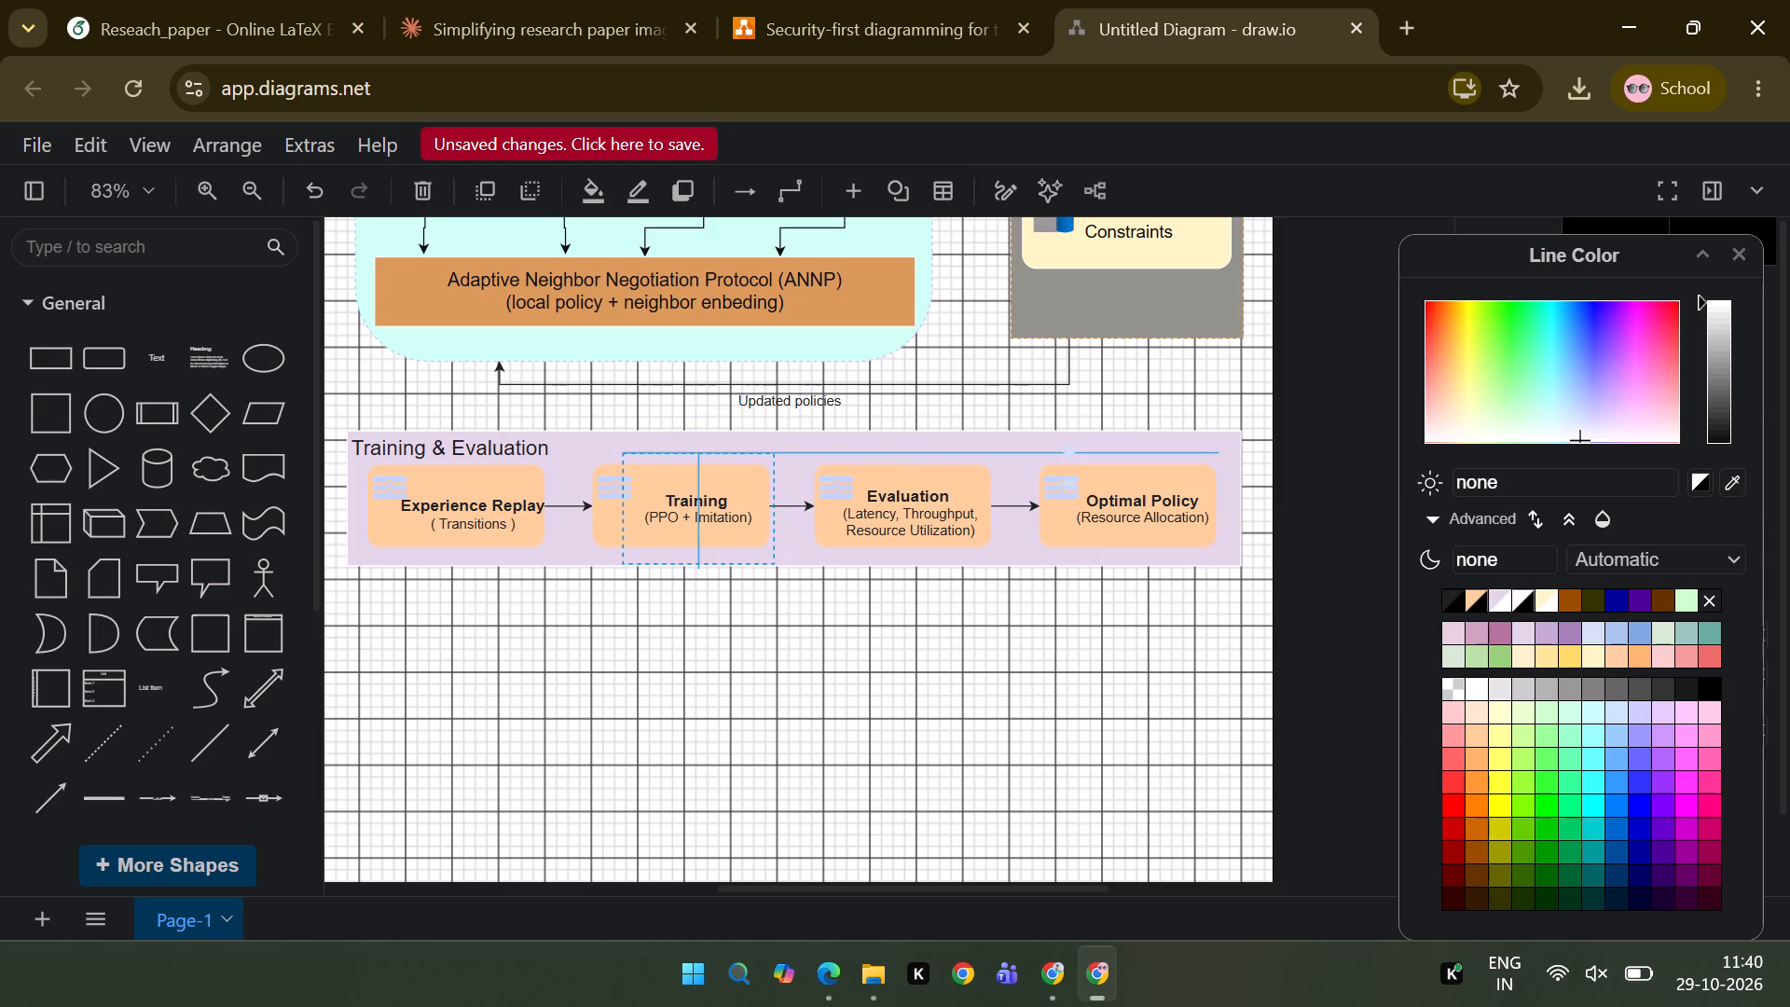
key(Left)
key(Left)
key(Left)
key(Left)
key(Left)
key(Left)
key(Left)
key(Left)
key(Left)
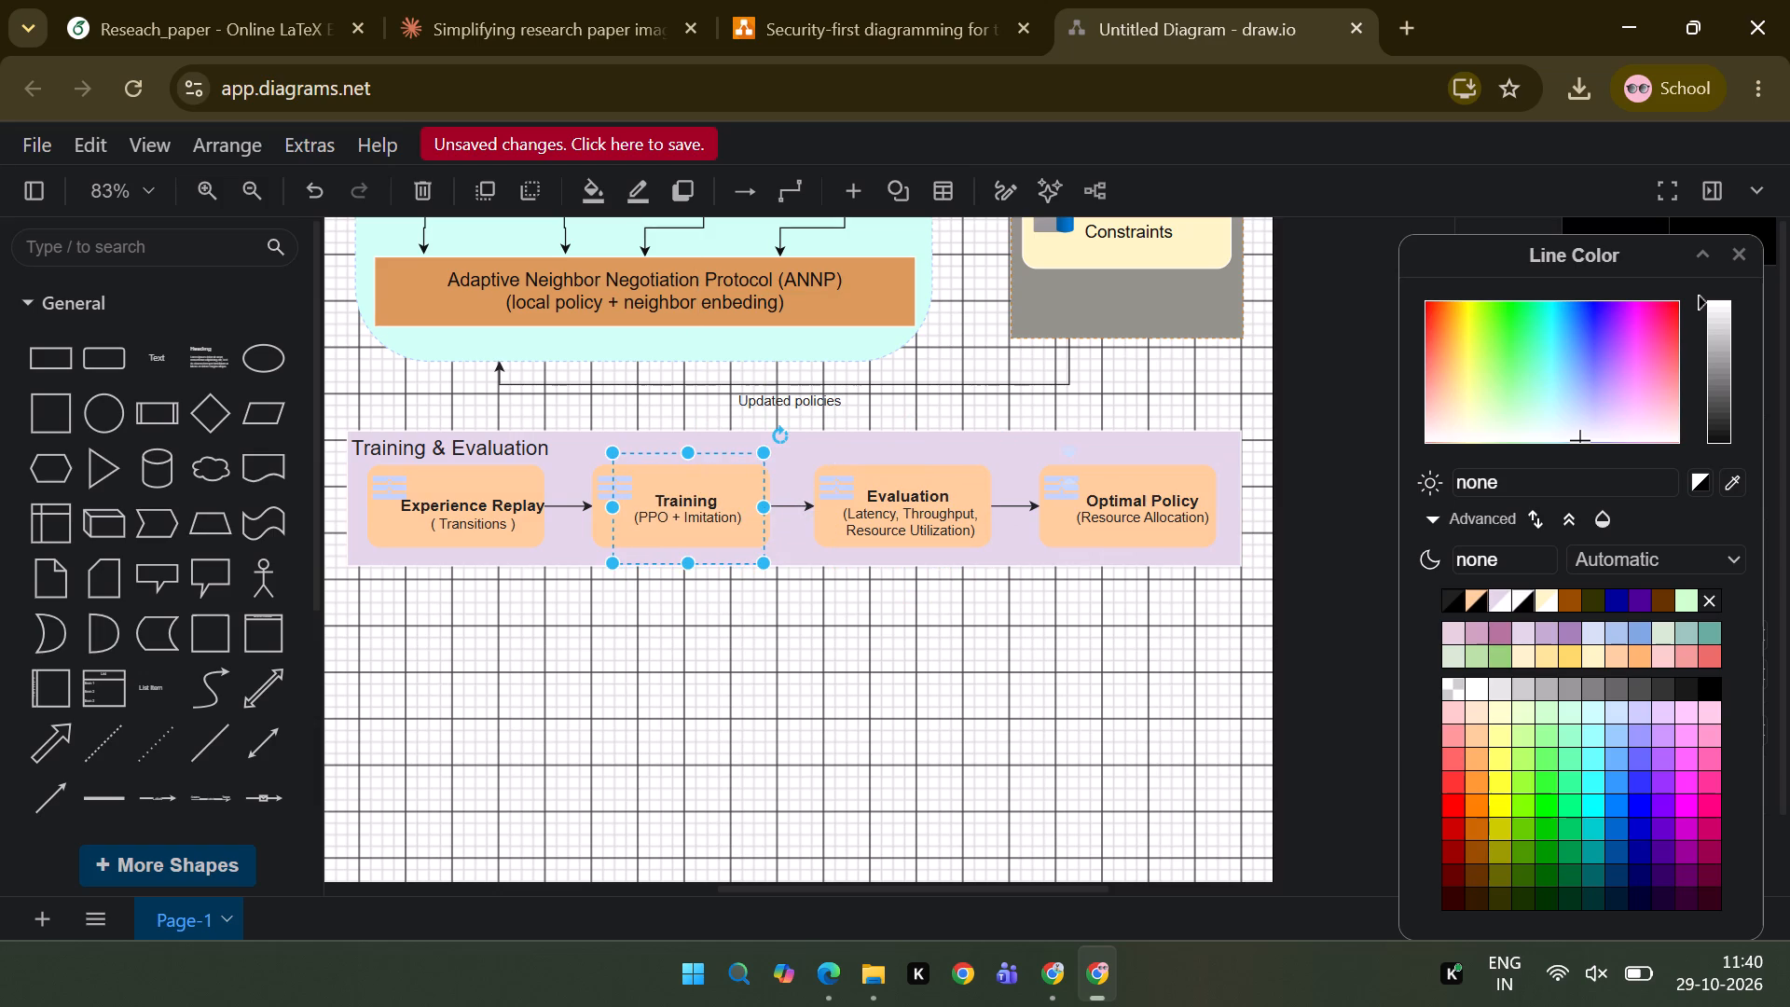
Insert a line break between "Experience" and "Replay" in the first box's label and finish editing.
click(465, 510)
click(494, 508)
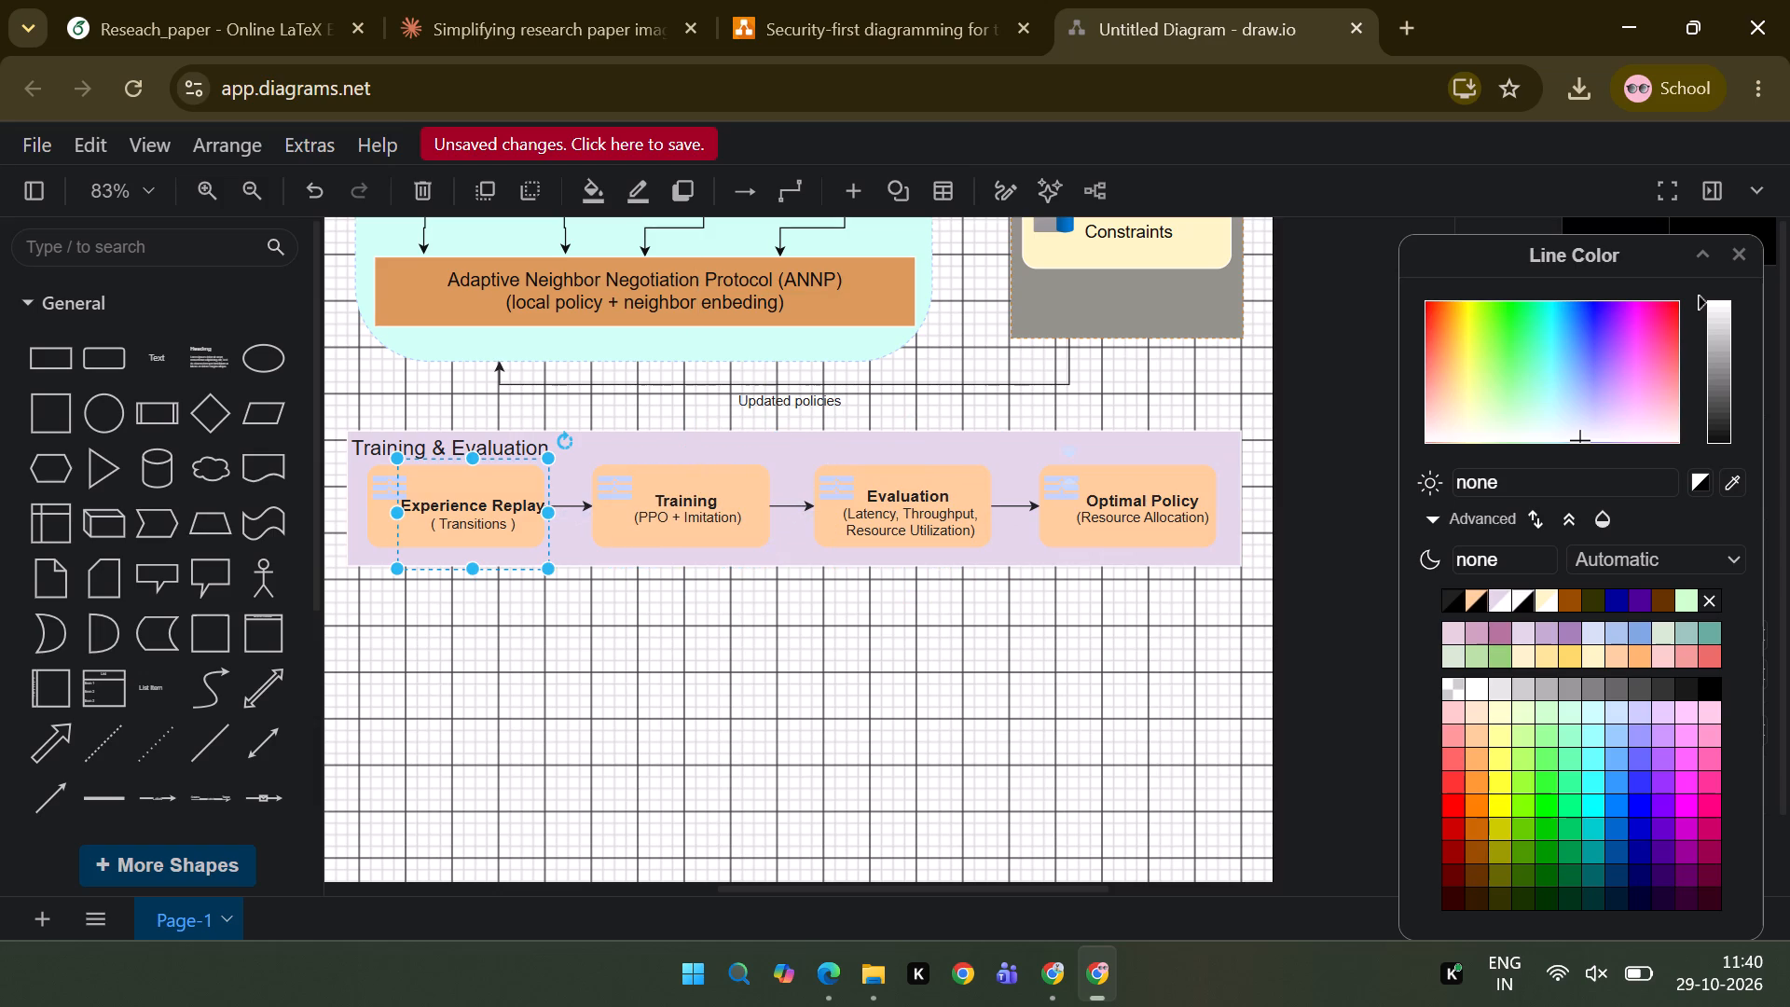
double_click(494, 508)
click(494, 508)
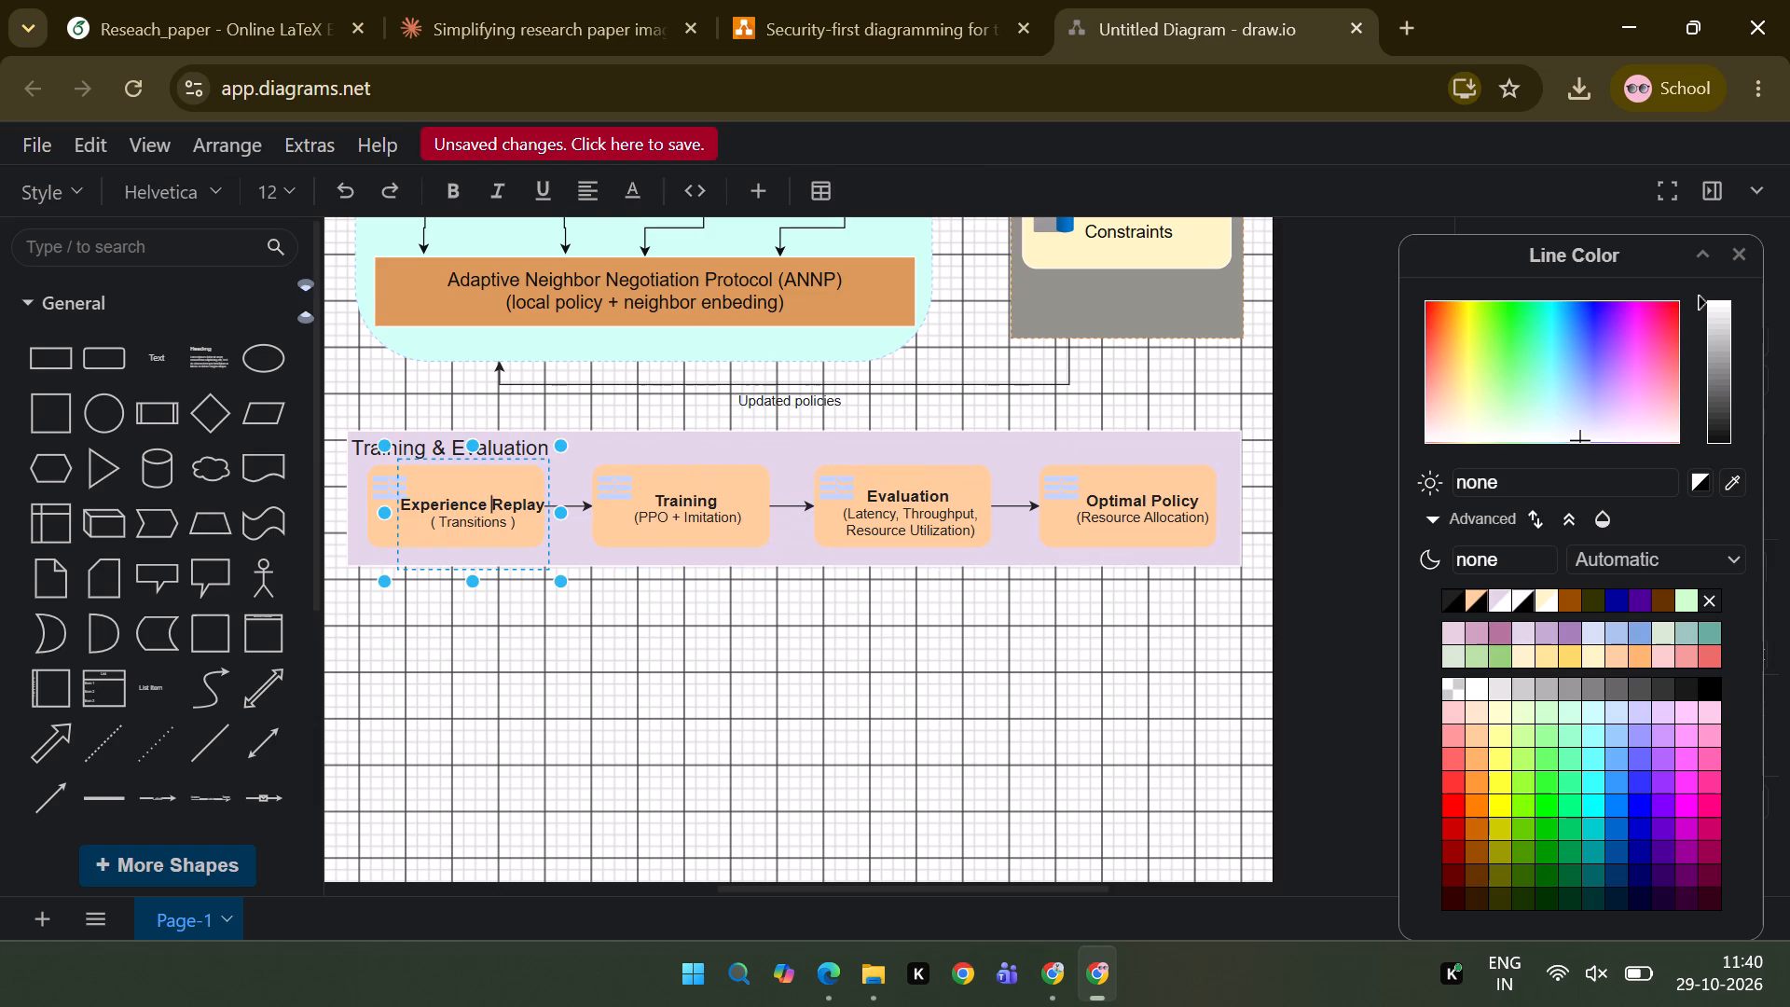
key(Return)
key(Up)
key(Up)
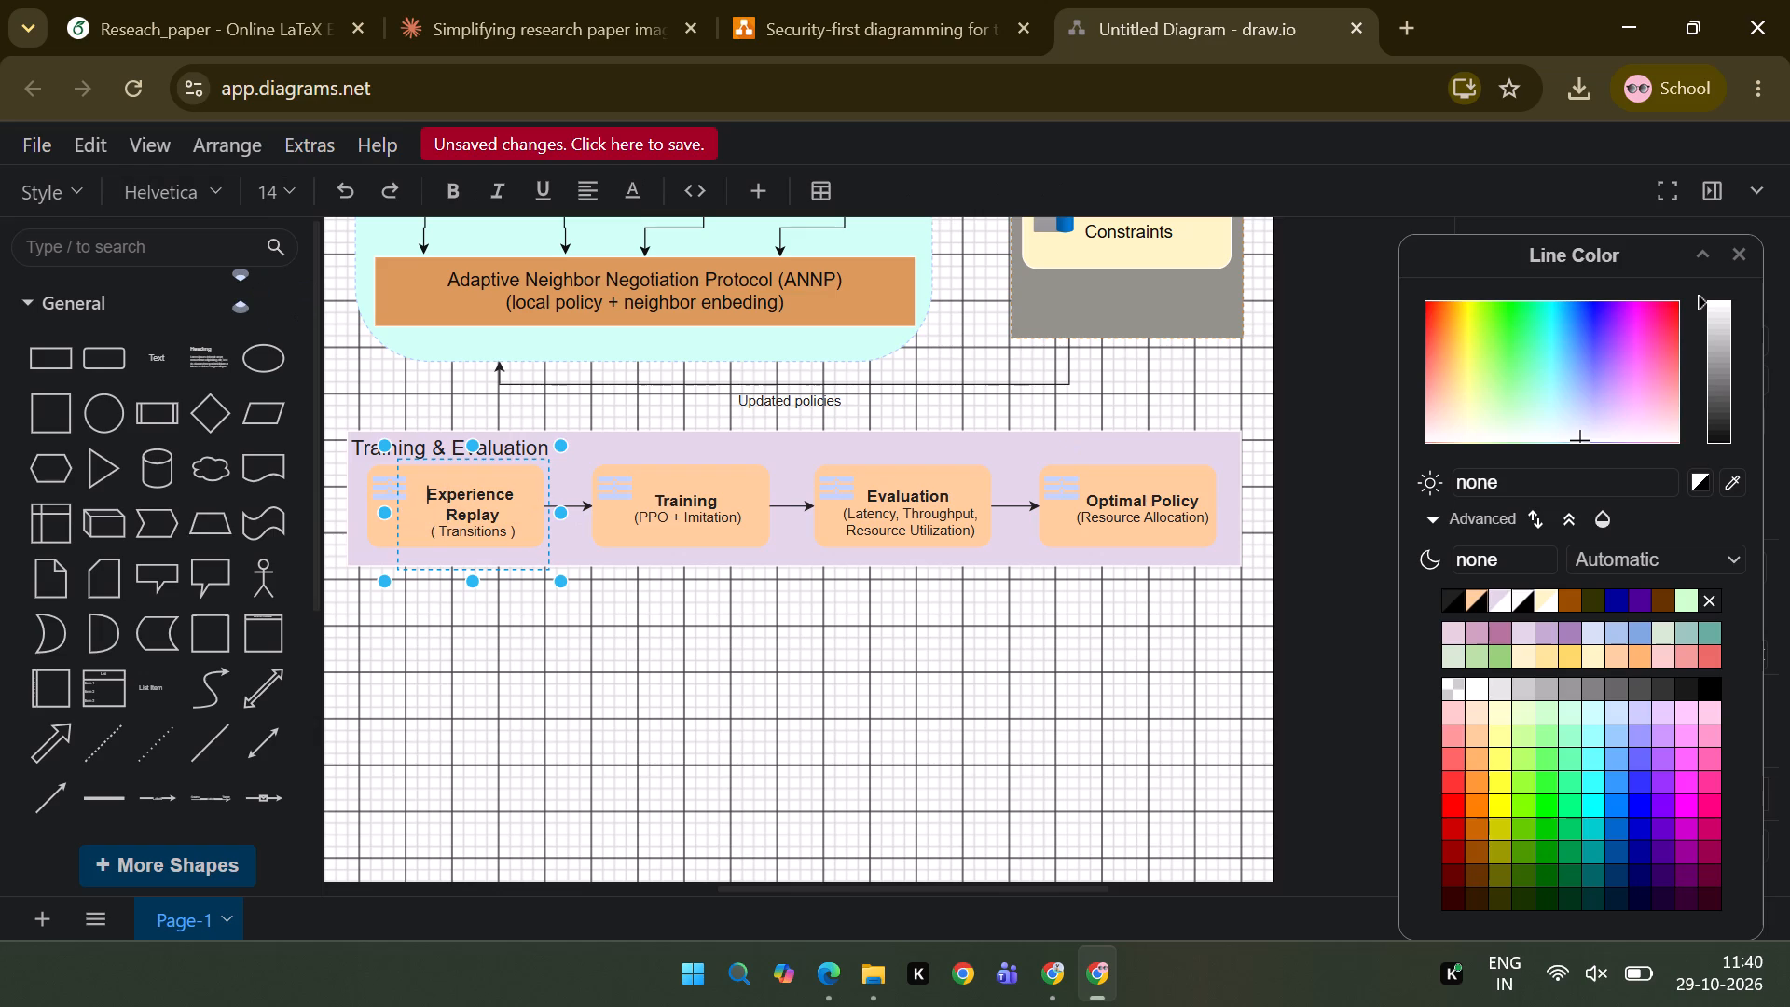
click(627, 747)
Nudge the Experience Replay label slightly upward to position it beside the icon in its box.
click(473, 550)
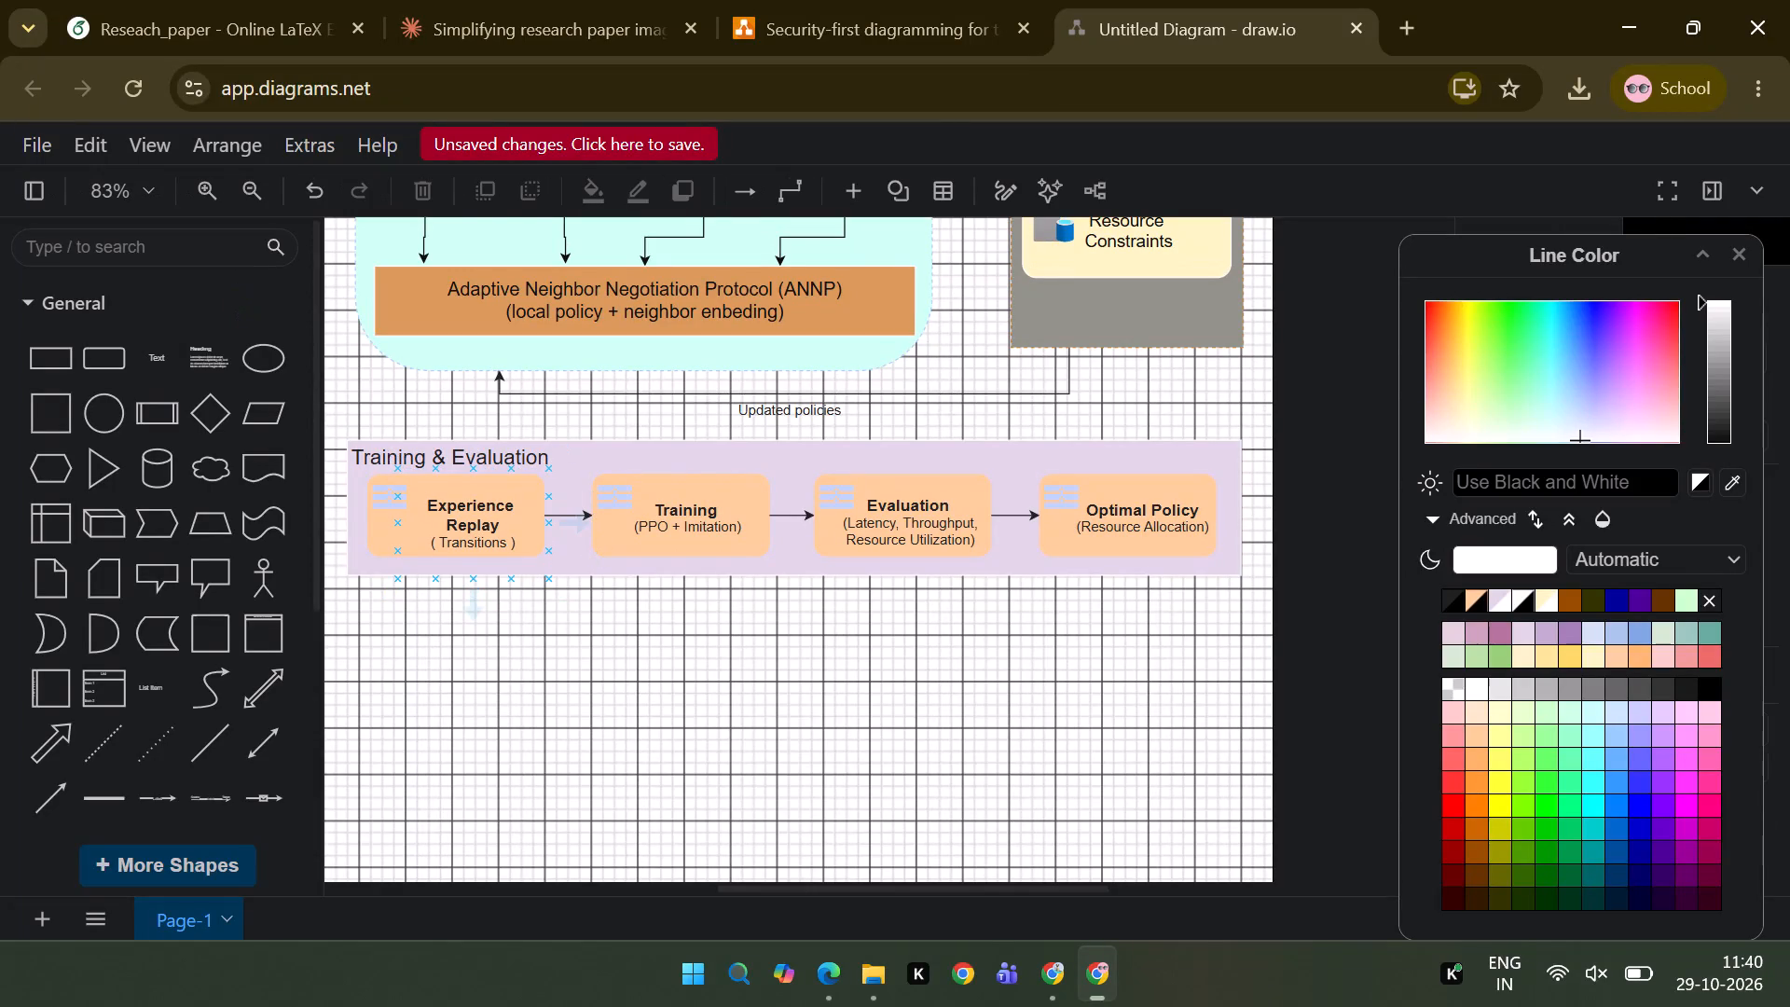
key(Left)
key(Left)
key(Left)
key(Left)
key(Left)
key(Up)
key(Up)
key(Up)
key(Up)
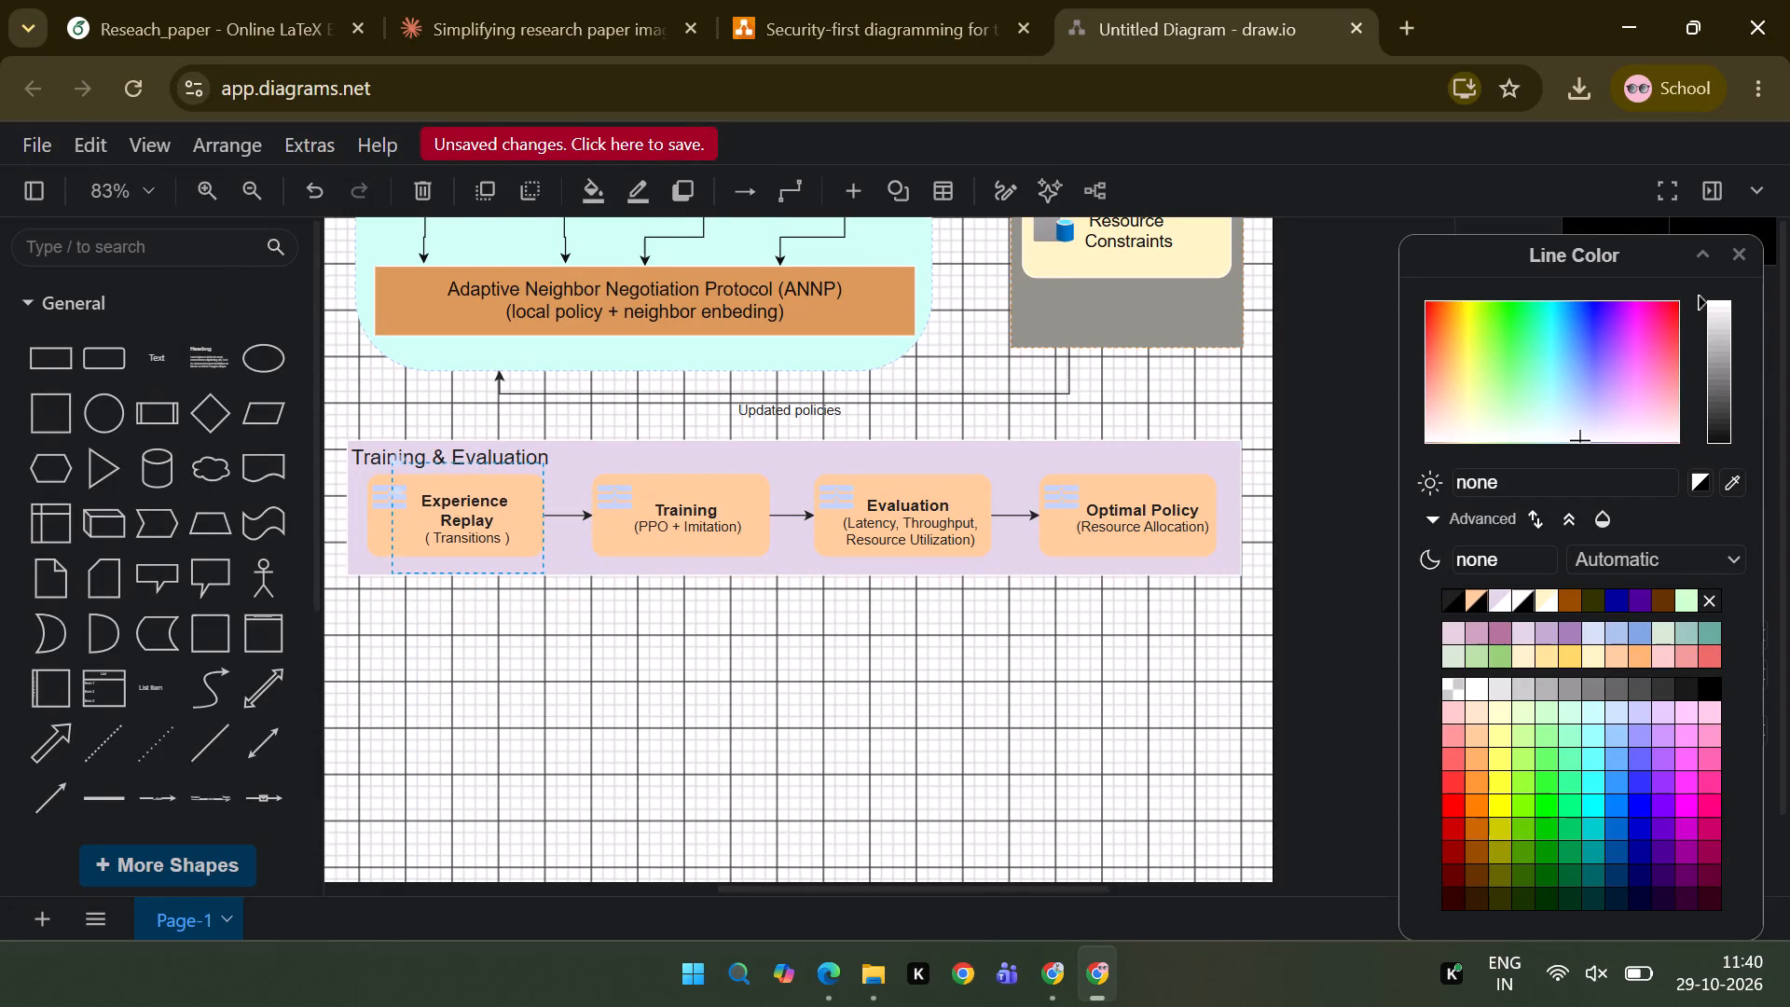
key(Right)
key(Right)
key(Right)
key(Right)
key(Up)
key(Up)
key(Right)
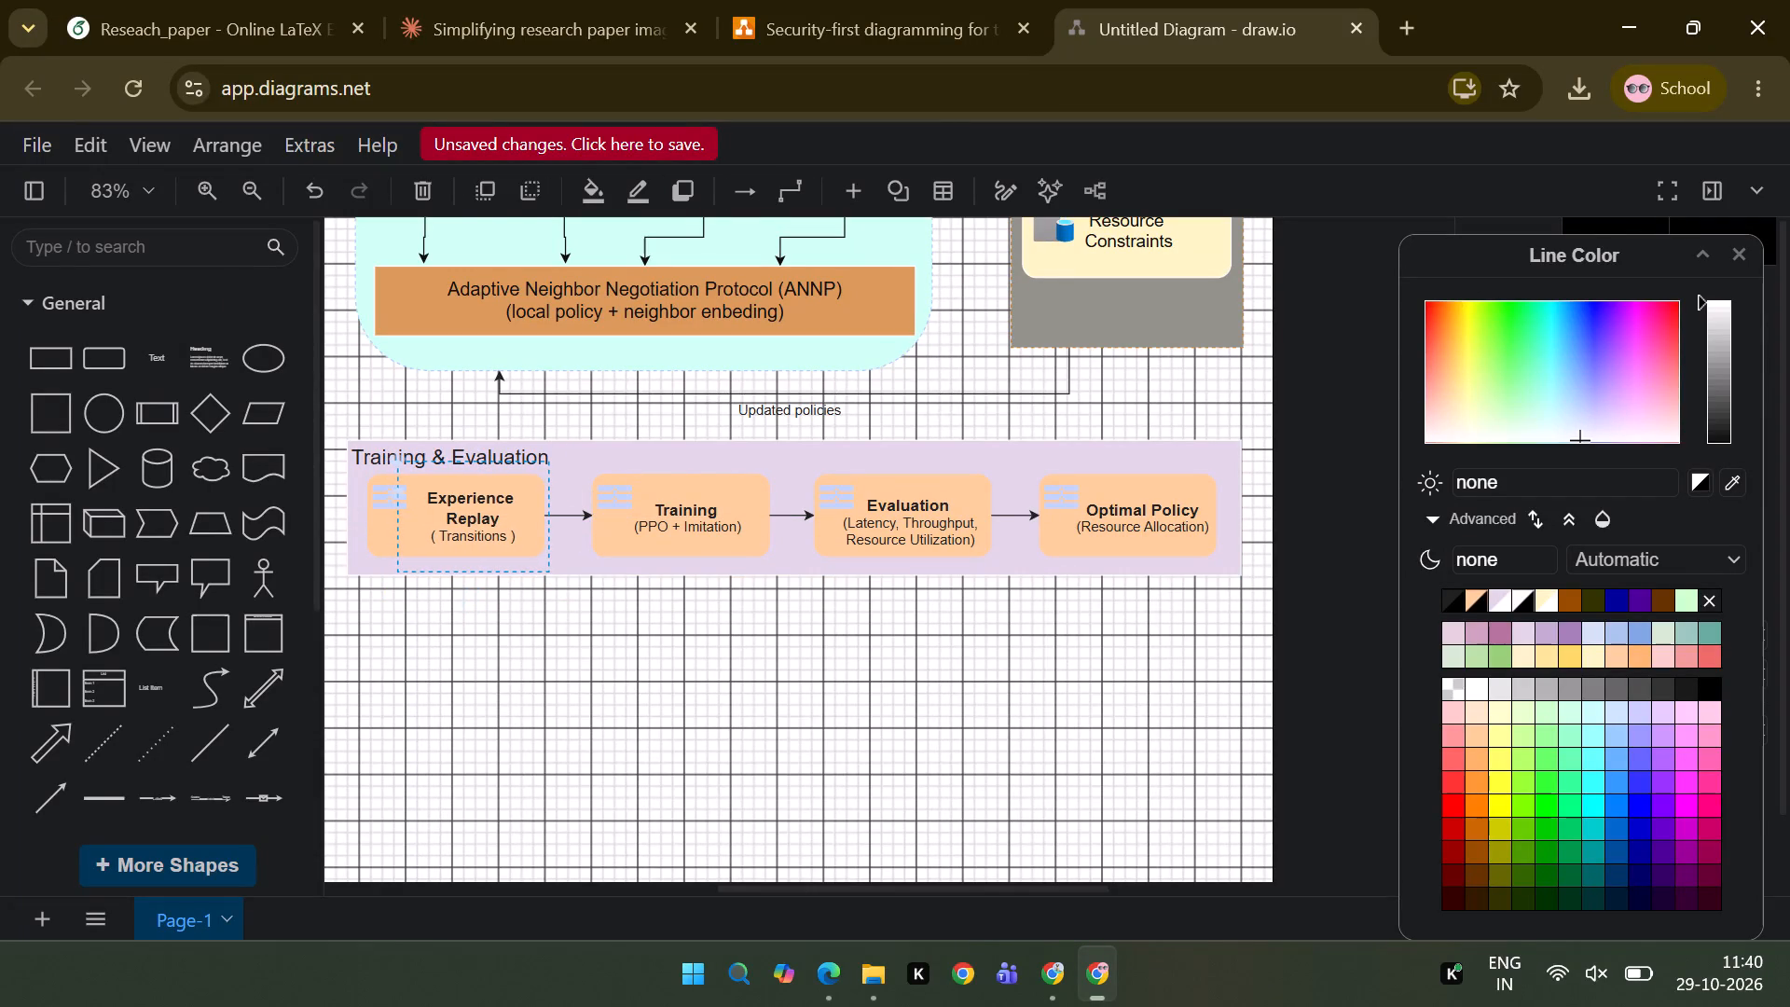
key(Right)
key(Down)
key(Down)
key(Down)
click(545, 718)
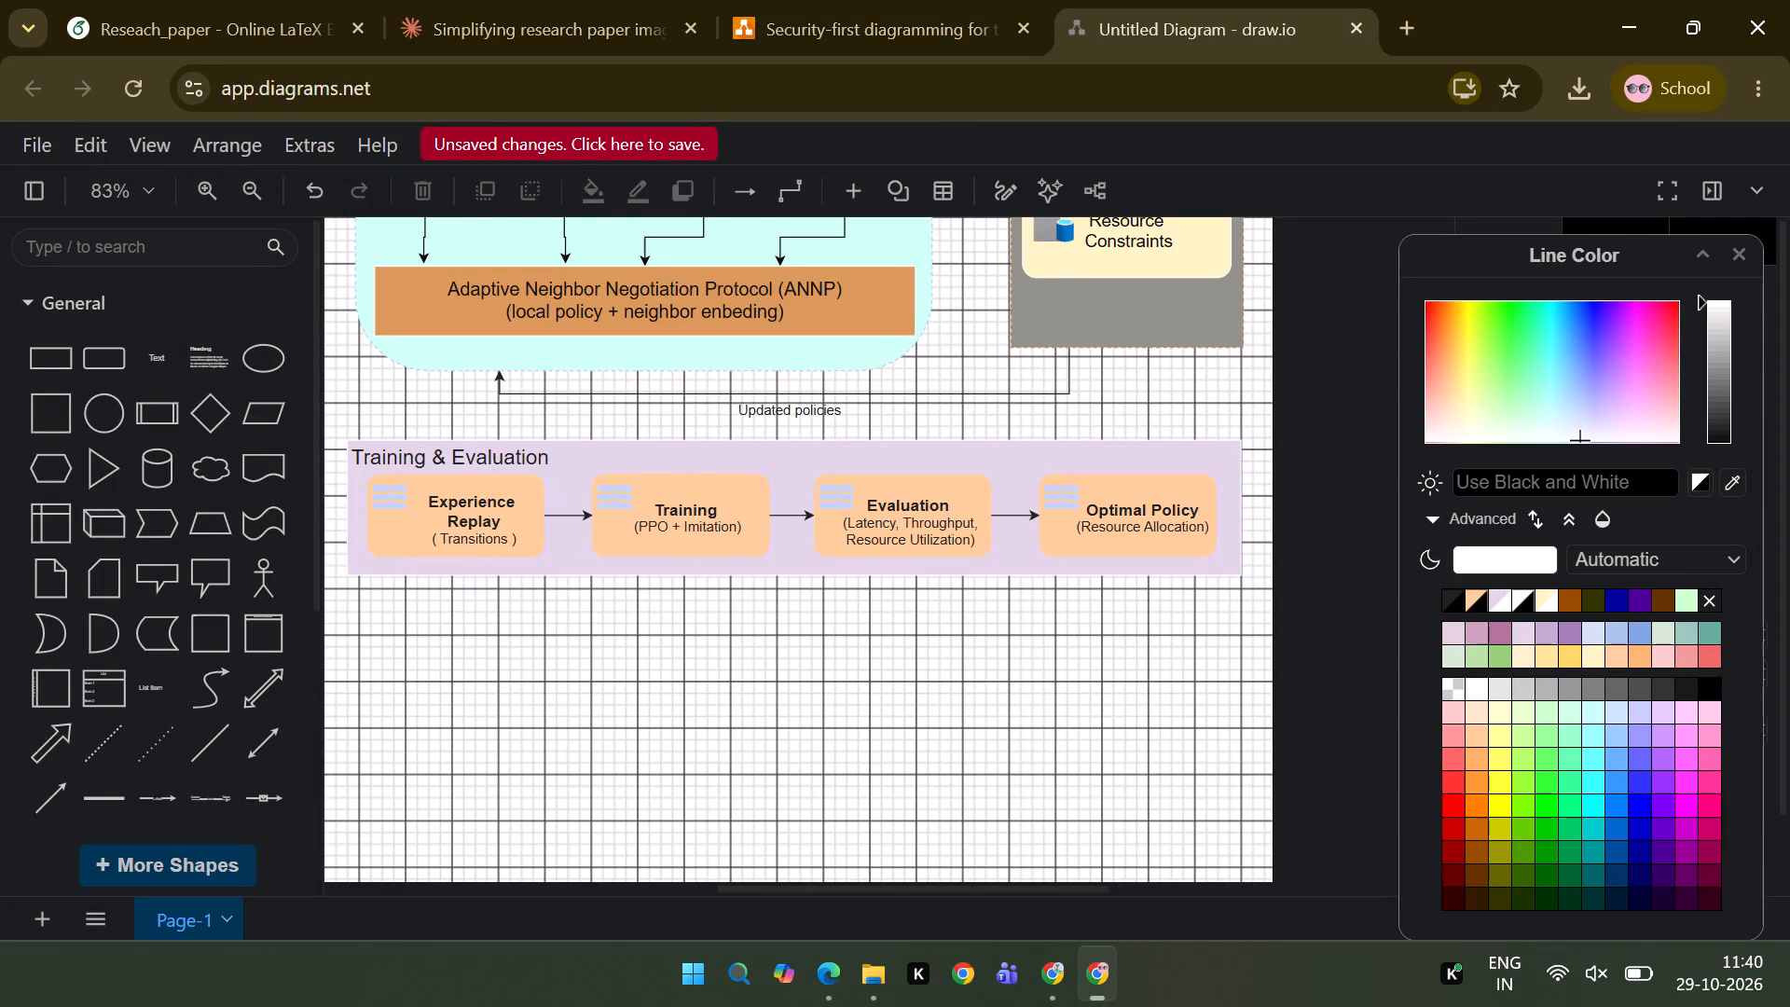
Enlarge the icon in the Experience Replay box slightly in width and height.
click(386, 492)
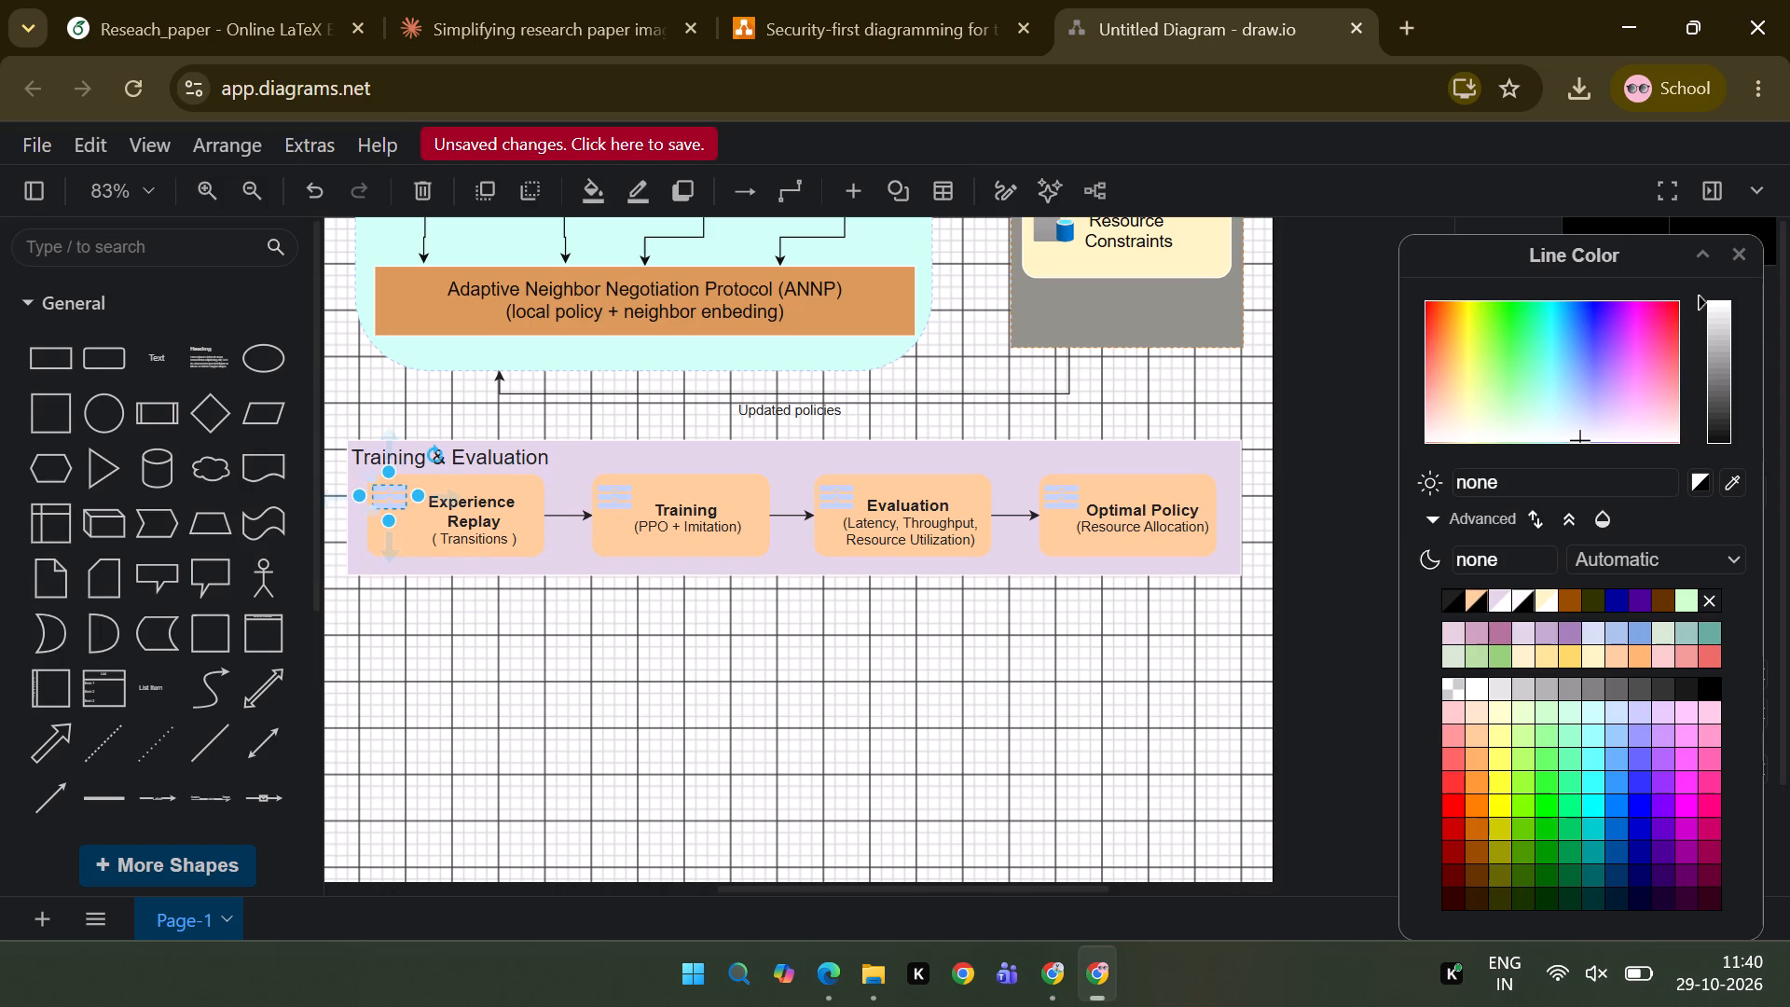
drag(387, 518, 391, 530)
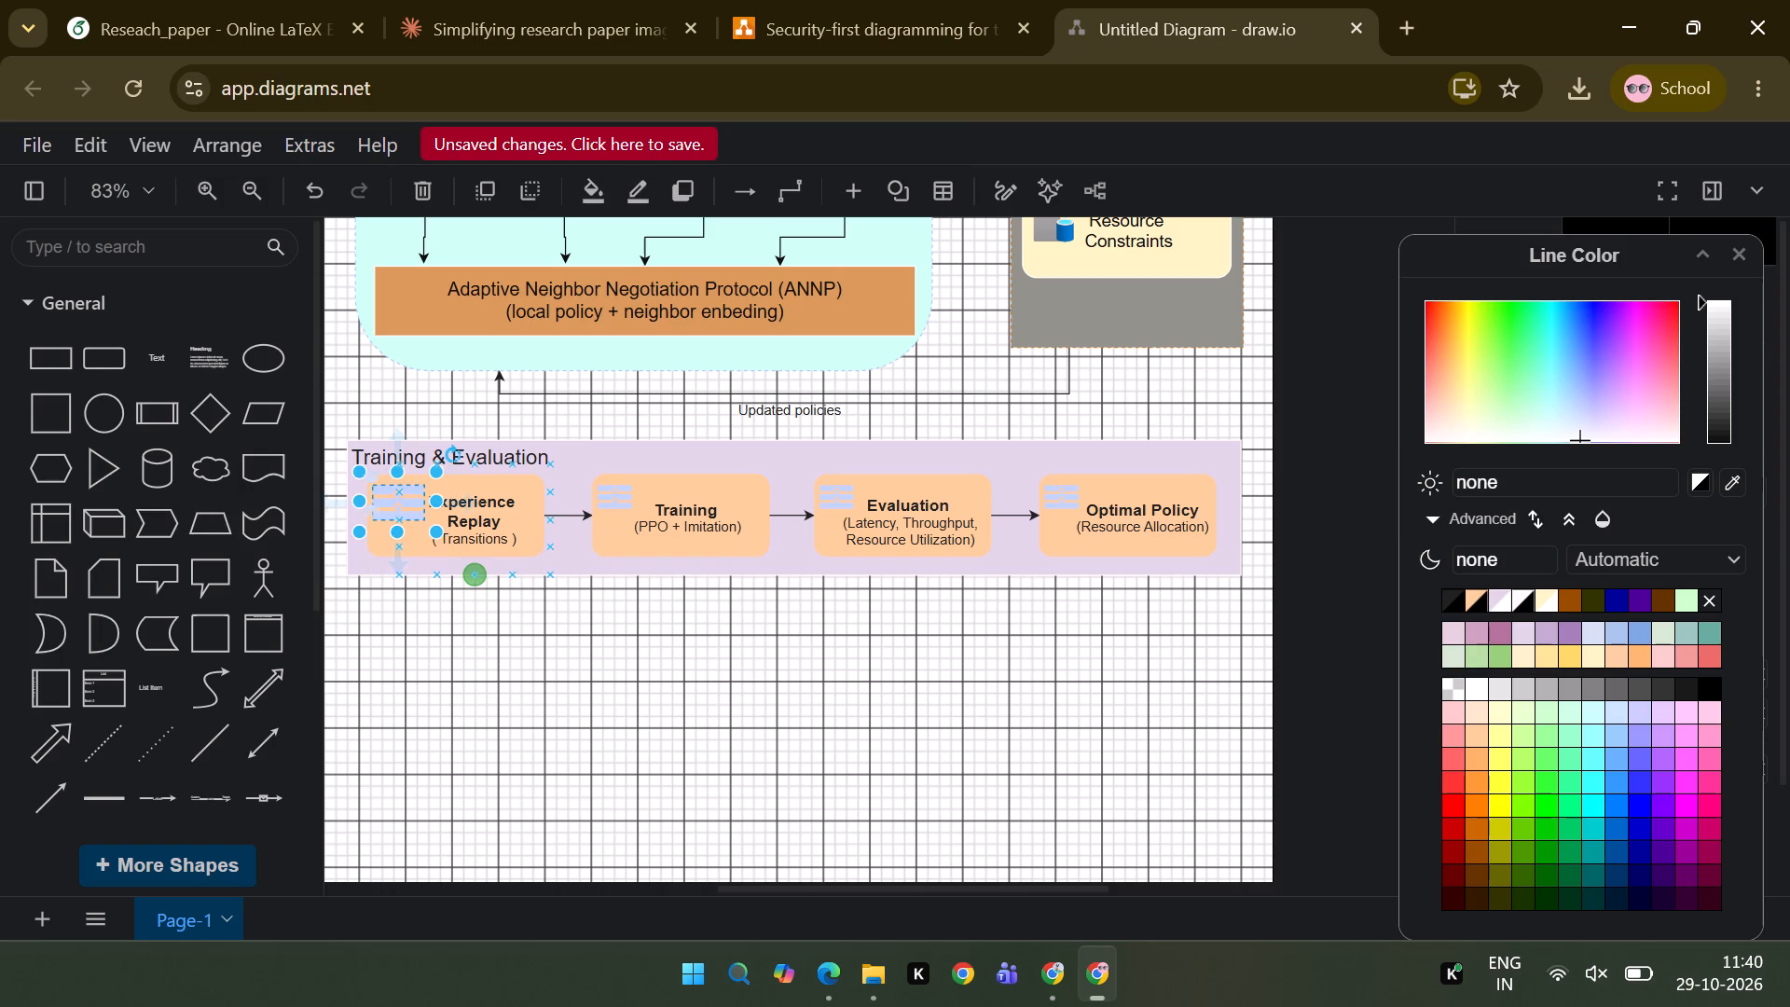
click(530, 683)
Set the dark-mode fill color of the Experience Replay box's icon to B5739D.
click(392, 504)
click(1742, 255)
click(1728, 488)
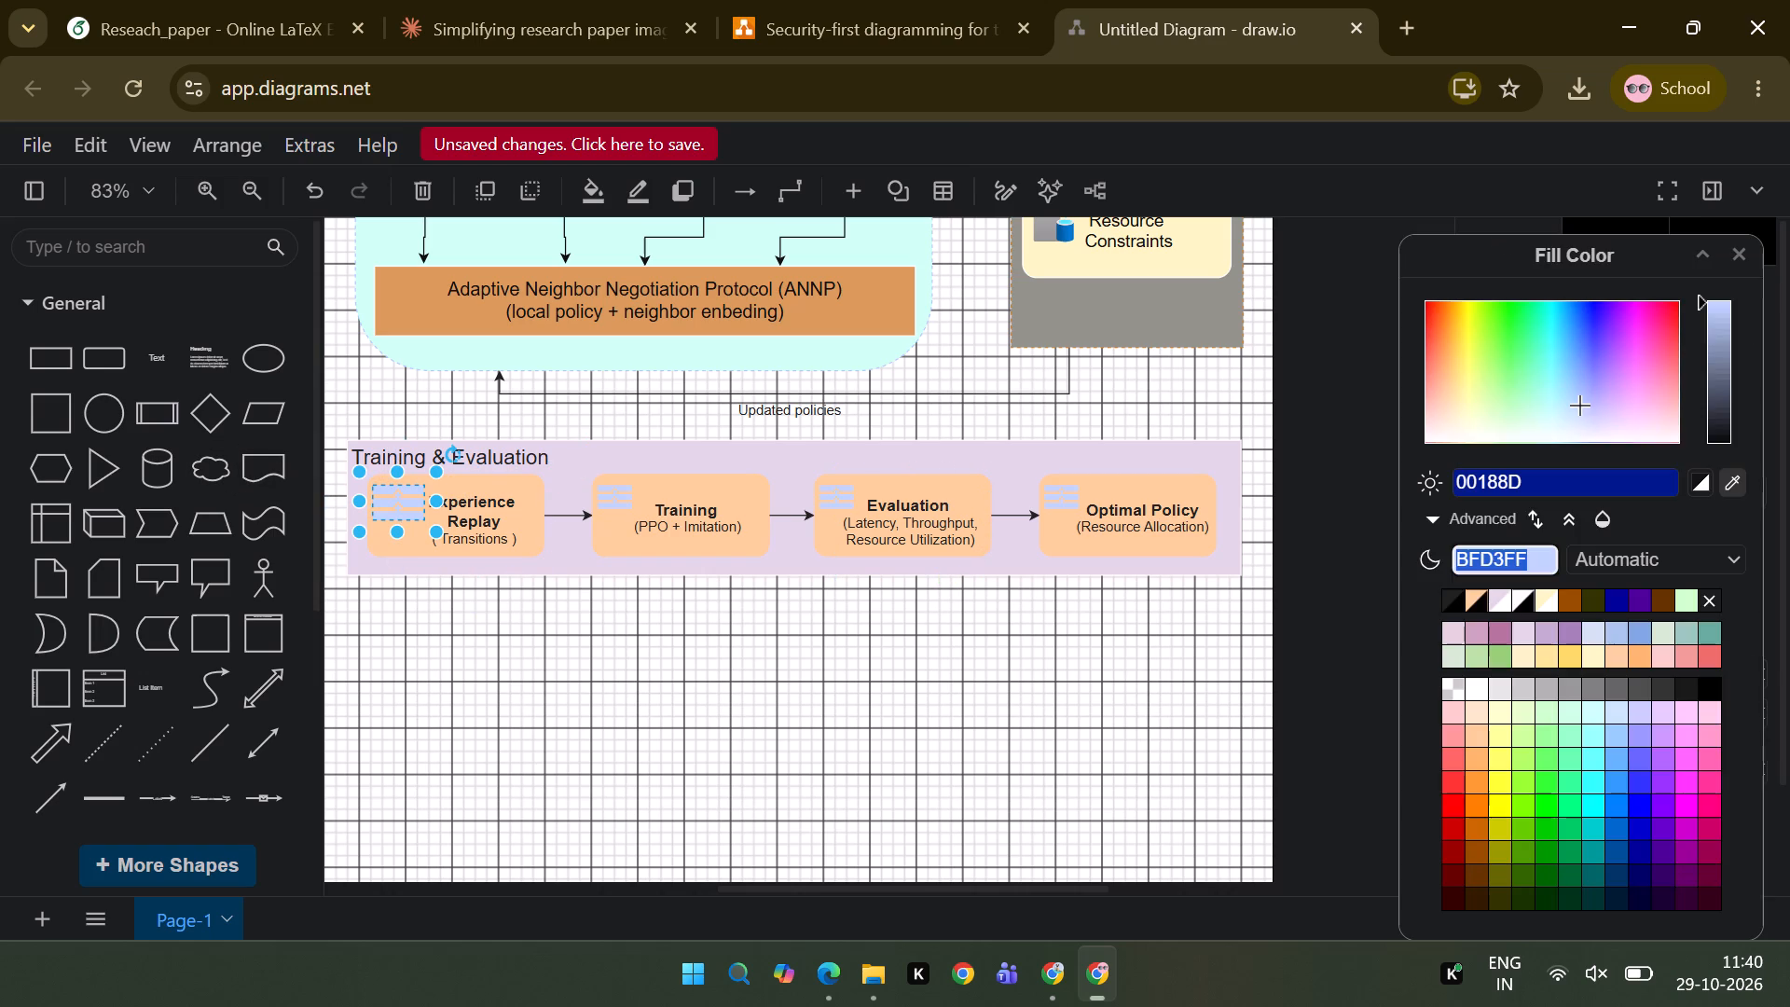
click(1575, 648)
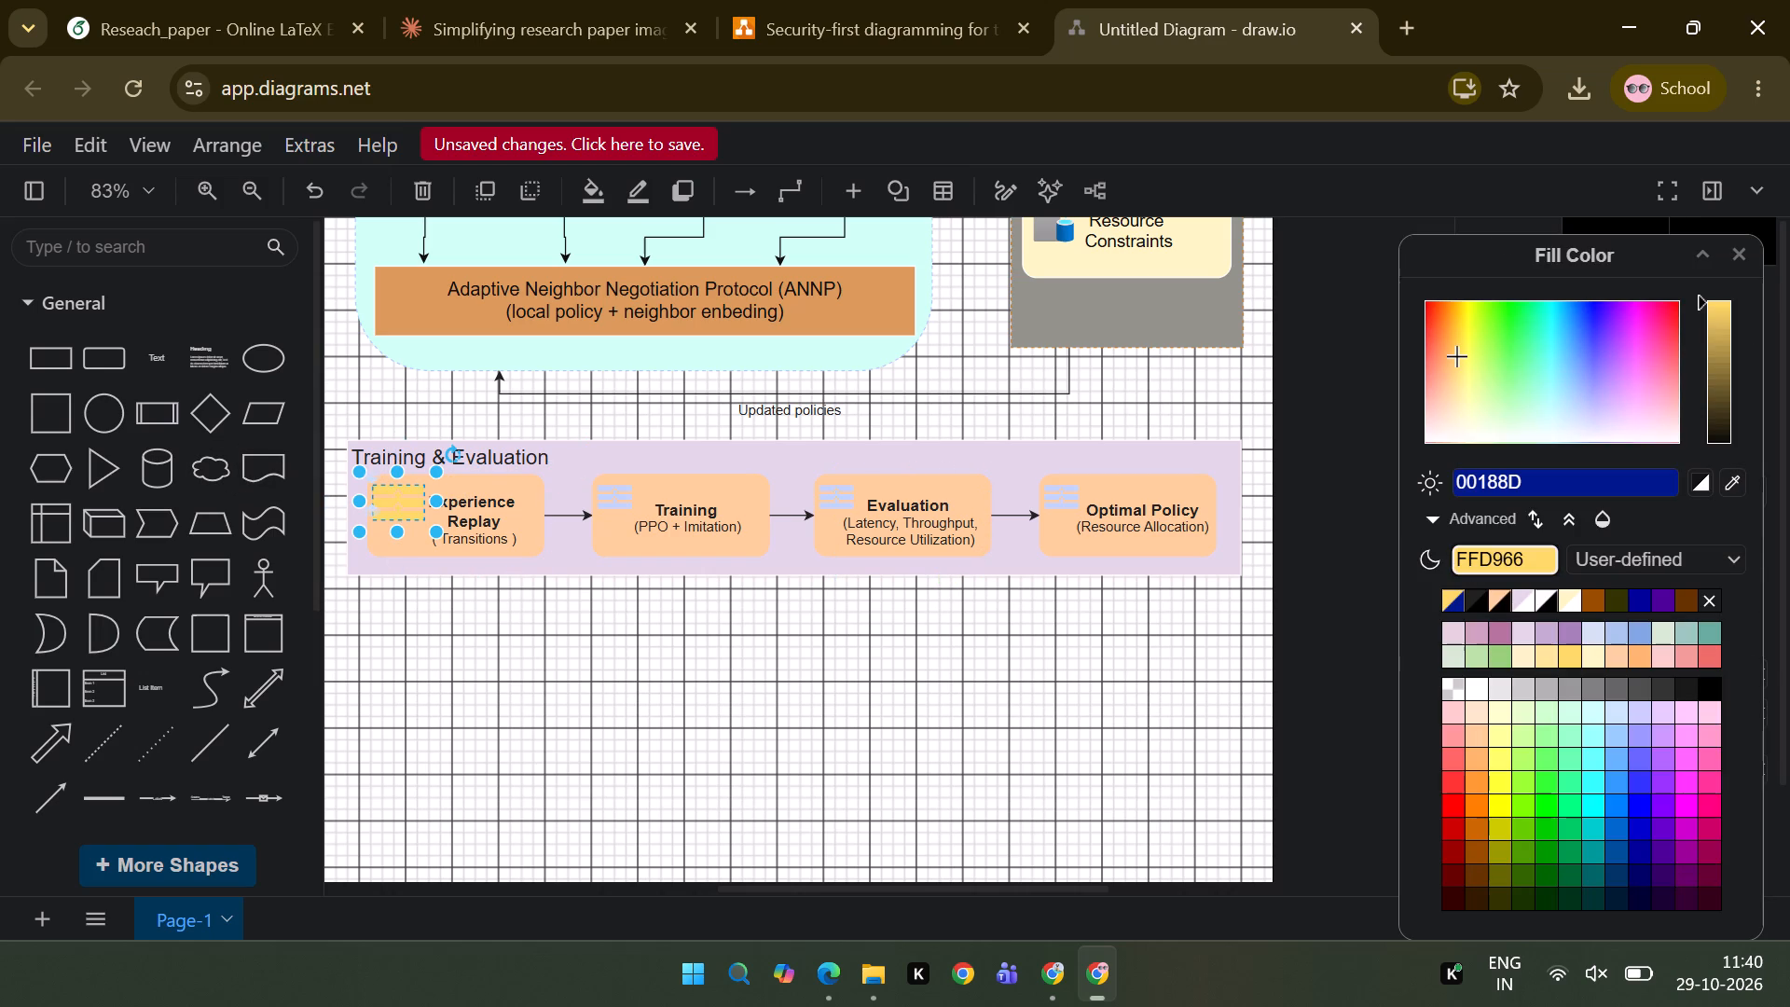
click(1639, 598)
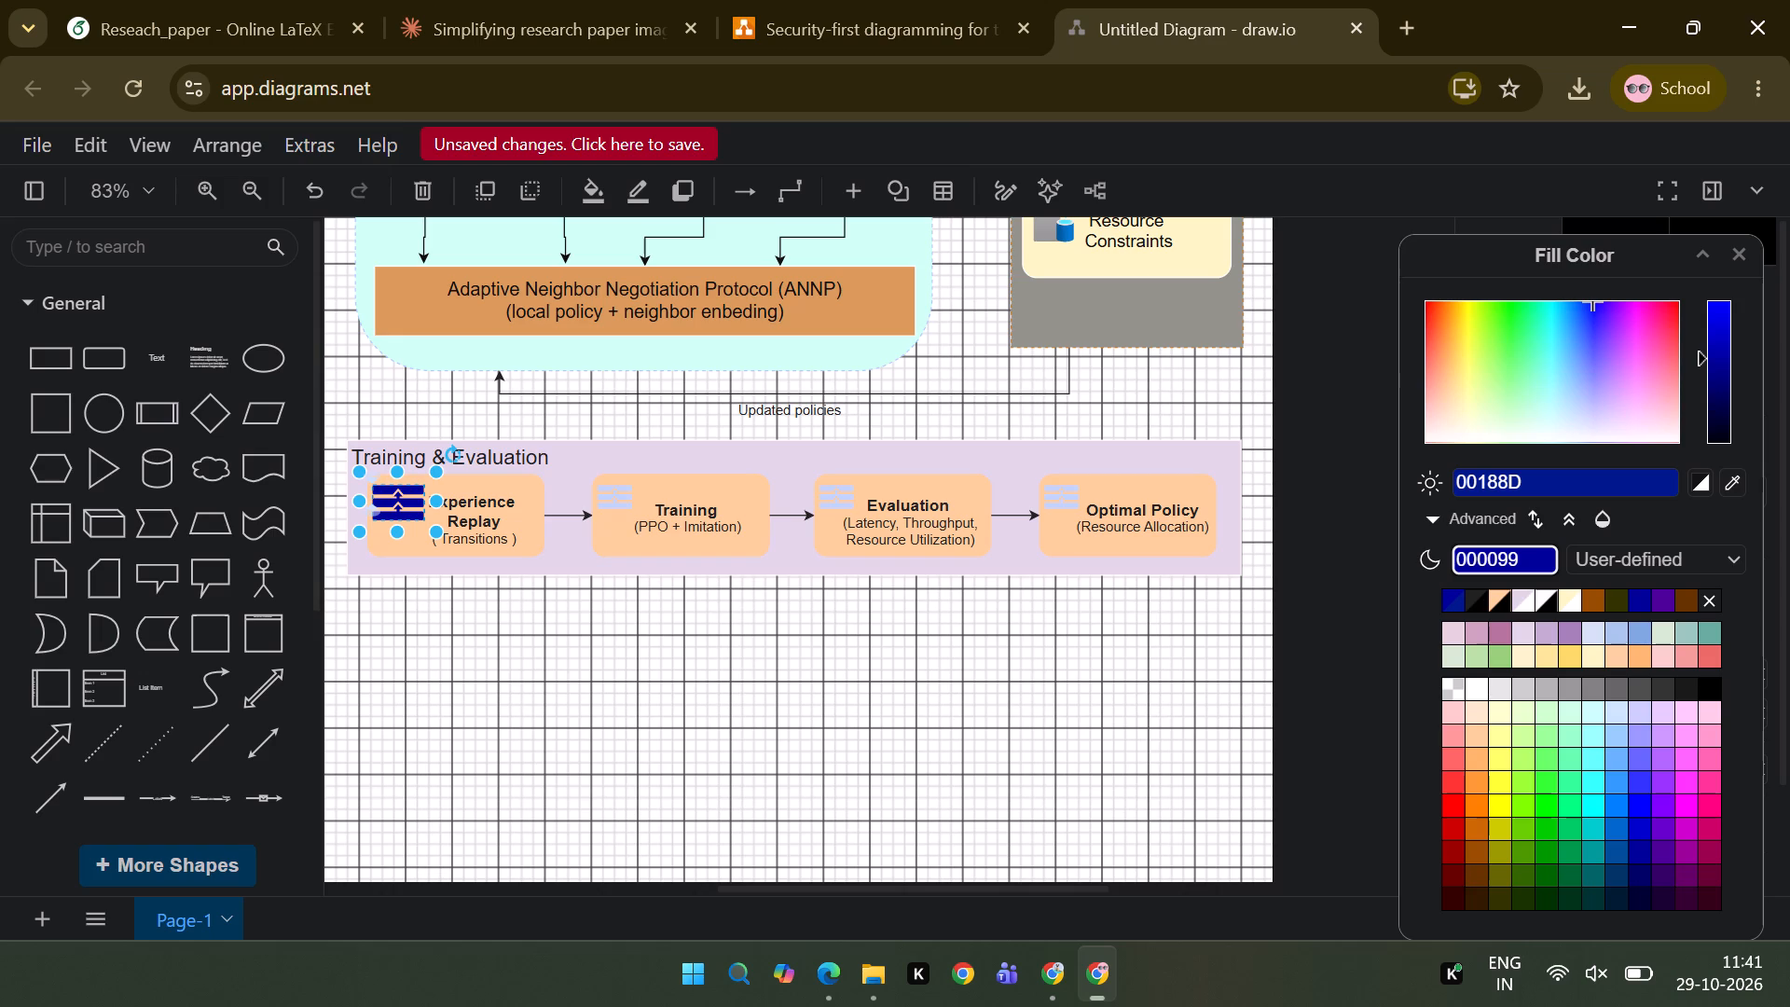
click(1666, 600)
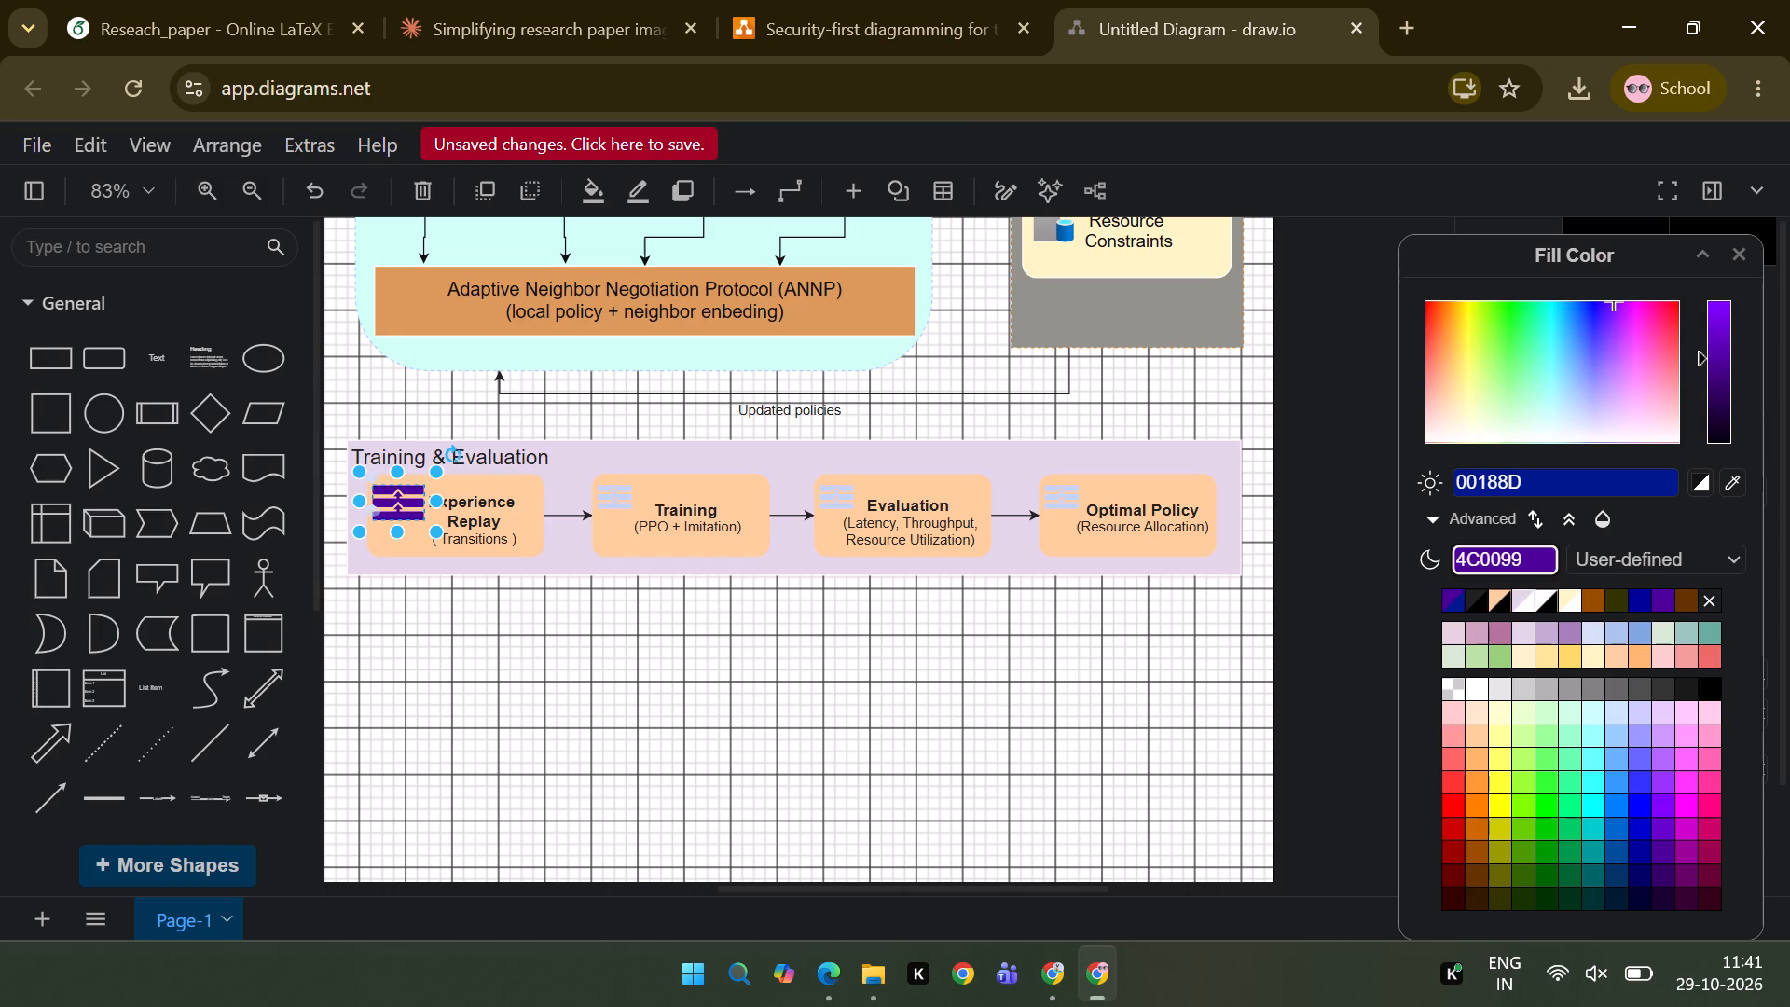
click(1498, 628)
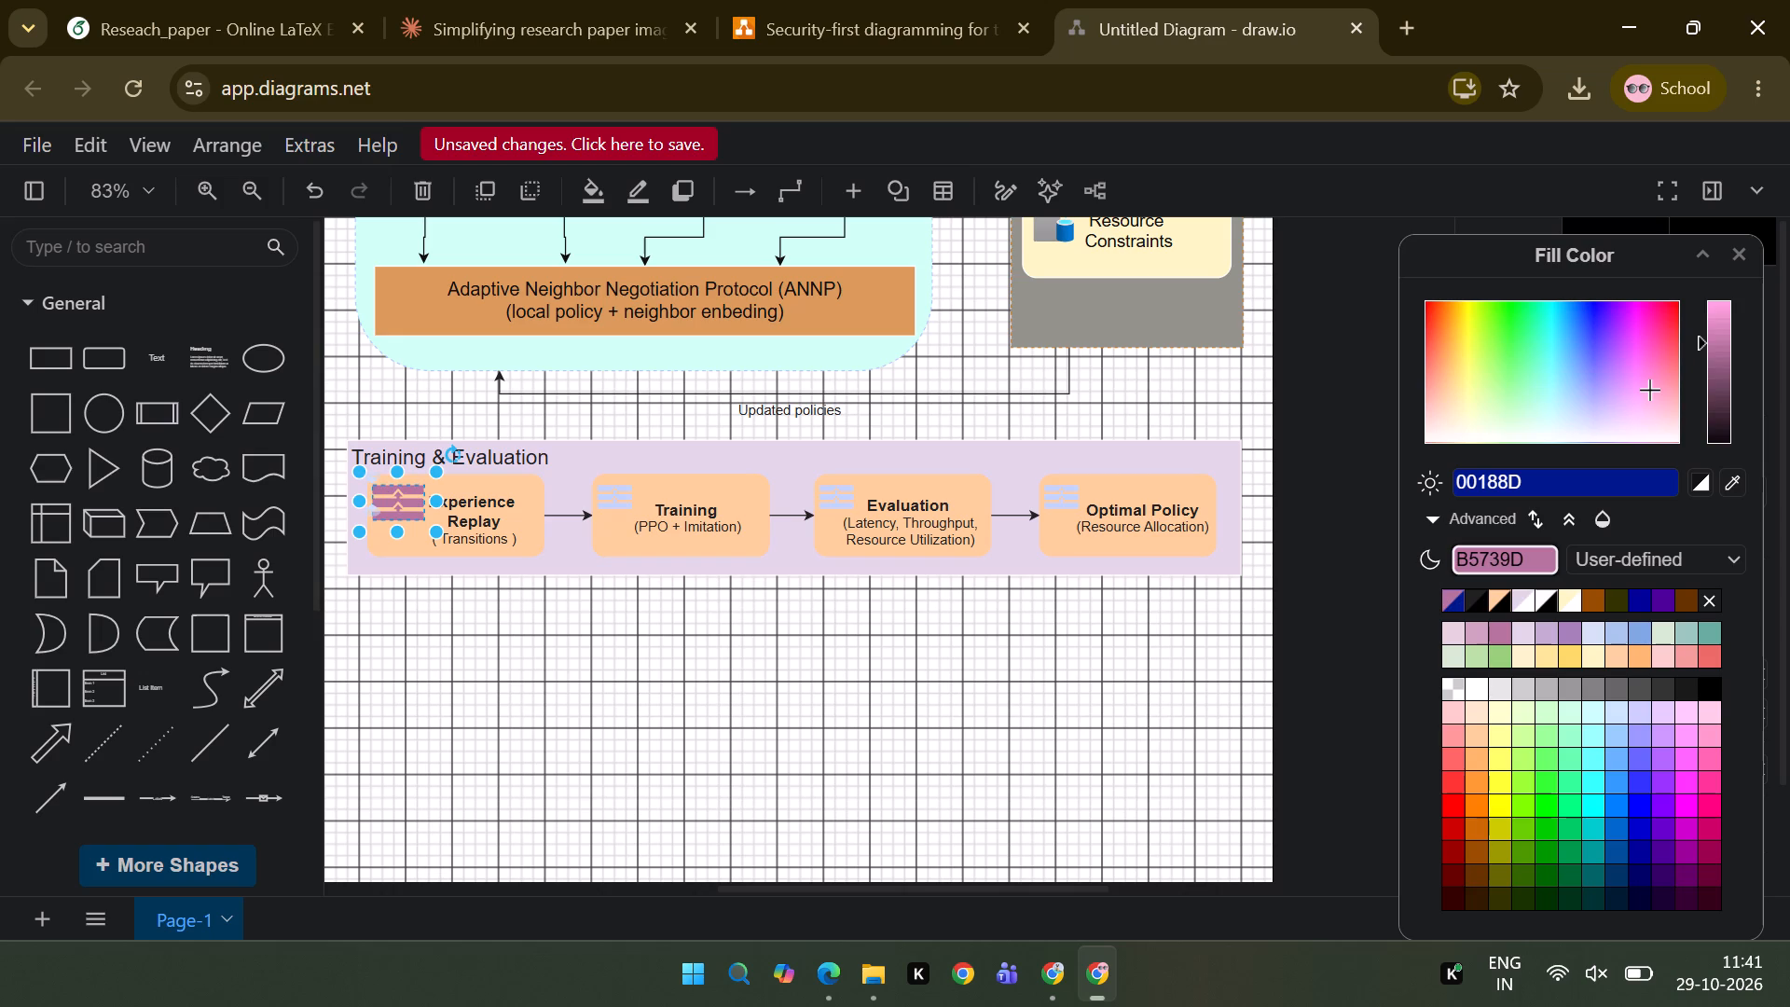
click(1341, 580)
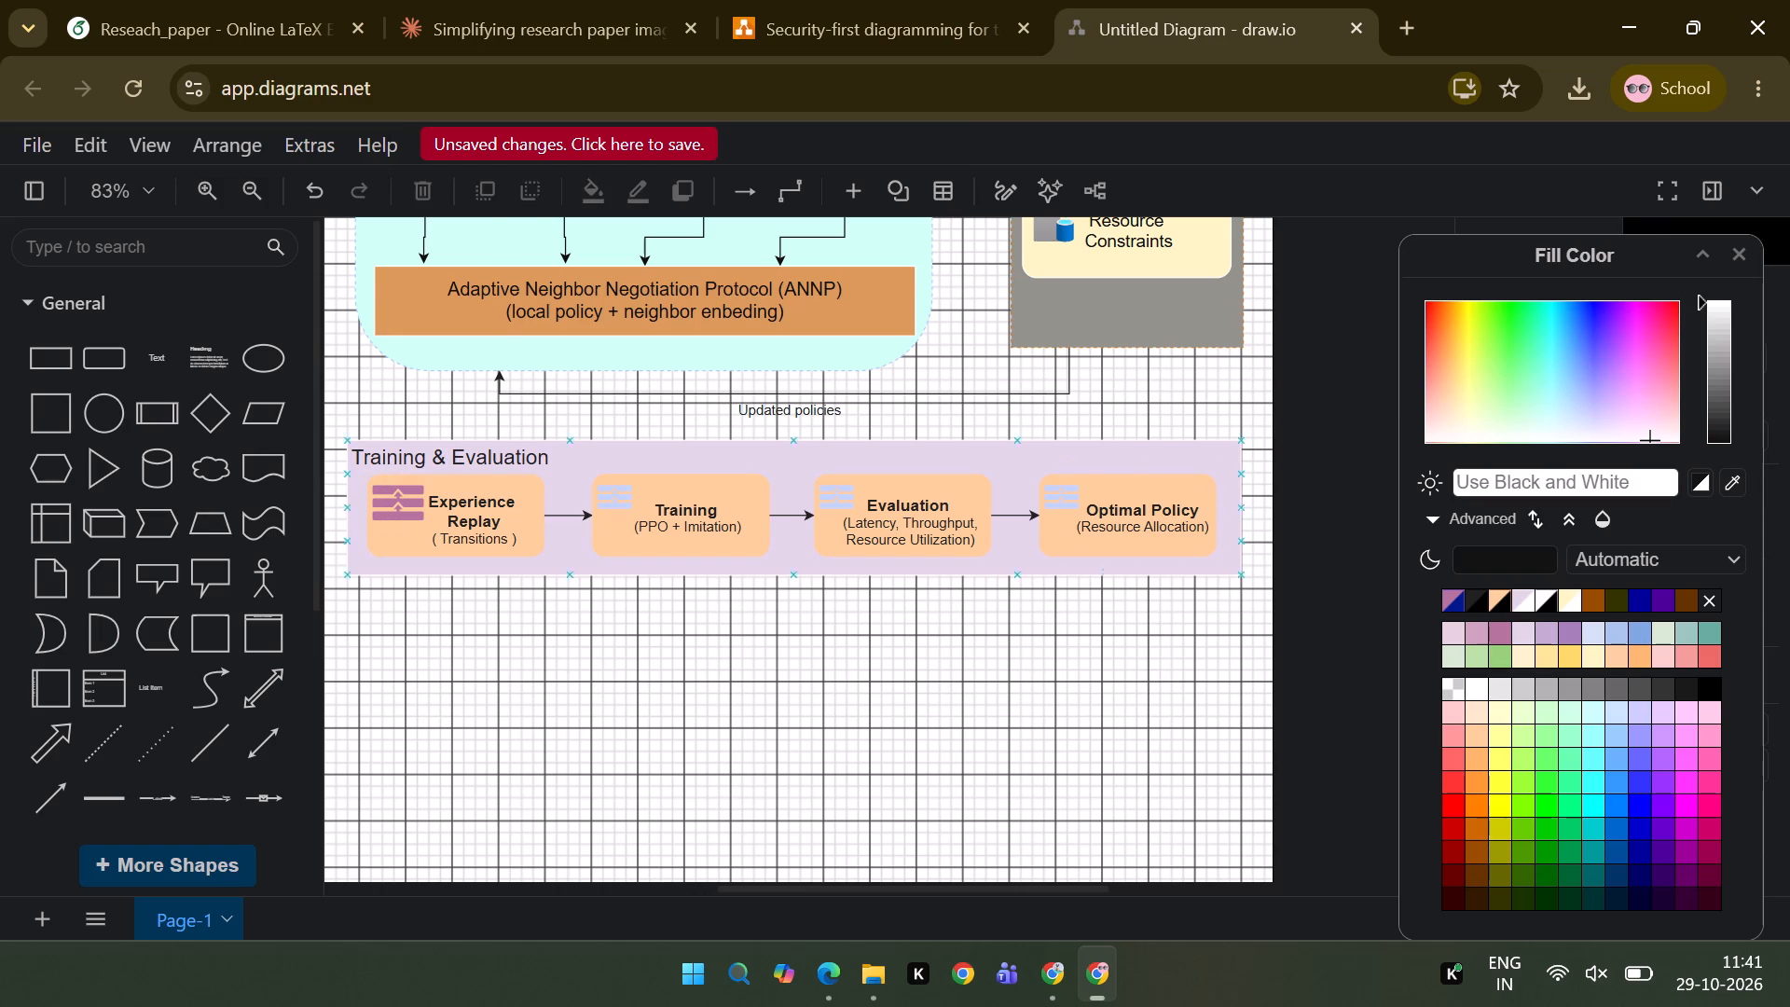
Check the figure's icons in the PDF in Edge, return to draw.io and insert the five-bar 3D chart from a "bar graph" shape search.
click(836, 986)
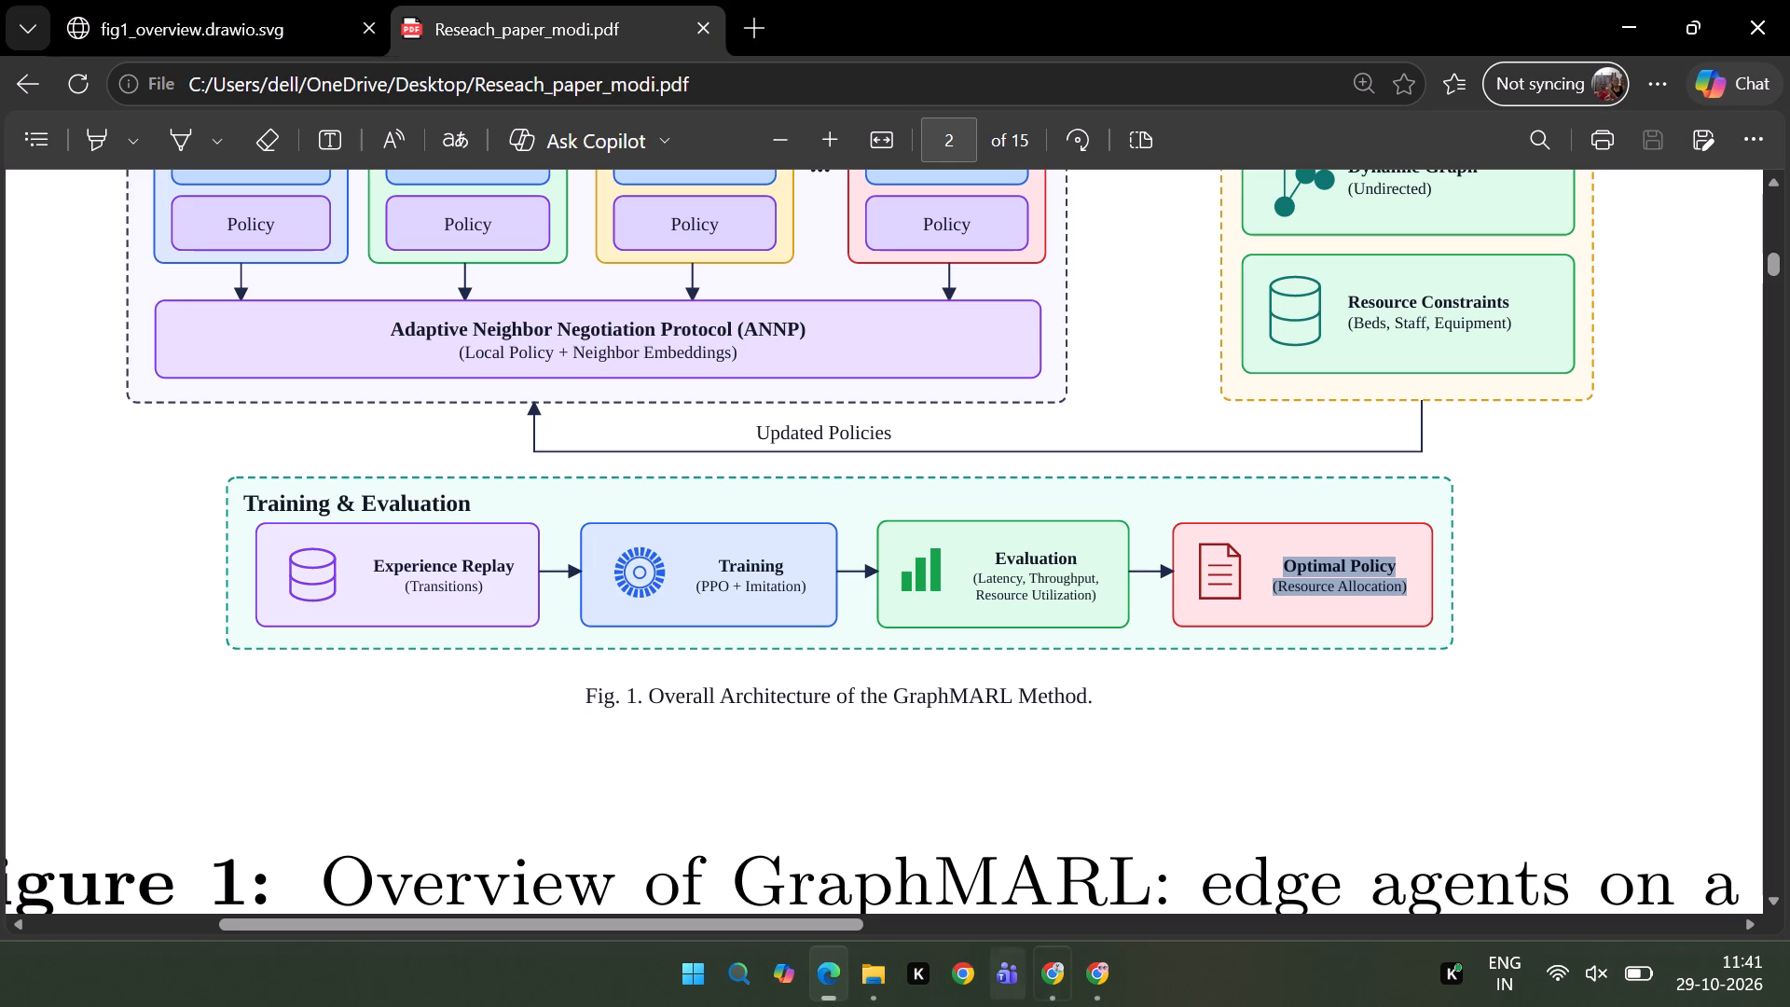
click(1097, 979)
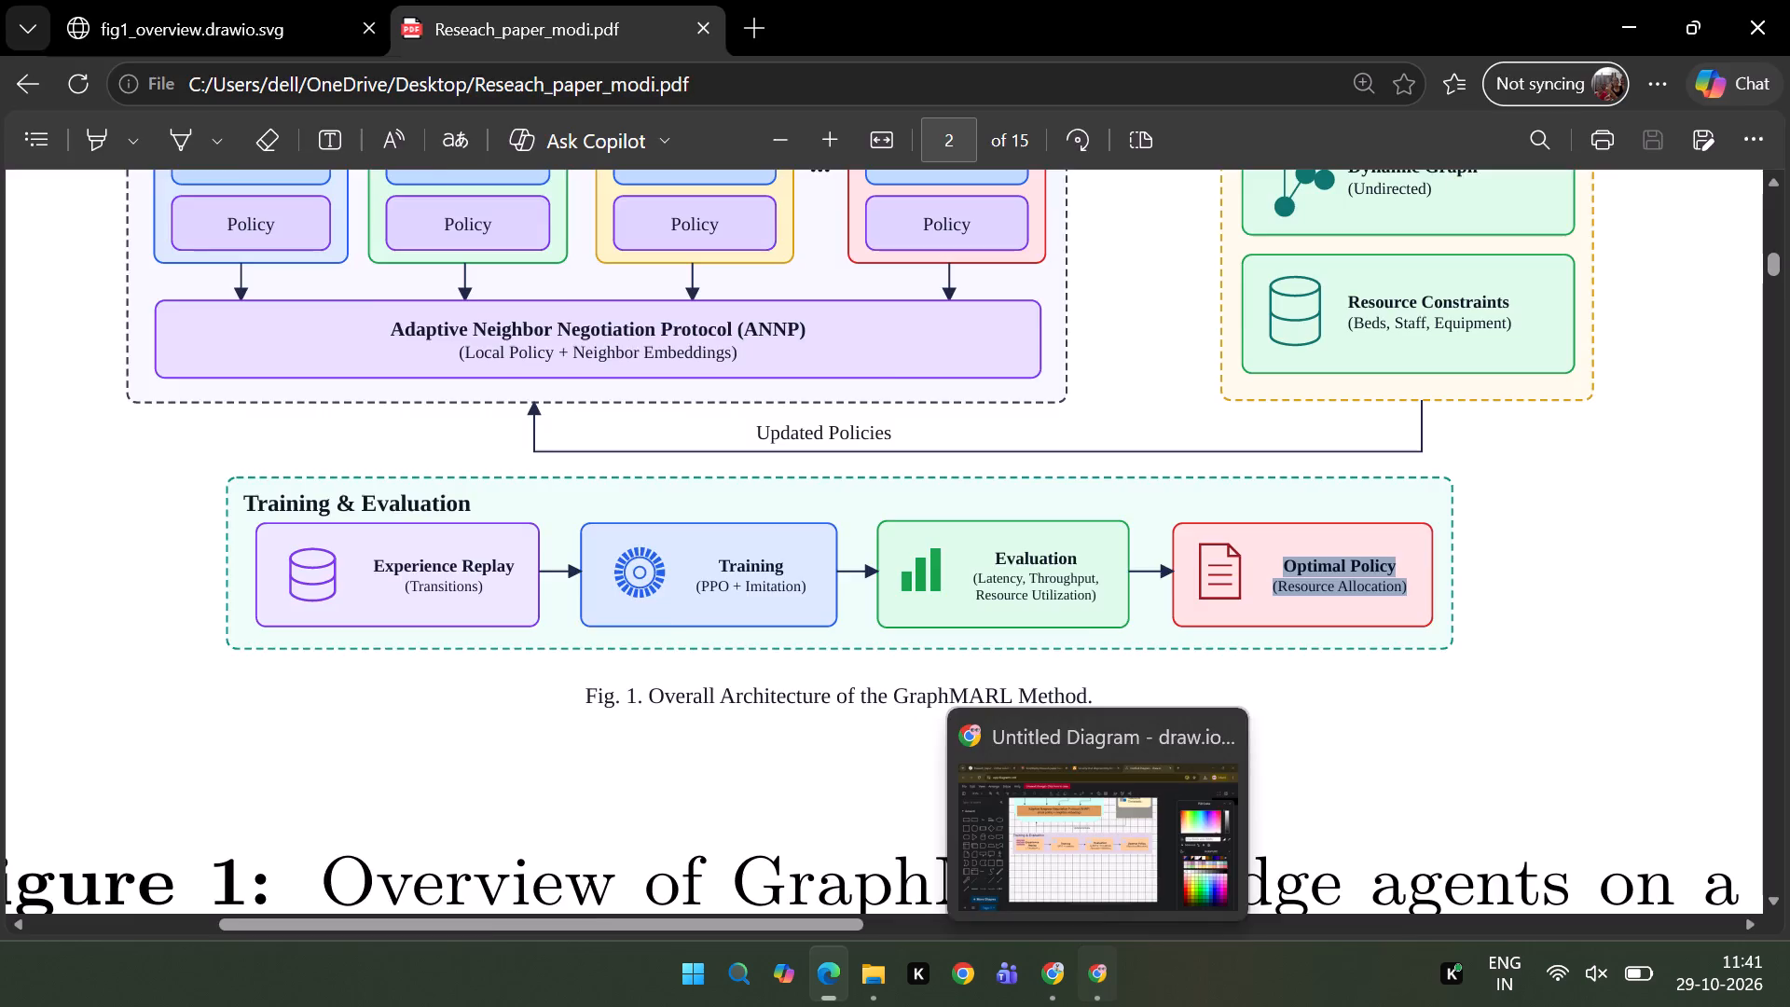
click(143, 253)
text(bar graph)
key(Return)
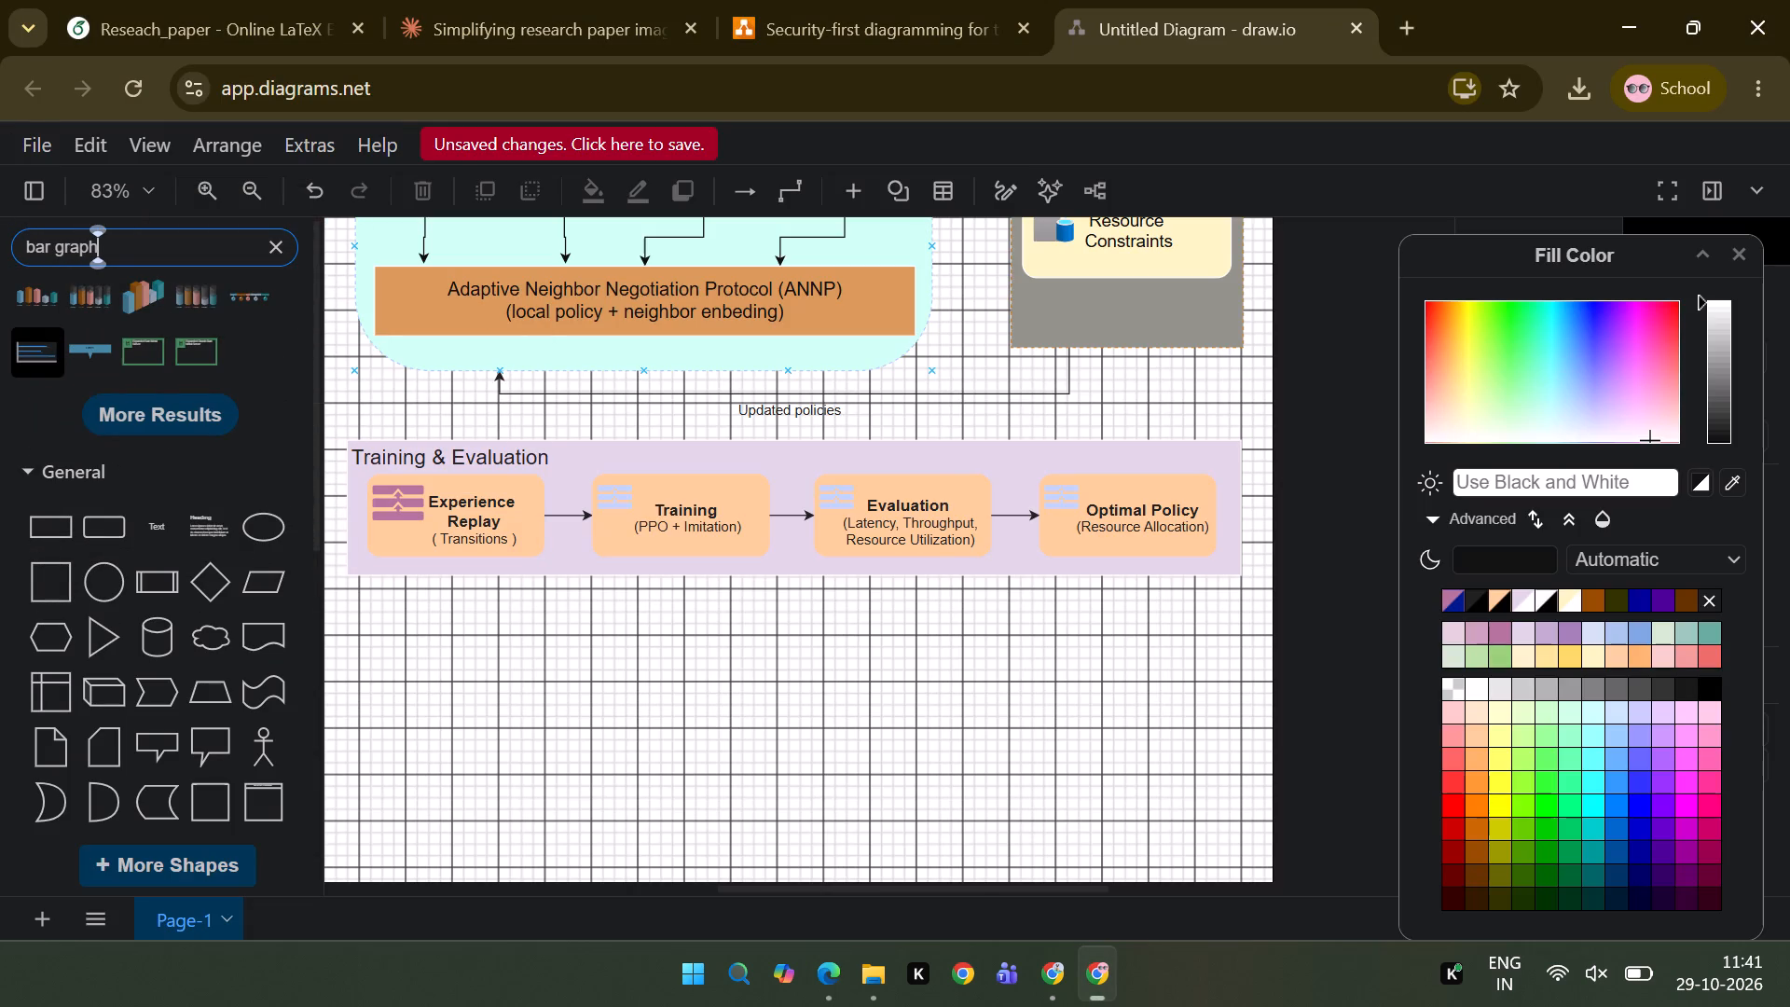
click(26, 292)
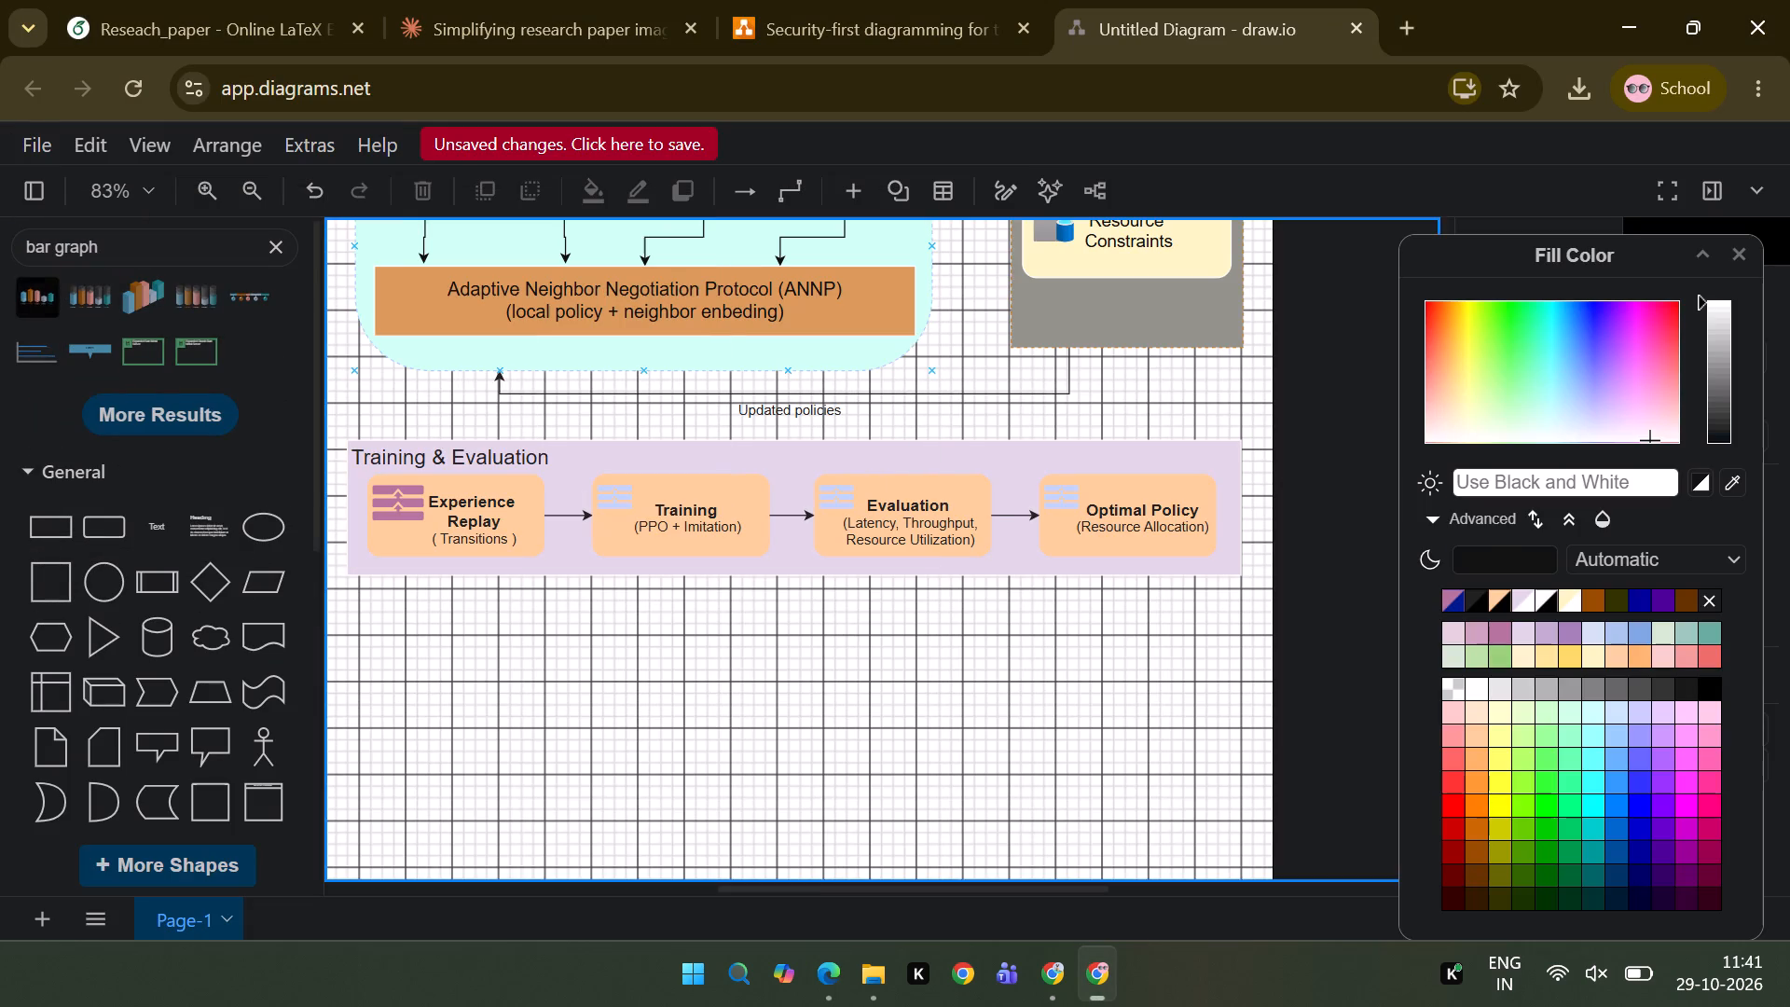
drag(1031, 622, 1006, 633)
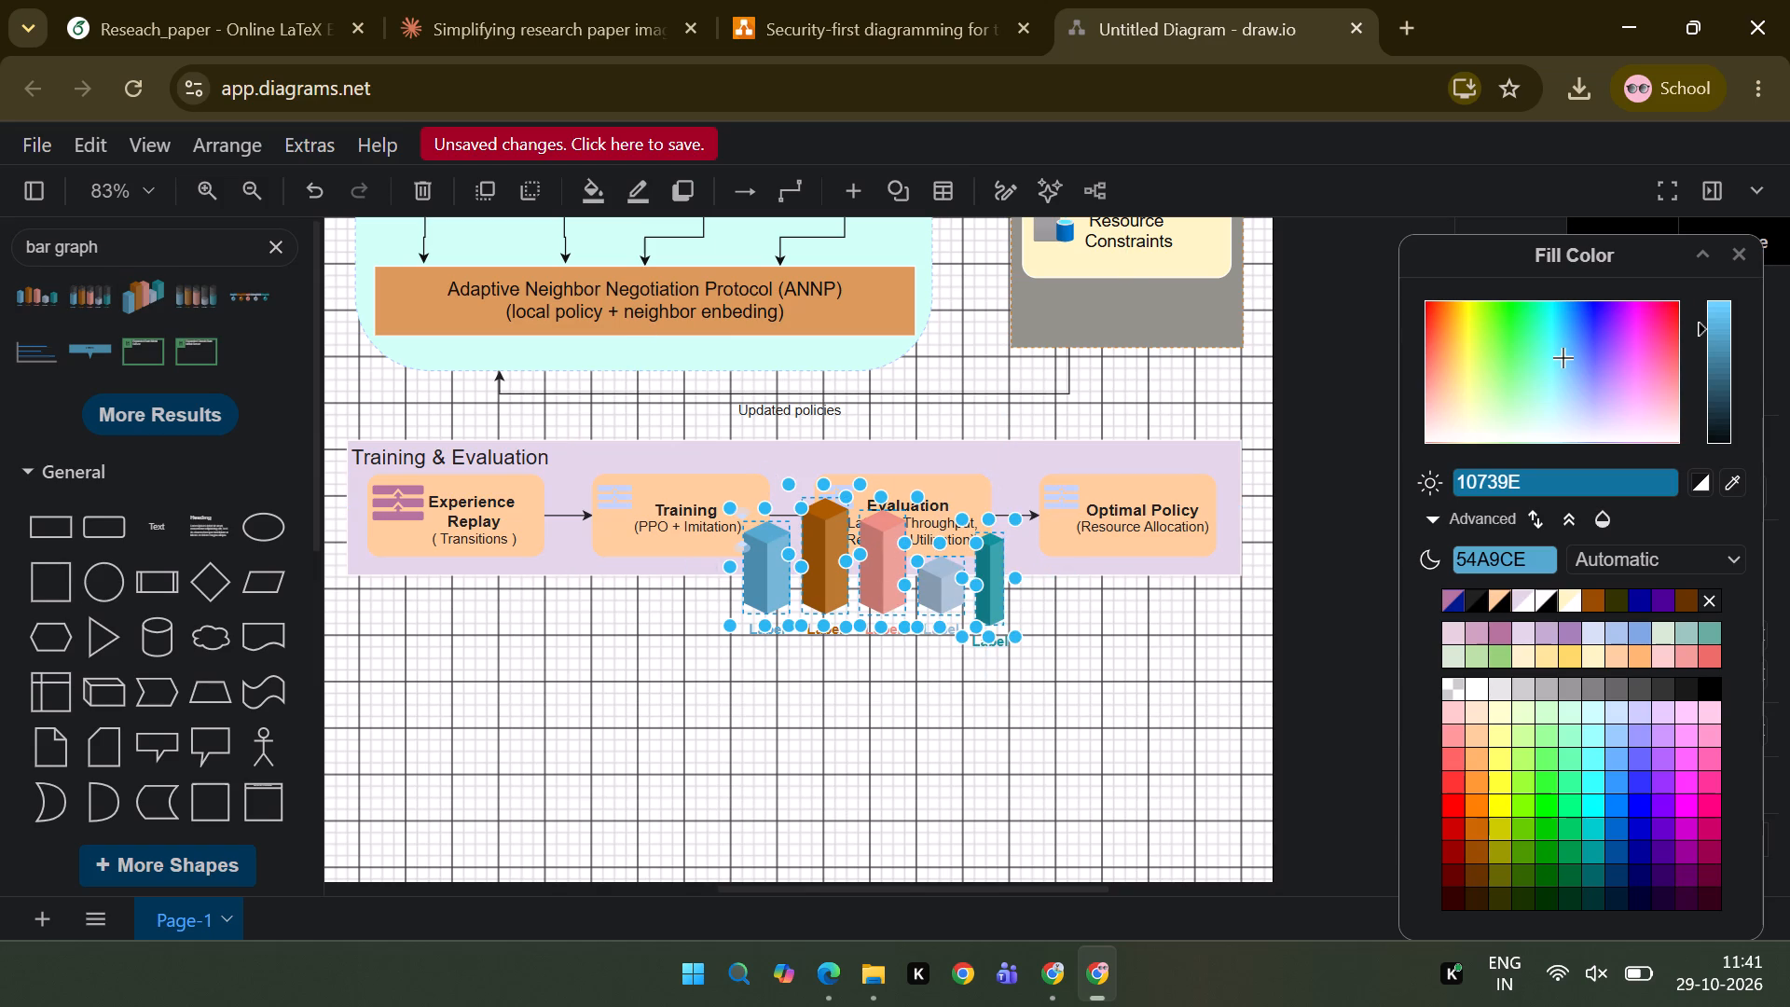
click(992, 788)
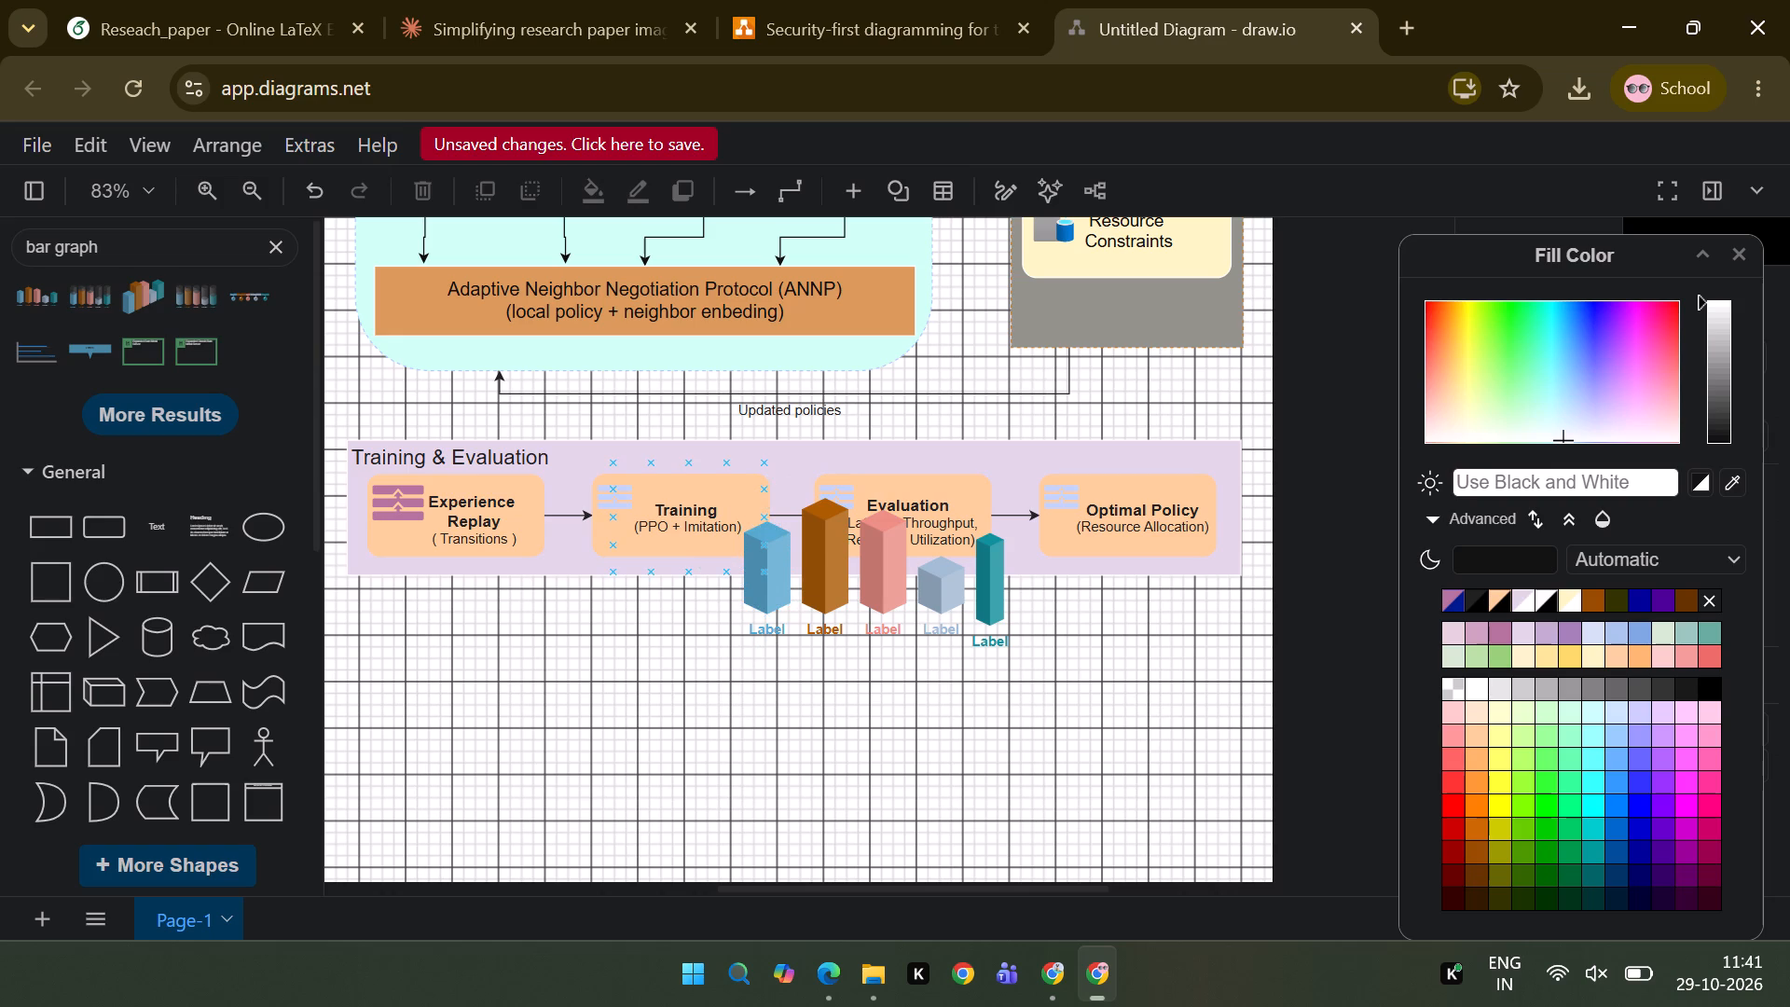
Delete the old striped icon from the Evaluation box.
click(845, 490)
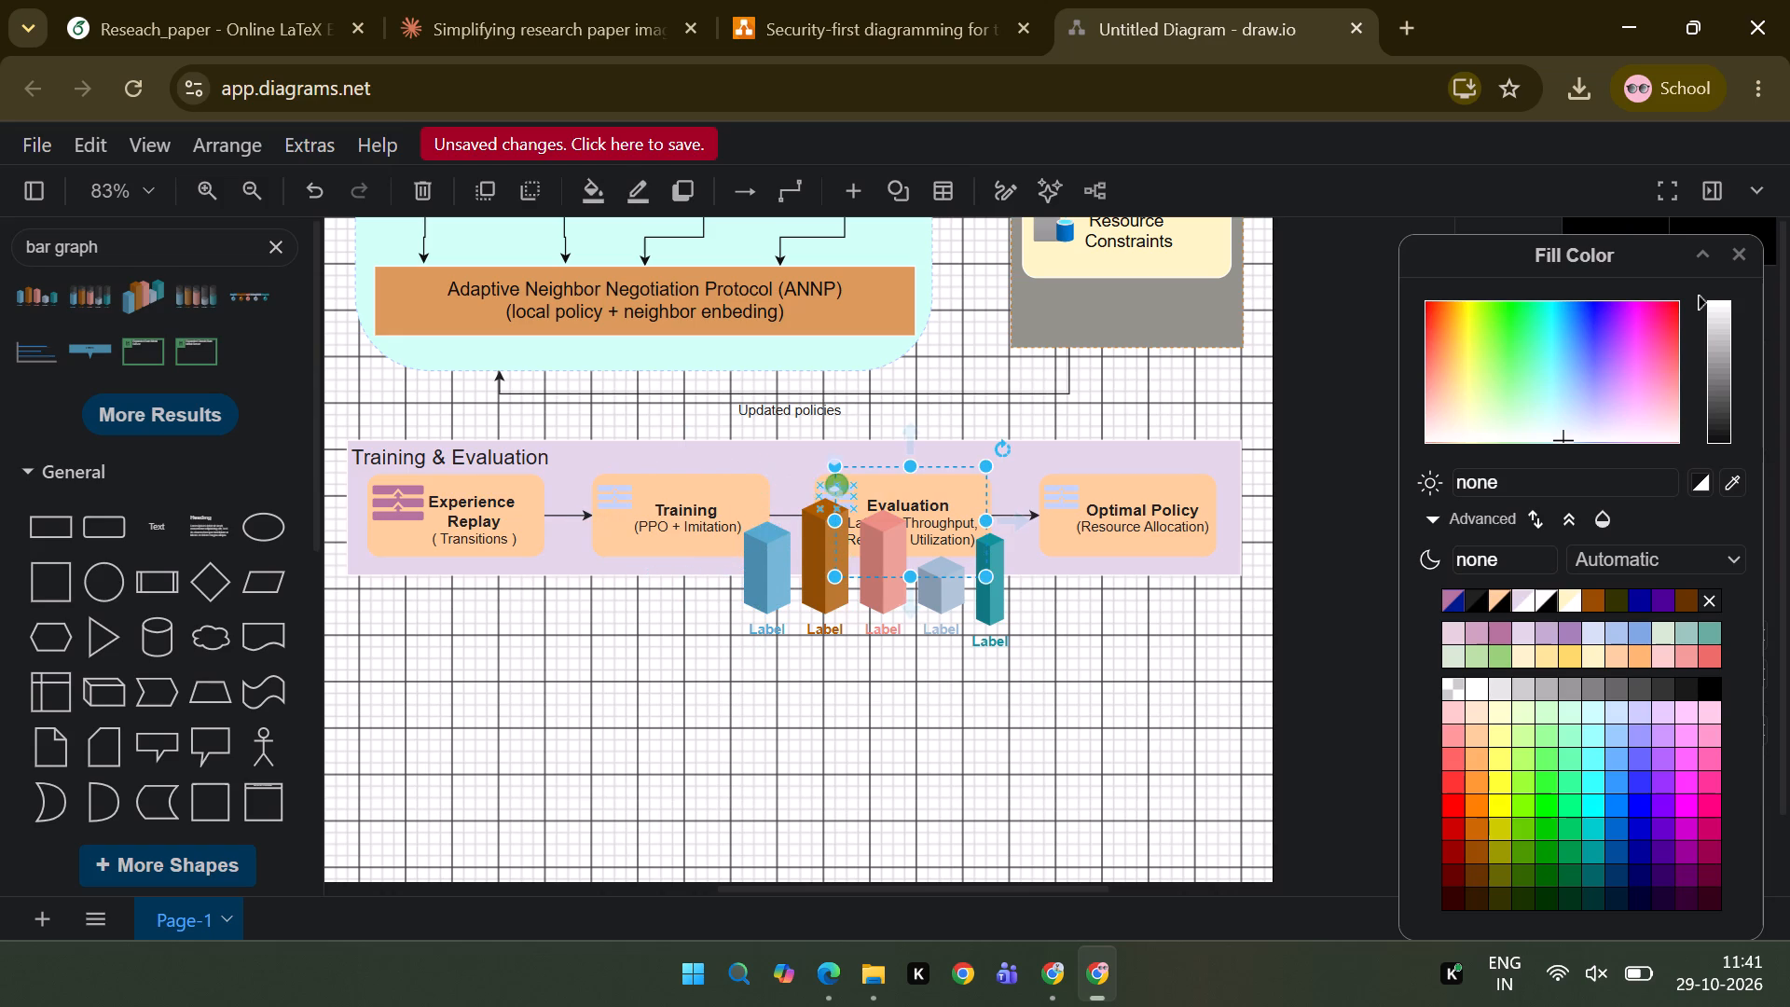
click(826, 484)
click(426, 188)
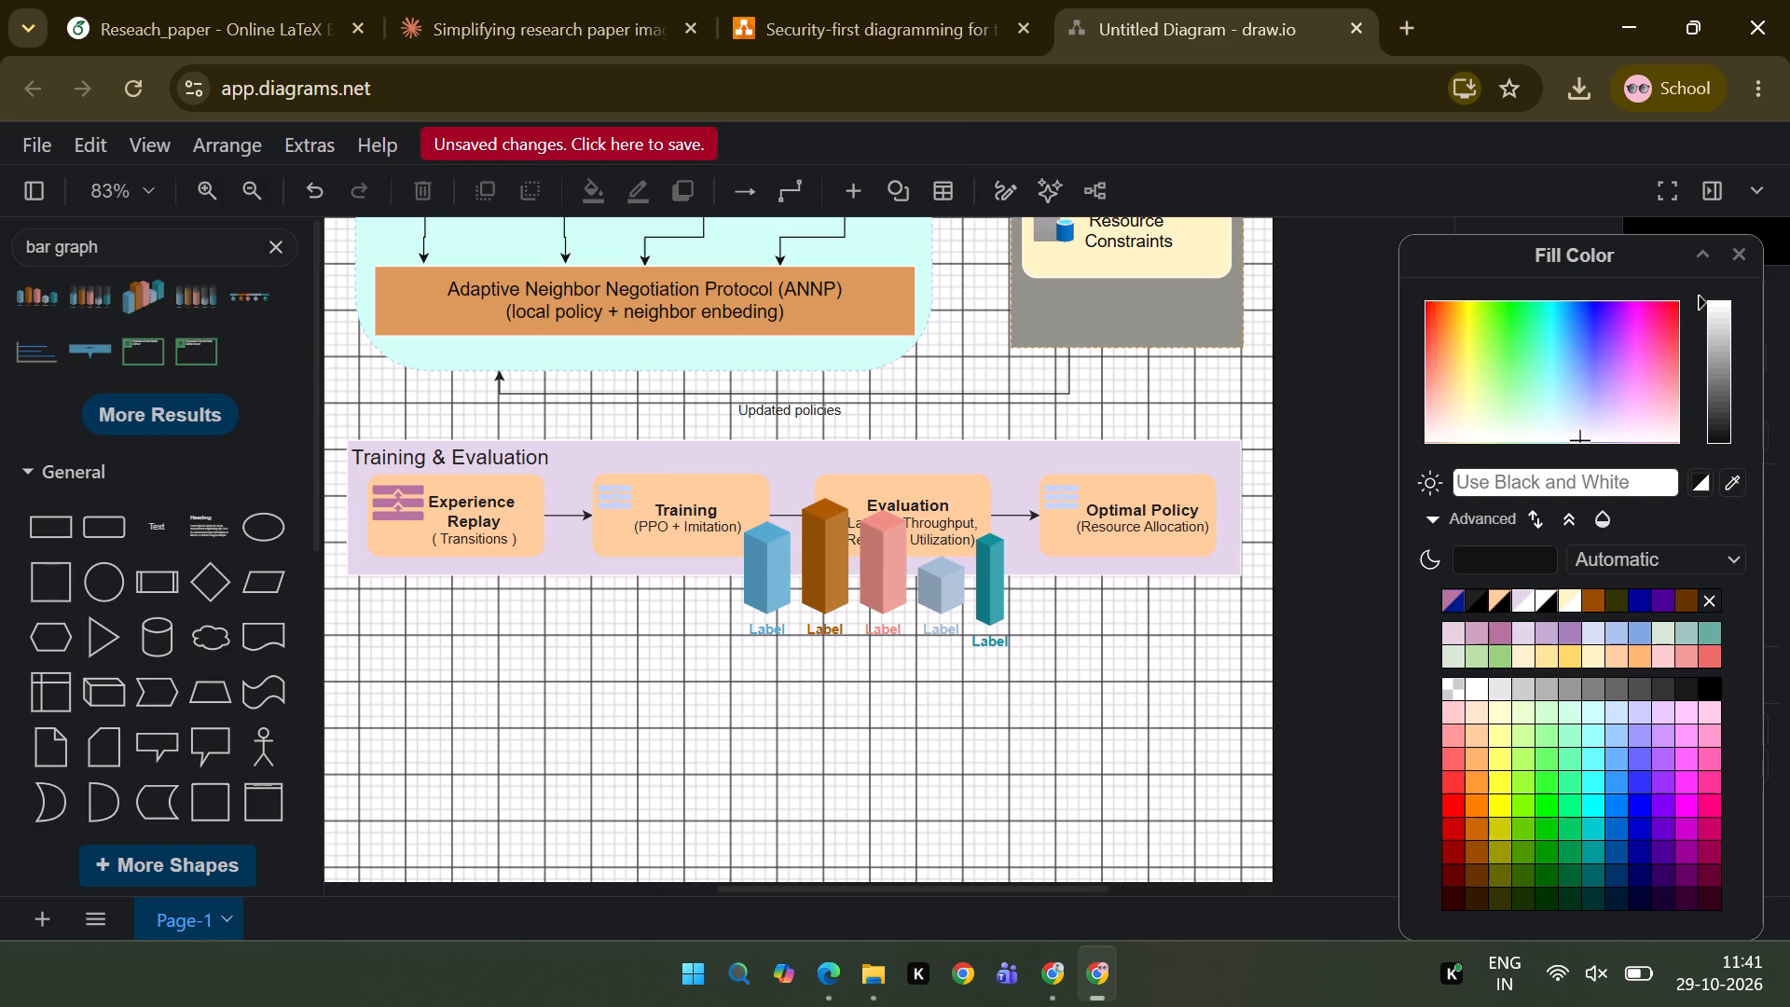
Undo the striped icon's deletion and the five-bar 3D chart's insertion.
key(ctrl+z)
key(ctrl+z)
key(ctrl+z)
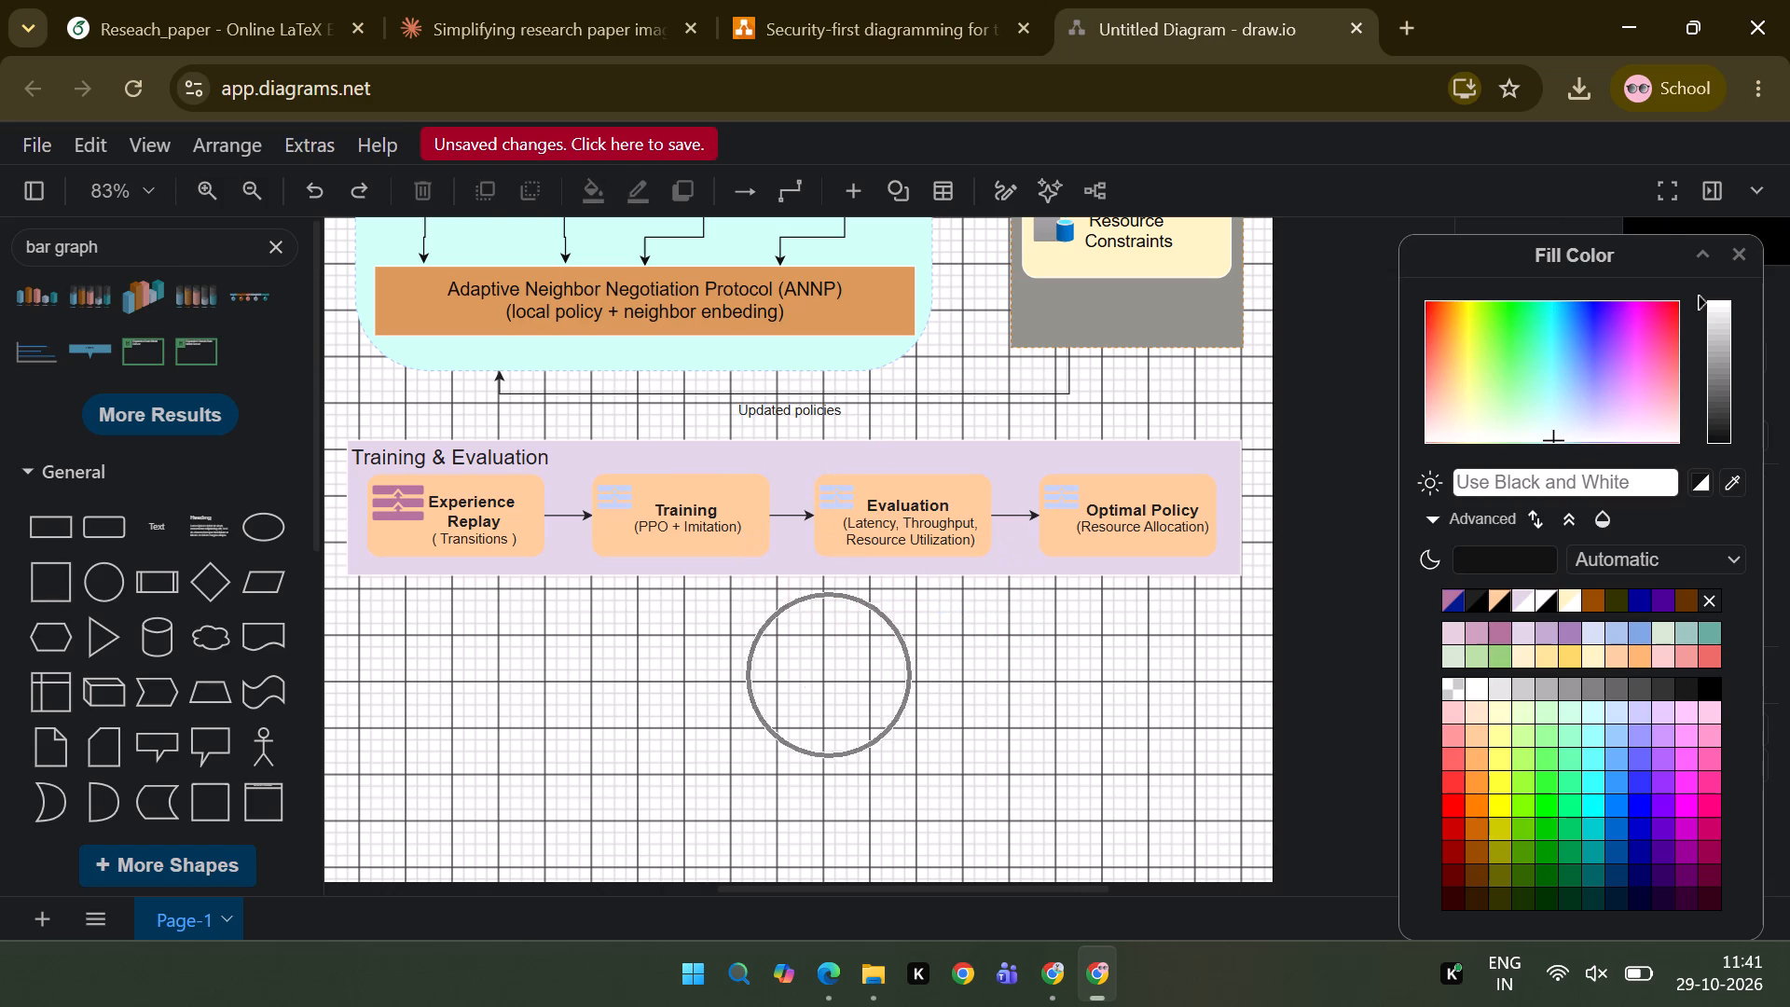
Delete the old striped icon from the Evaluation box.
click(837, 492)
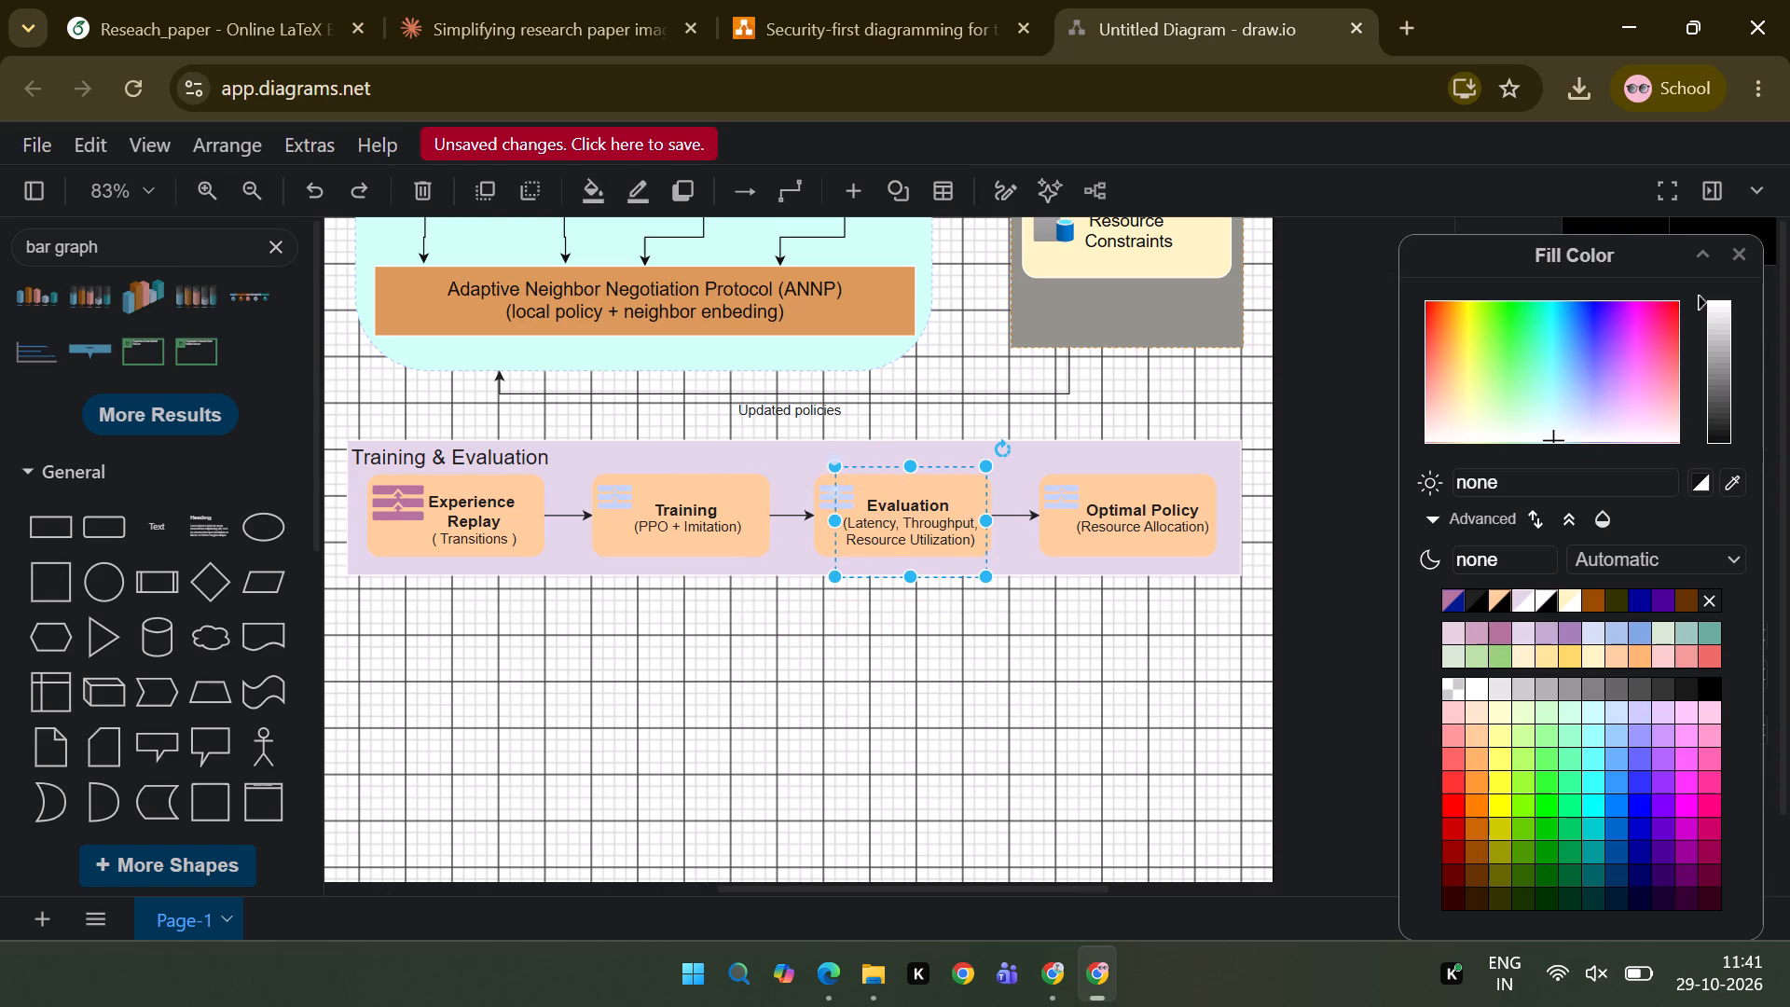
click(819, 495)
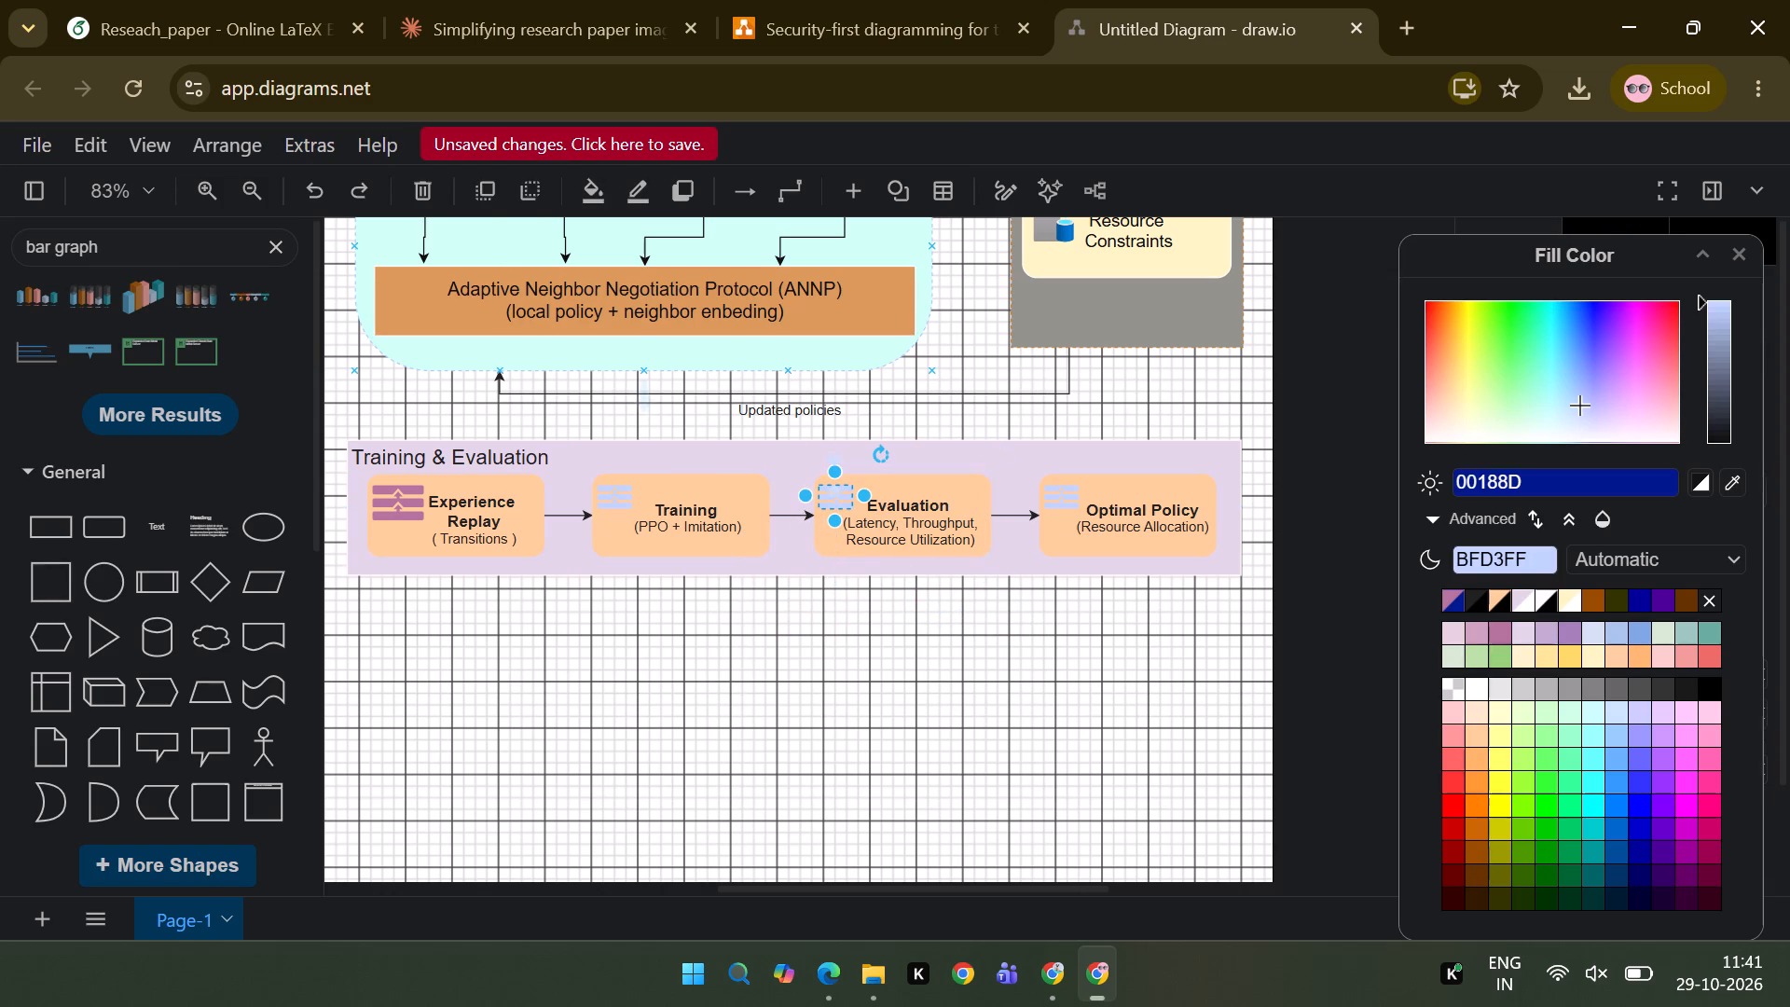
click(421, 194)
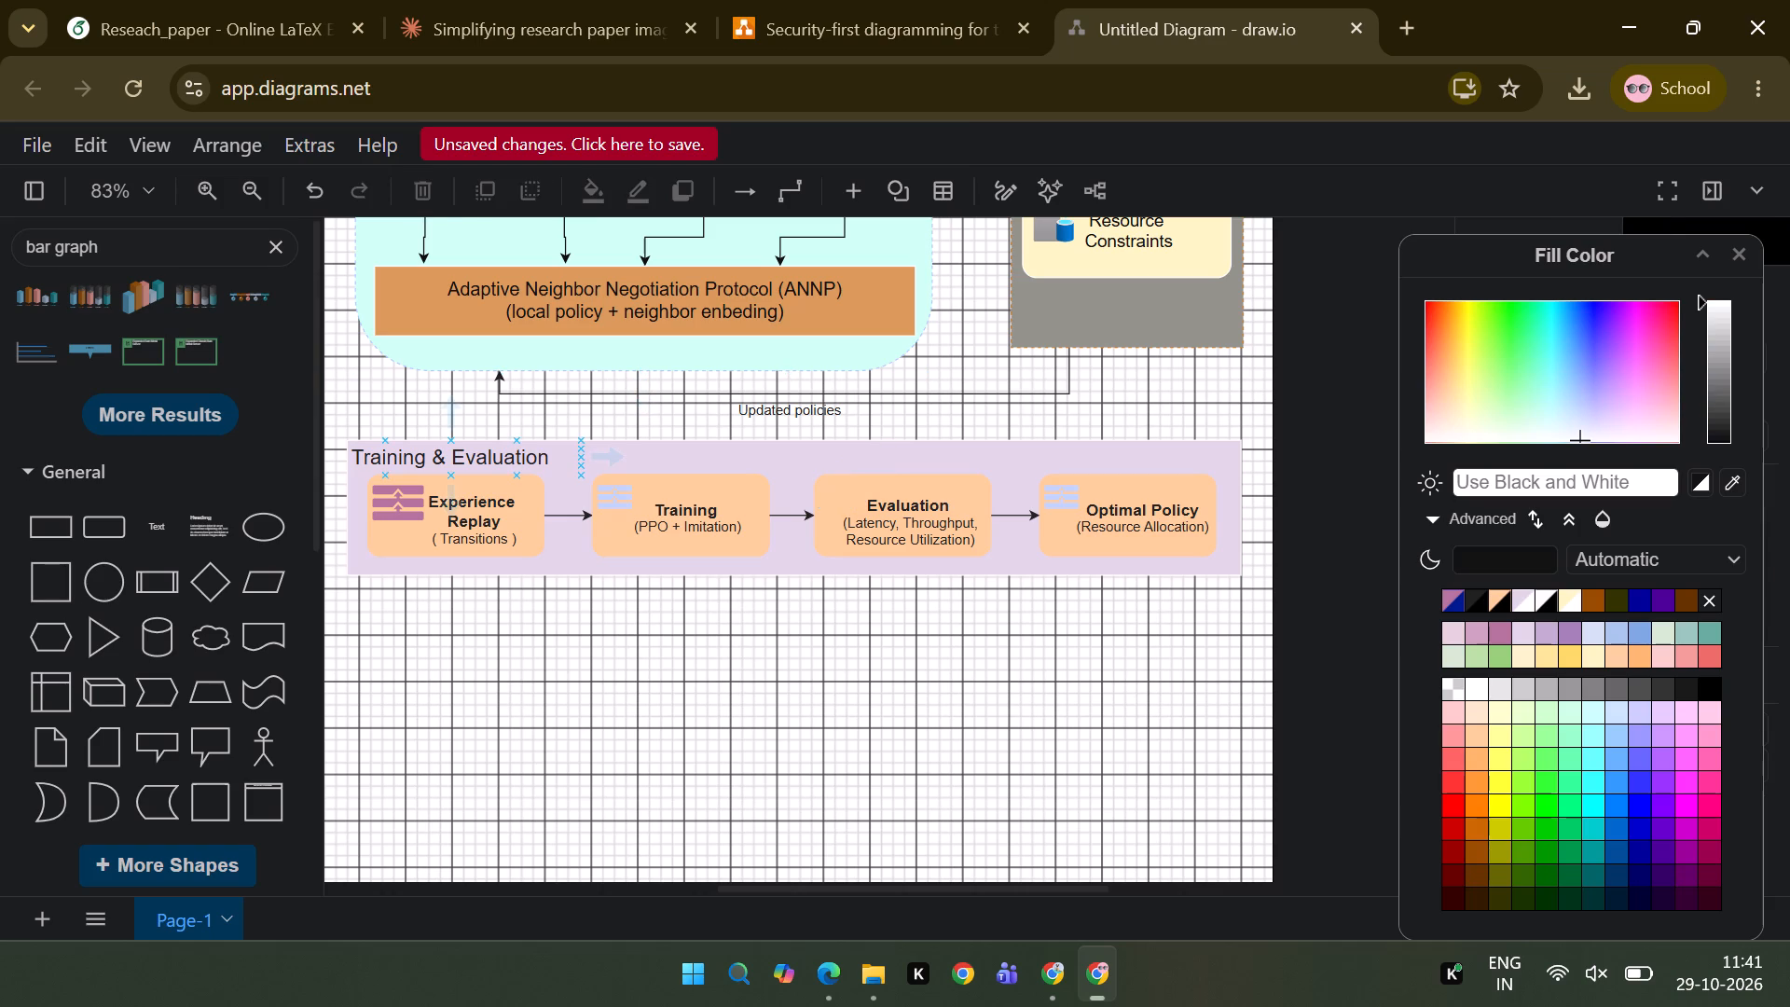
Search the shape library for "graph" and insert the yellow-and-blue 3D bar chart icon from the expanded results.
click(102, 246)
drag(105, 249, 0, 262)
key(BackSpace)
key(BackSpace)
key(BackSpace)
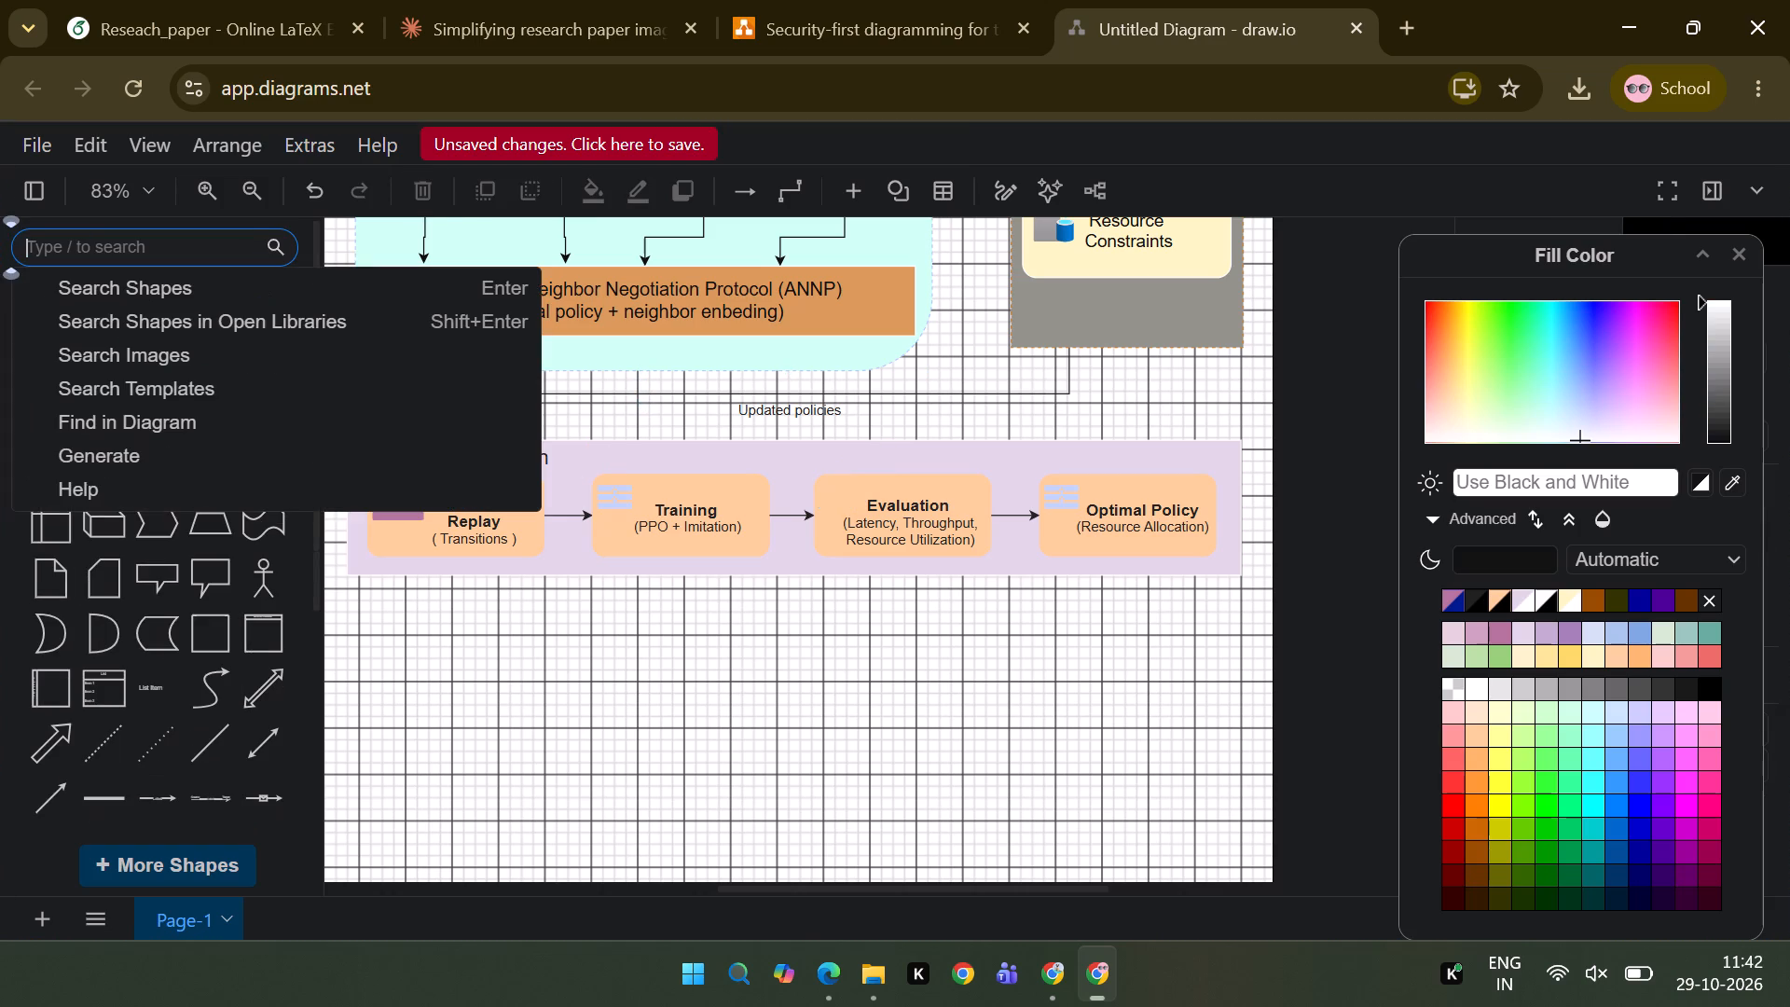
text(graph)
key(Return)
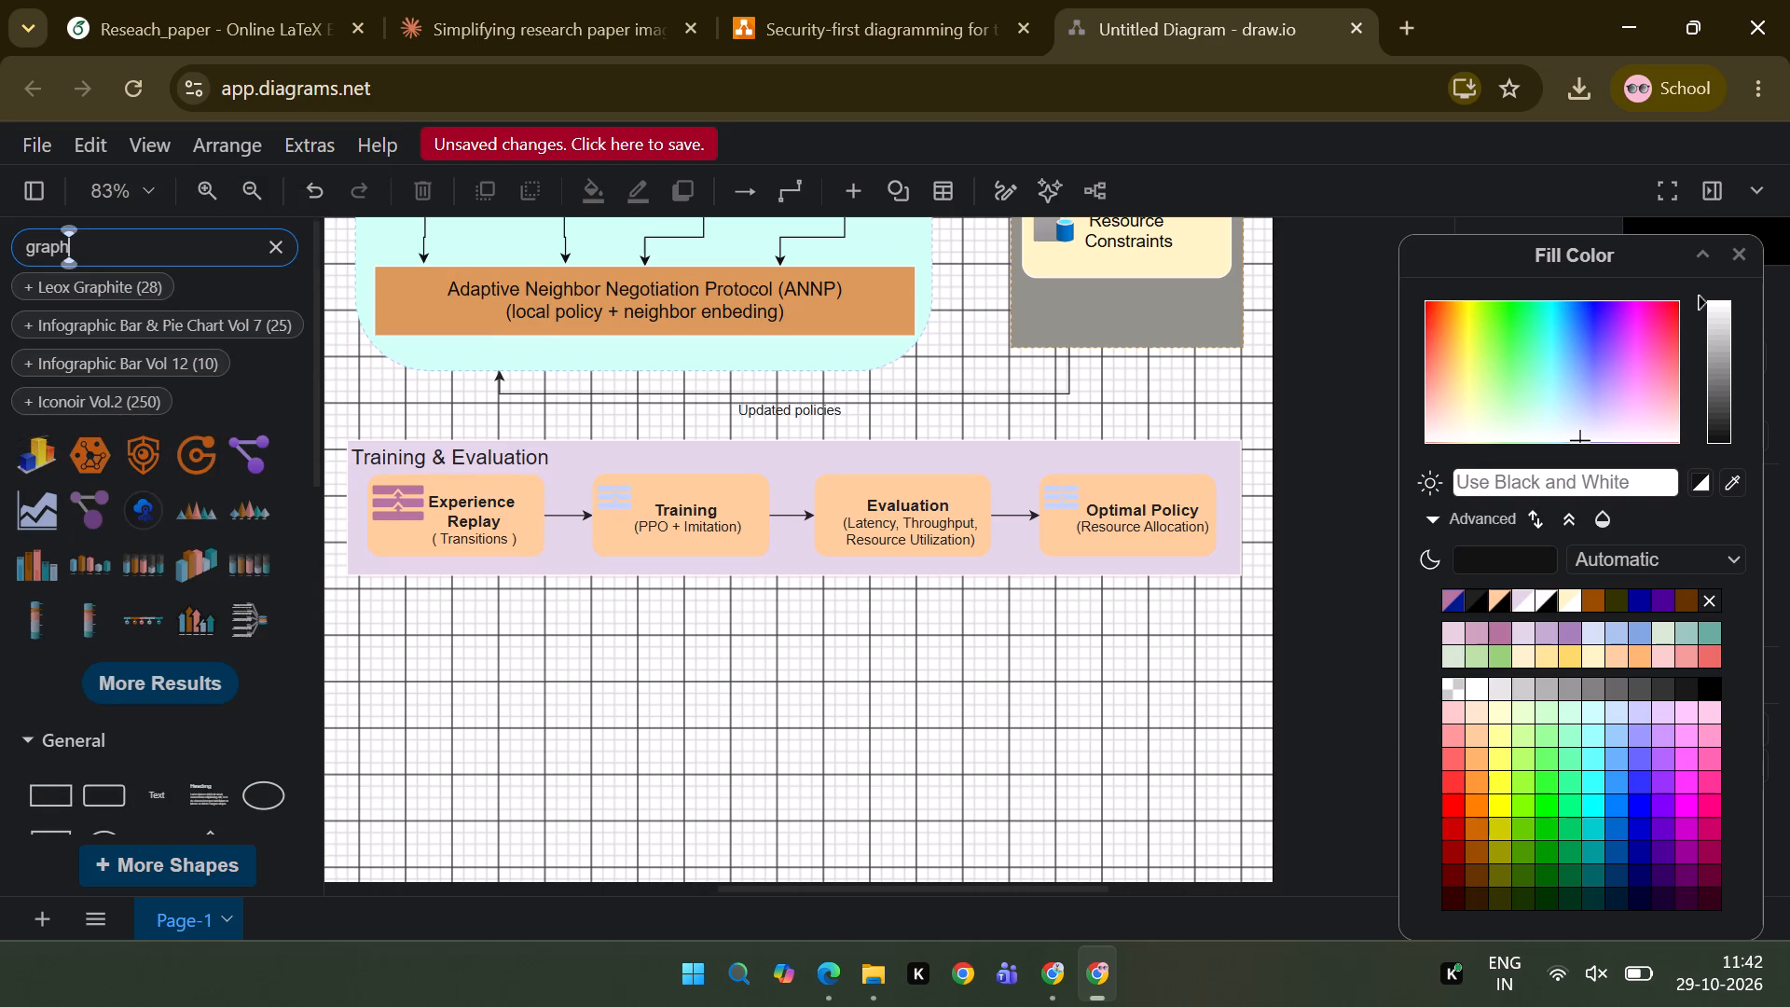
scroll(170, 583, down, 1)
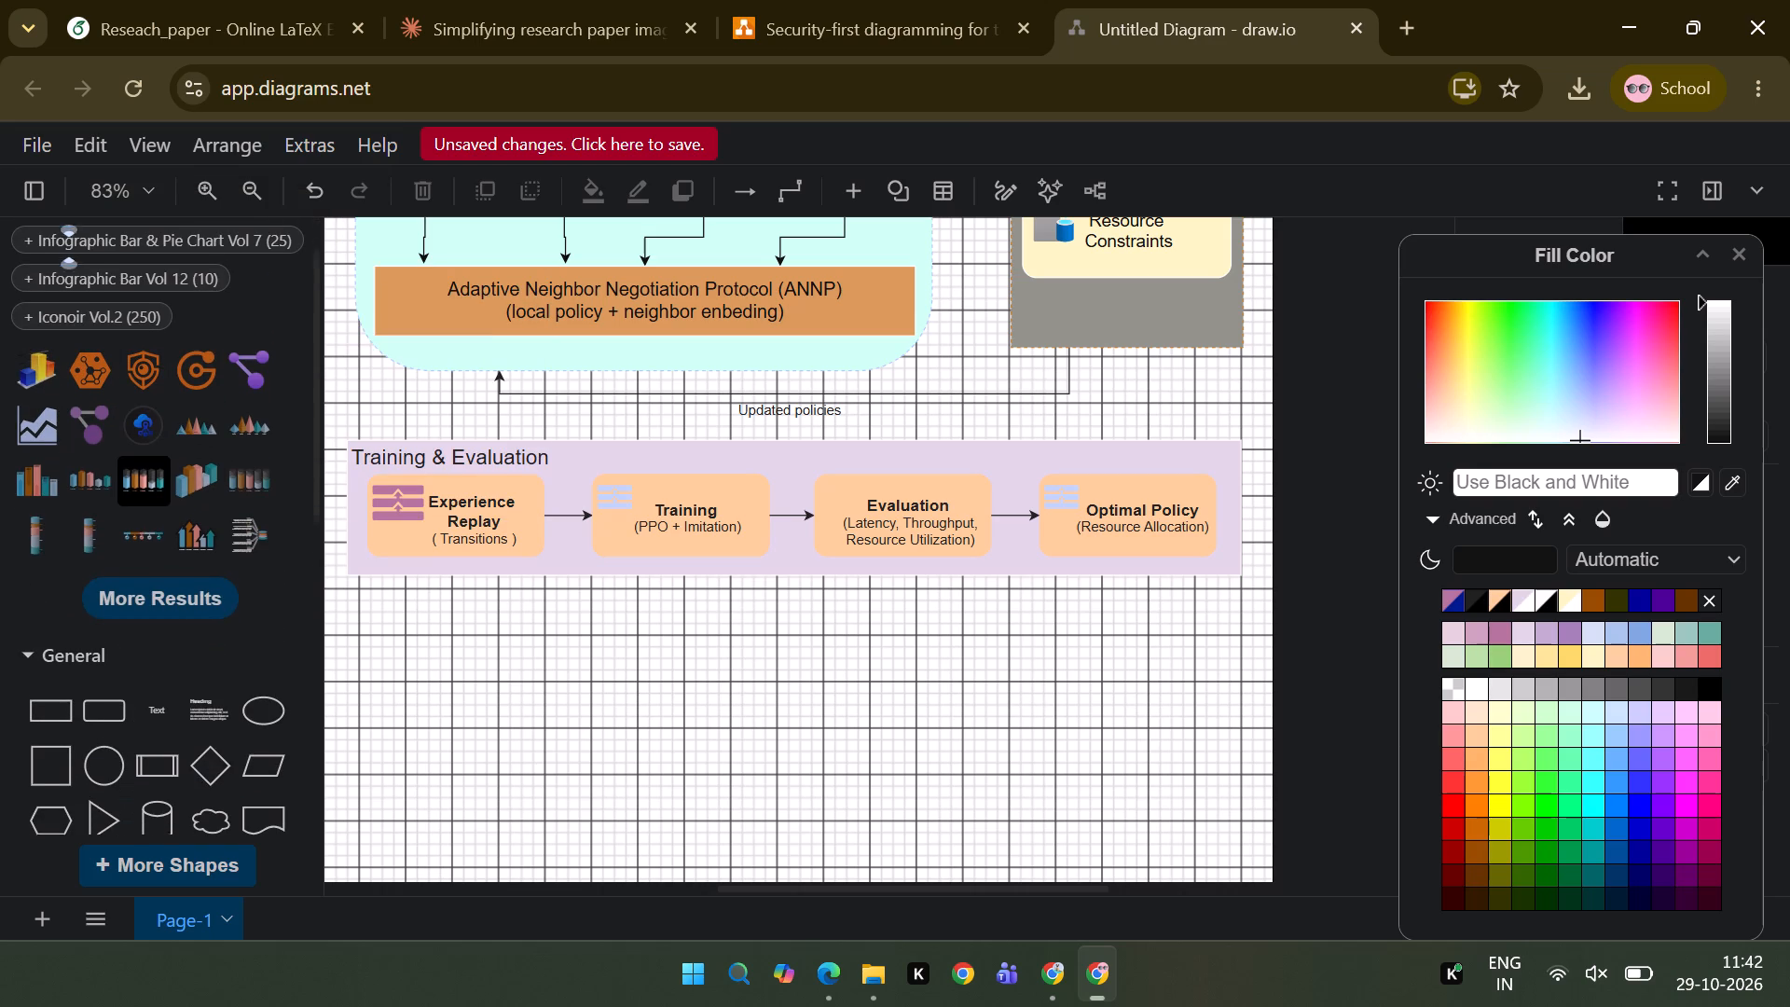
scroll(170, 583, down, 1)
click(134, 599)
scroll(134, 599, down, 1)
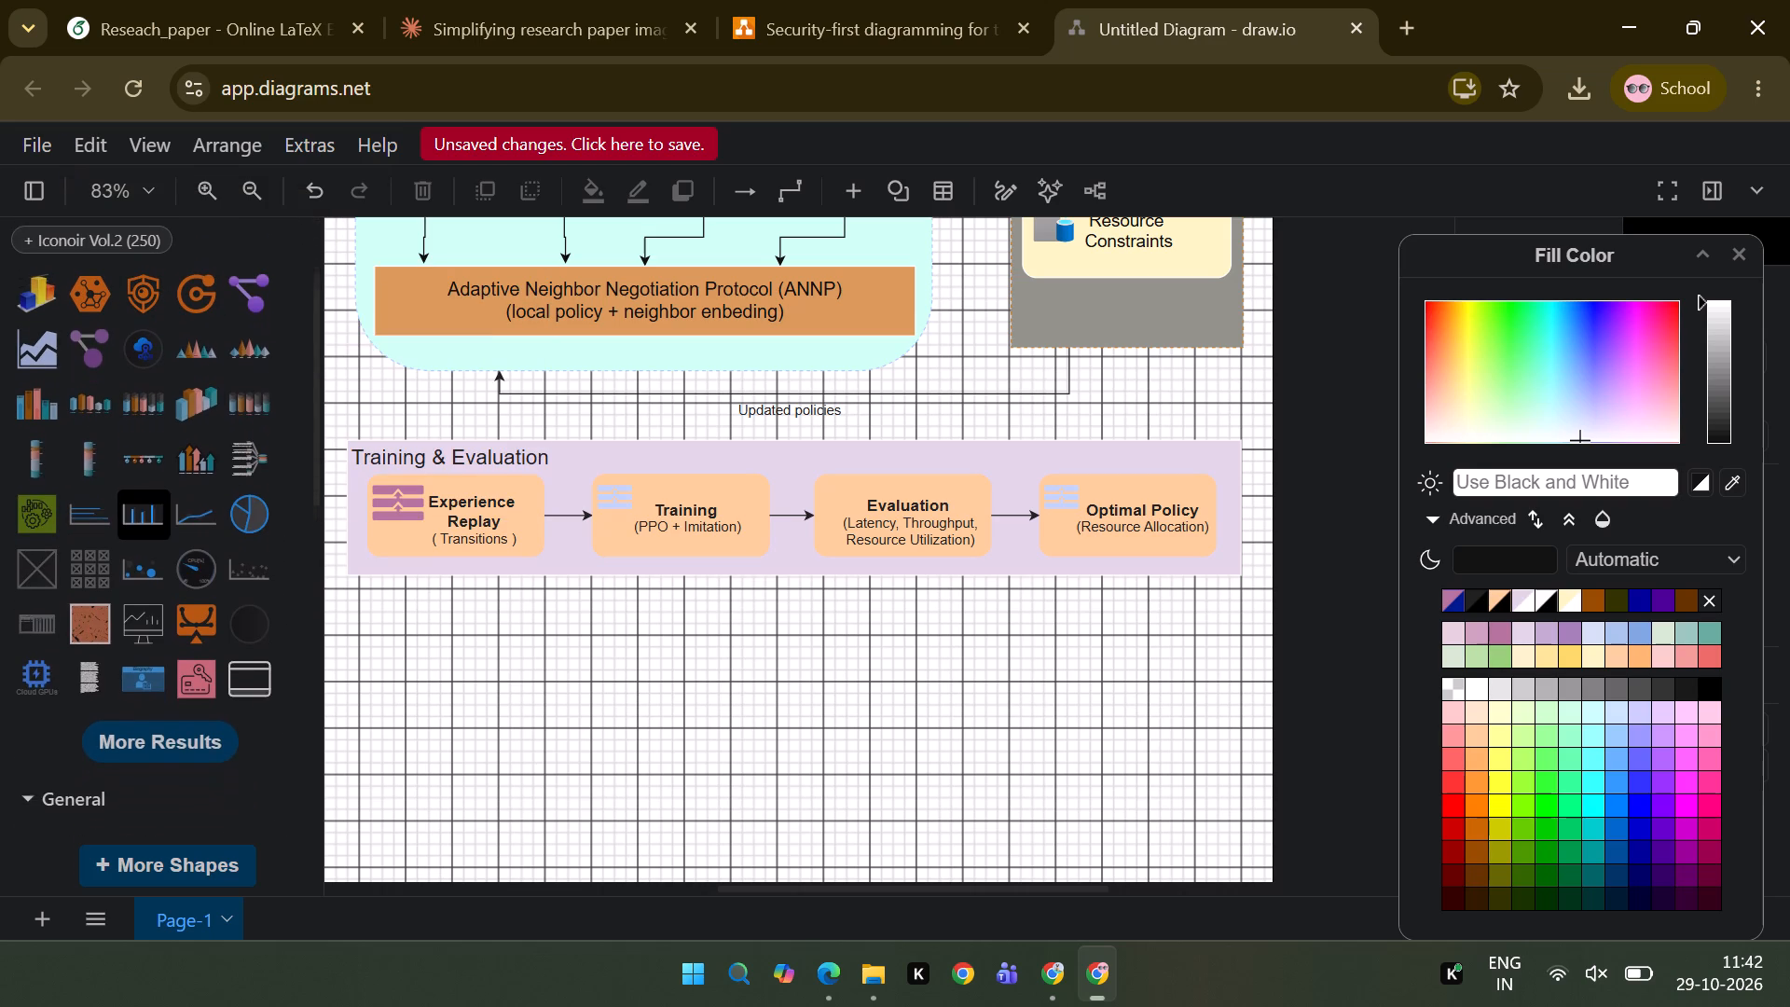
scroll(134, 599, down, 1)
scroll(113, 641, up, 2)
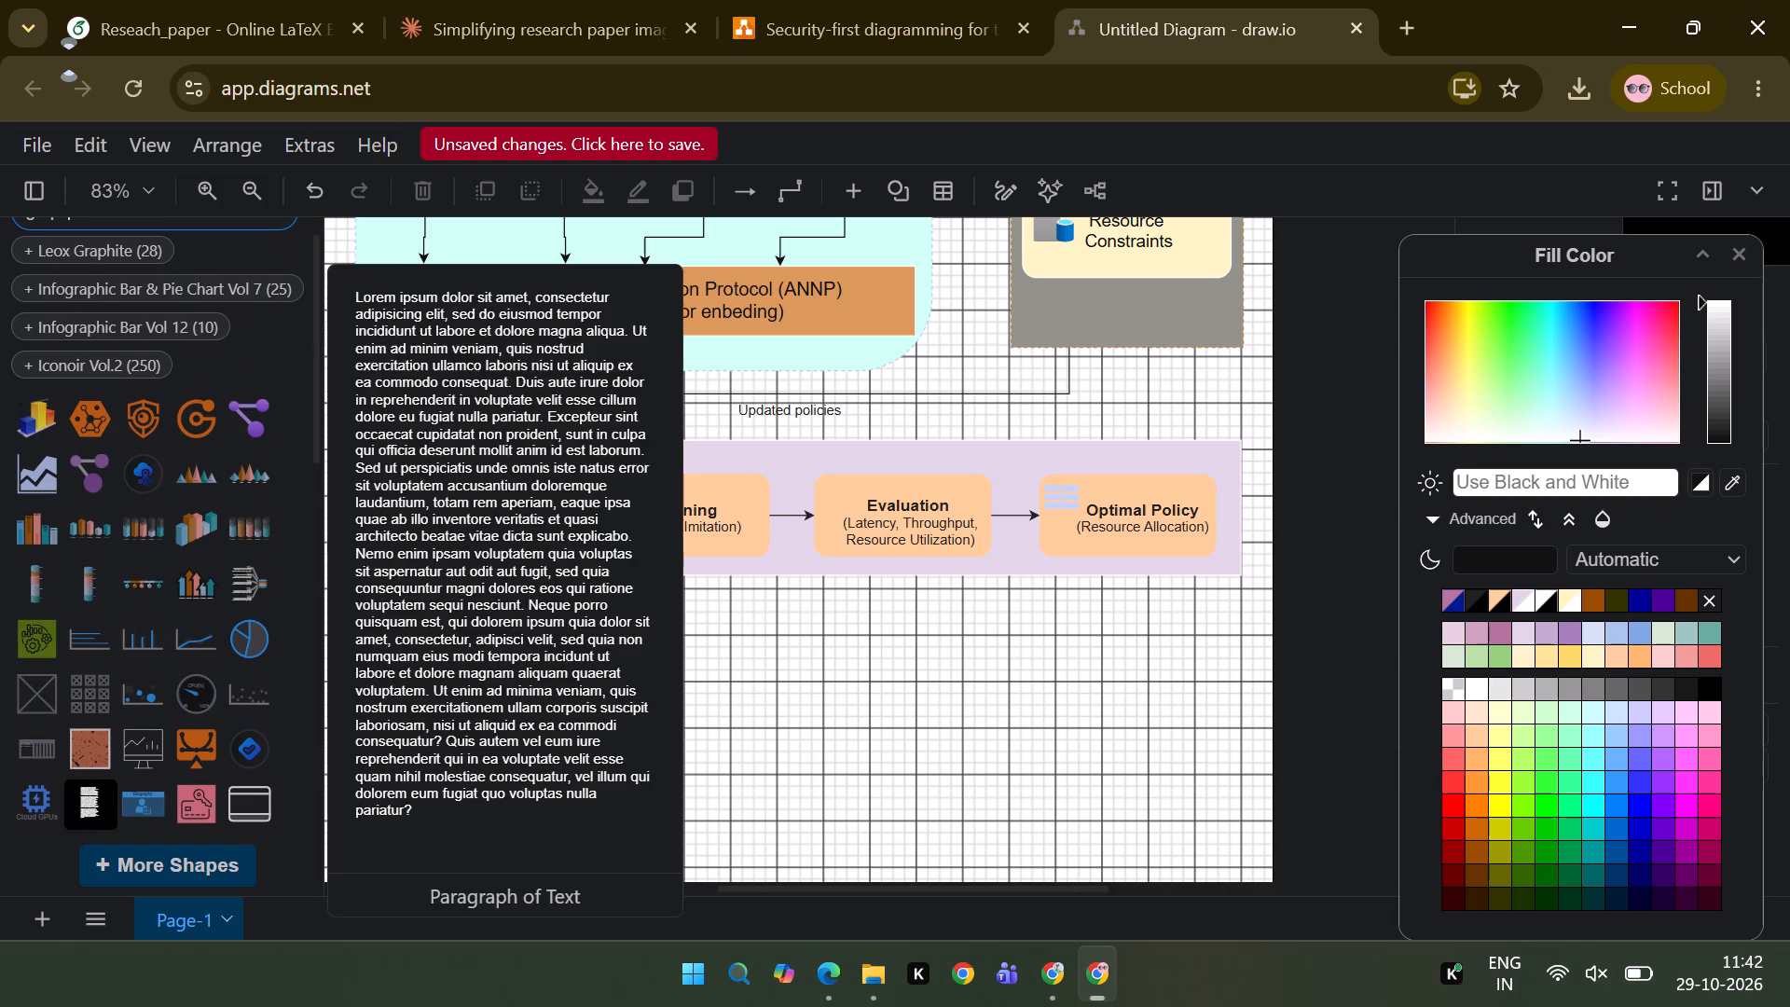
click(45, 421)
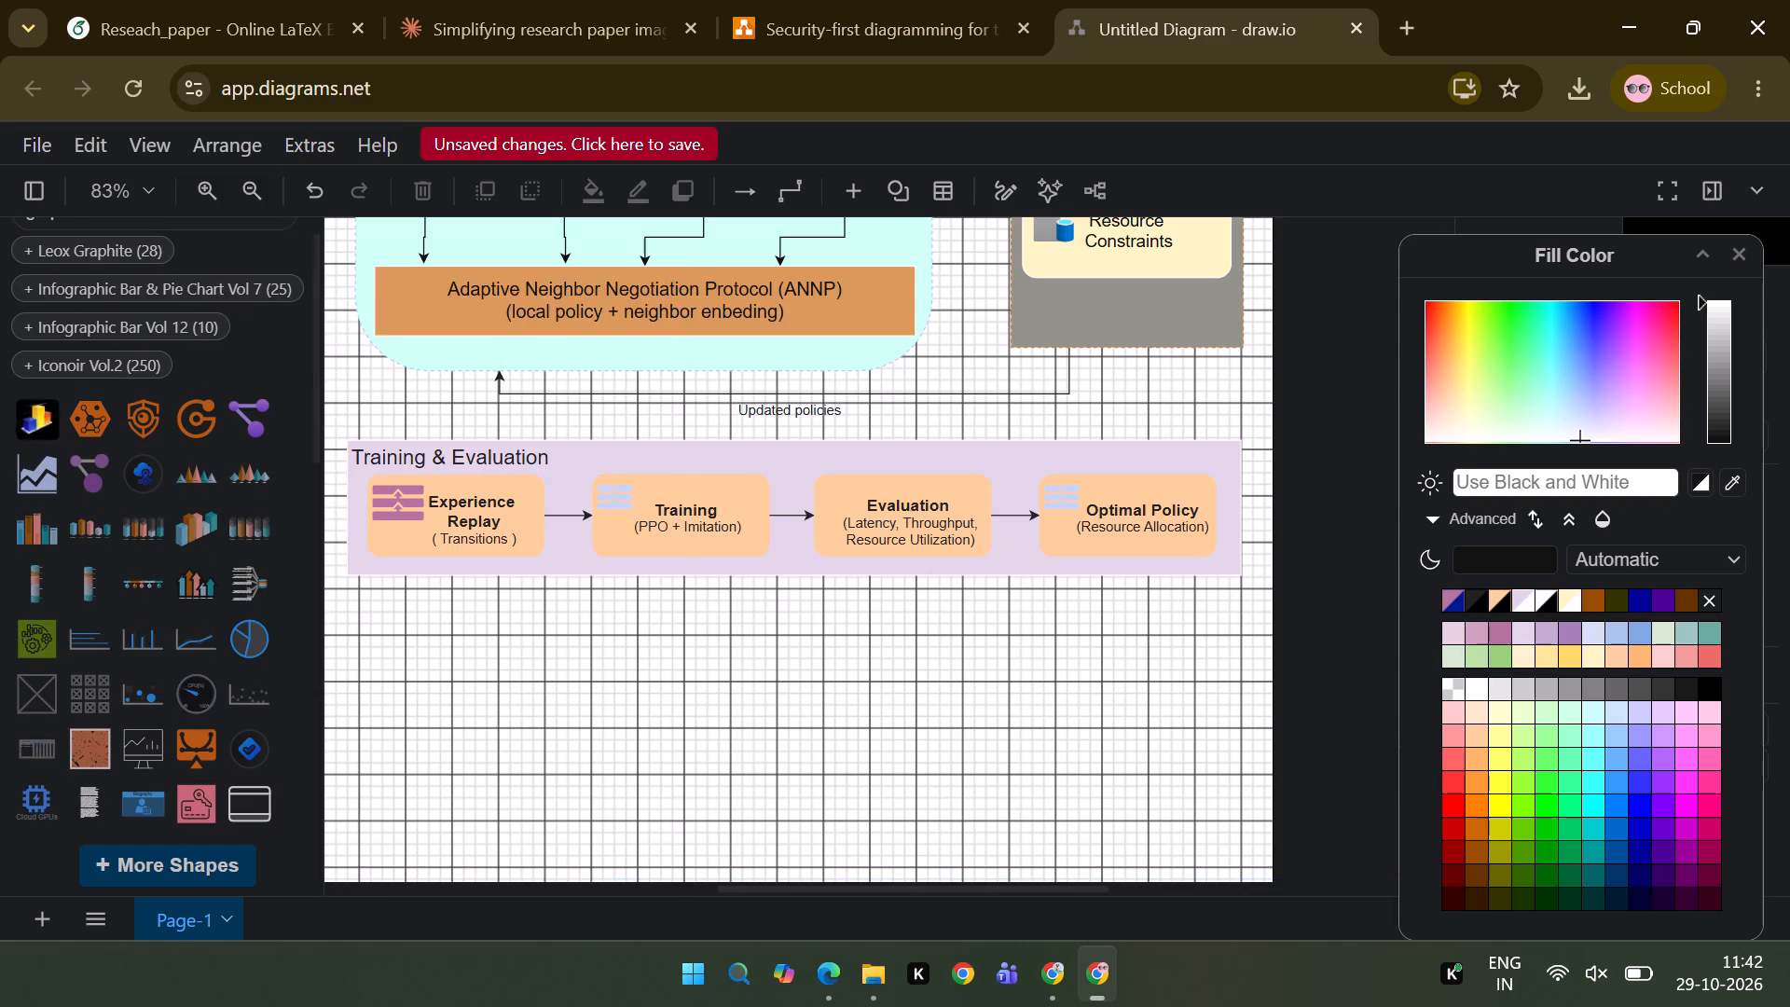
Shrink the 3D bar chart icon to about 50 x 40 and place it at the Evaluation box's upper-left corner.
drag(934, 610, 897, 566)
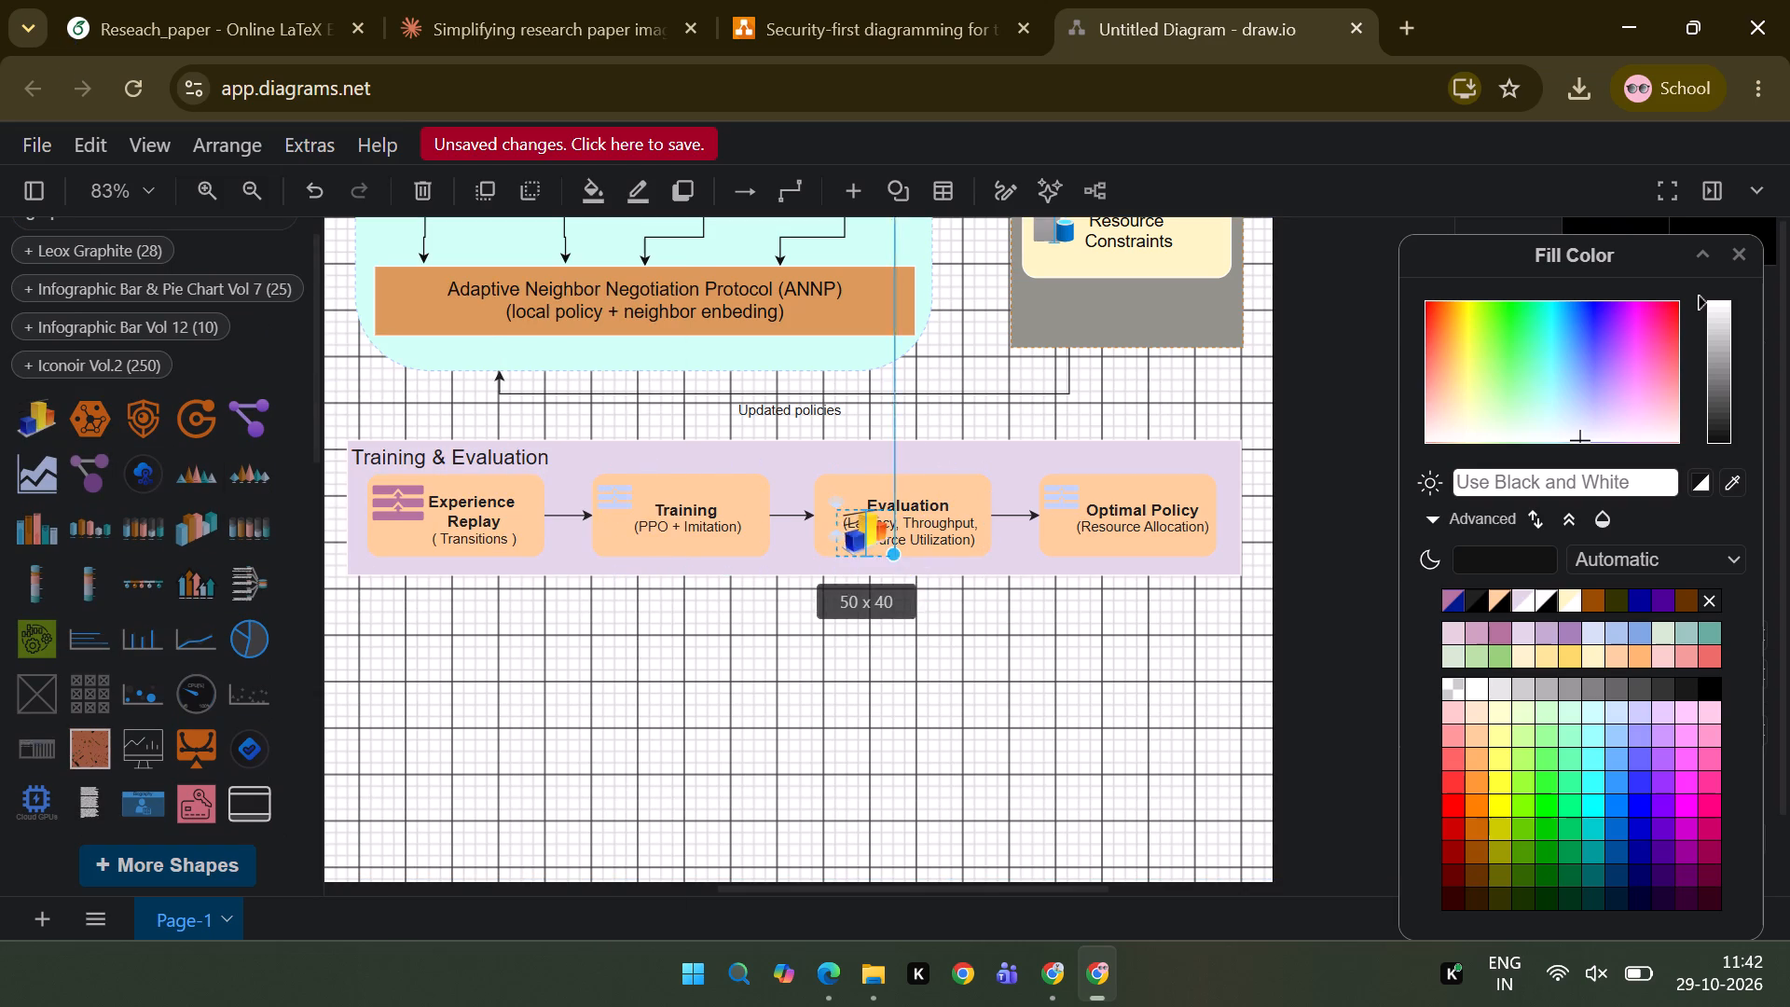
drag(897, 566, 896, 566)
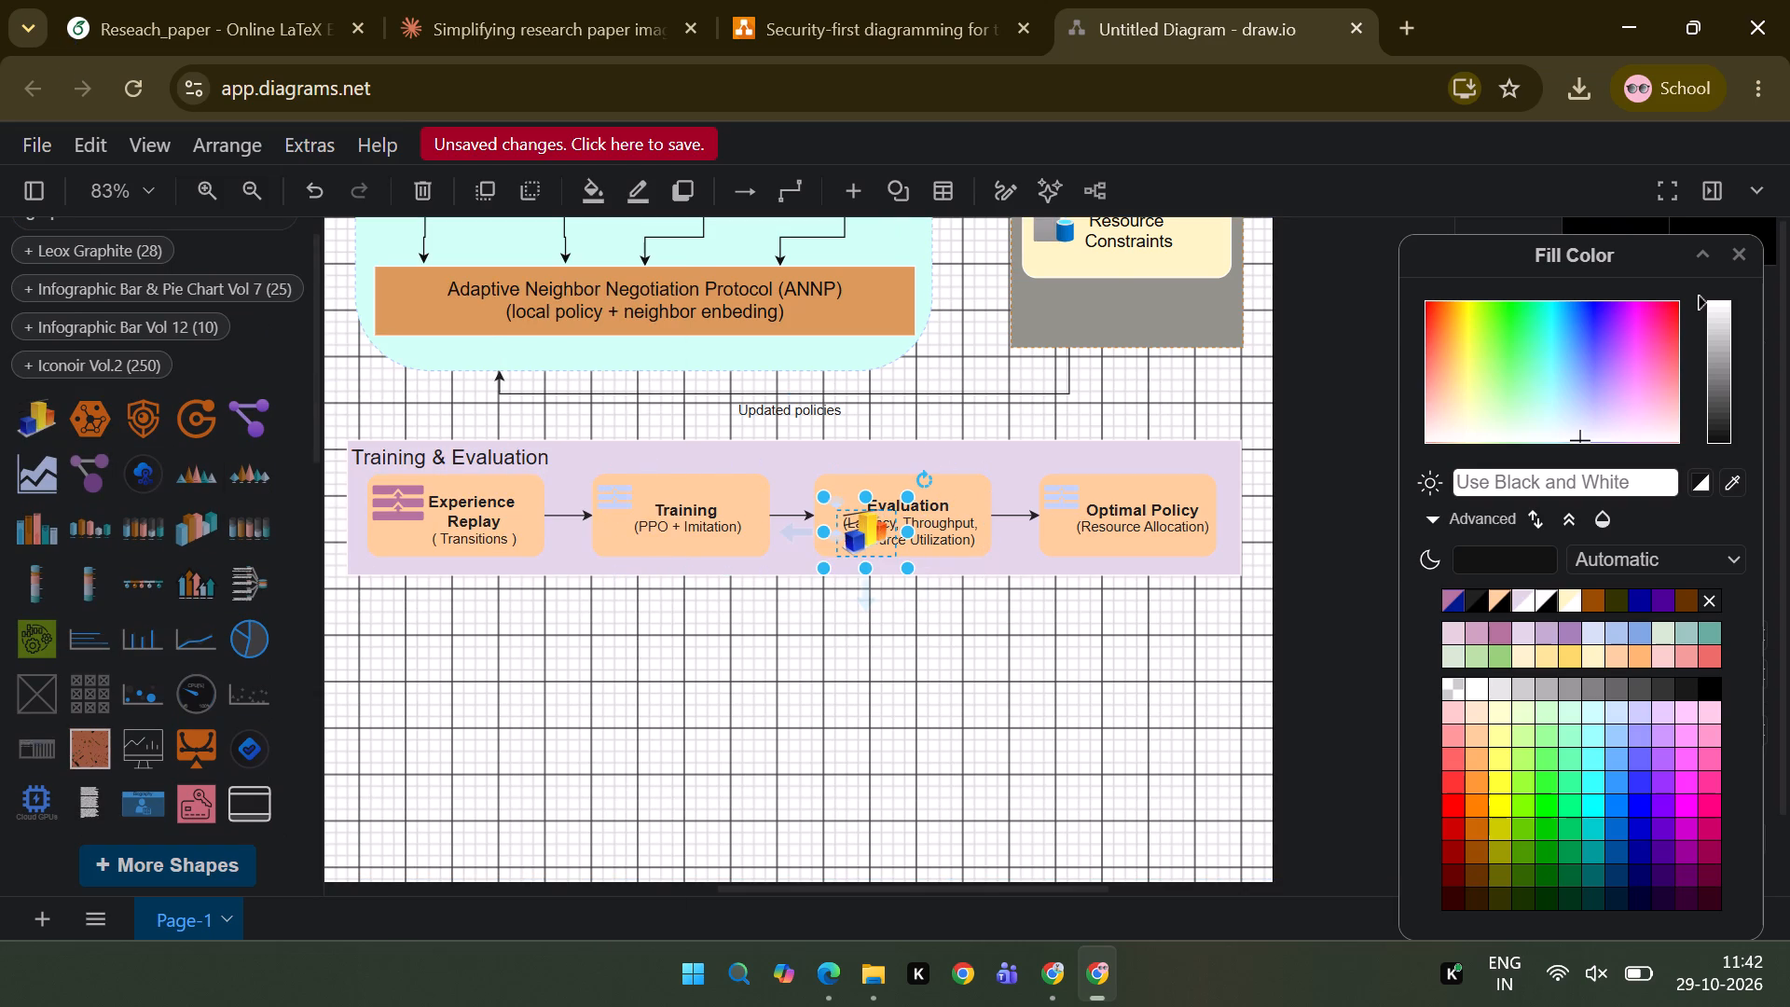
drag(868, 531, 836, 504)
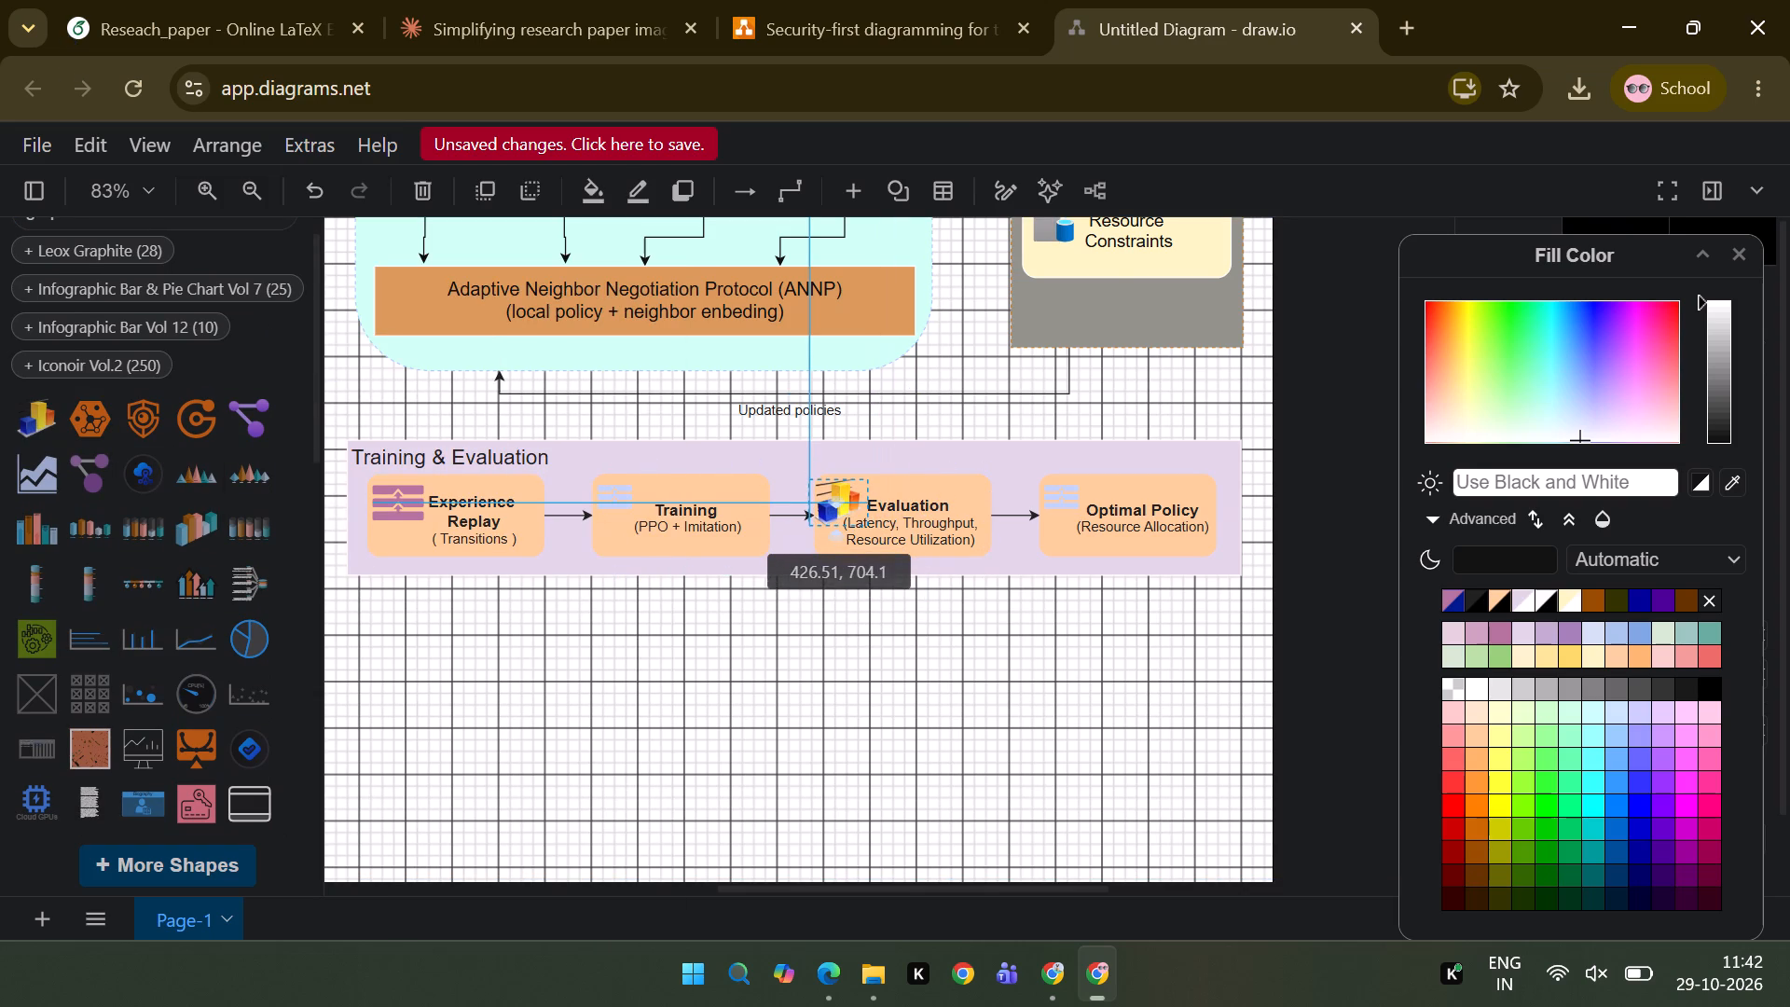
click(998, 774)
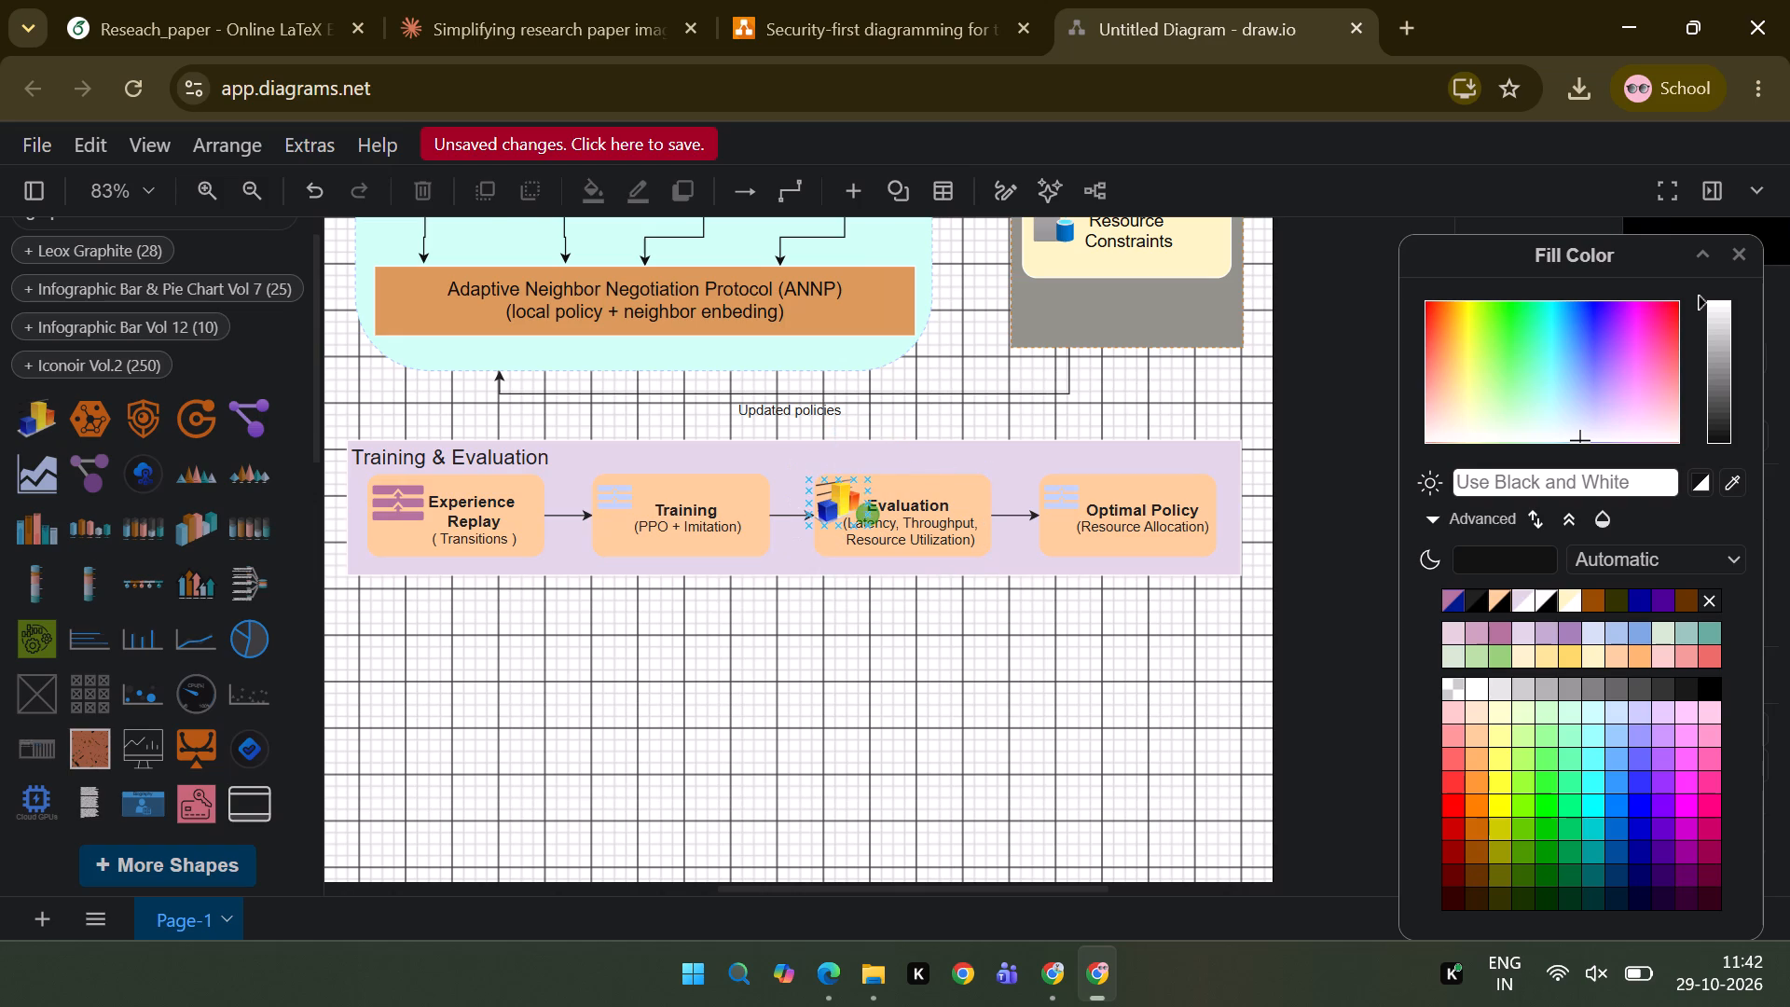
click(860, 746)
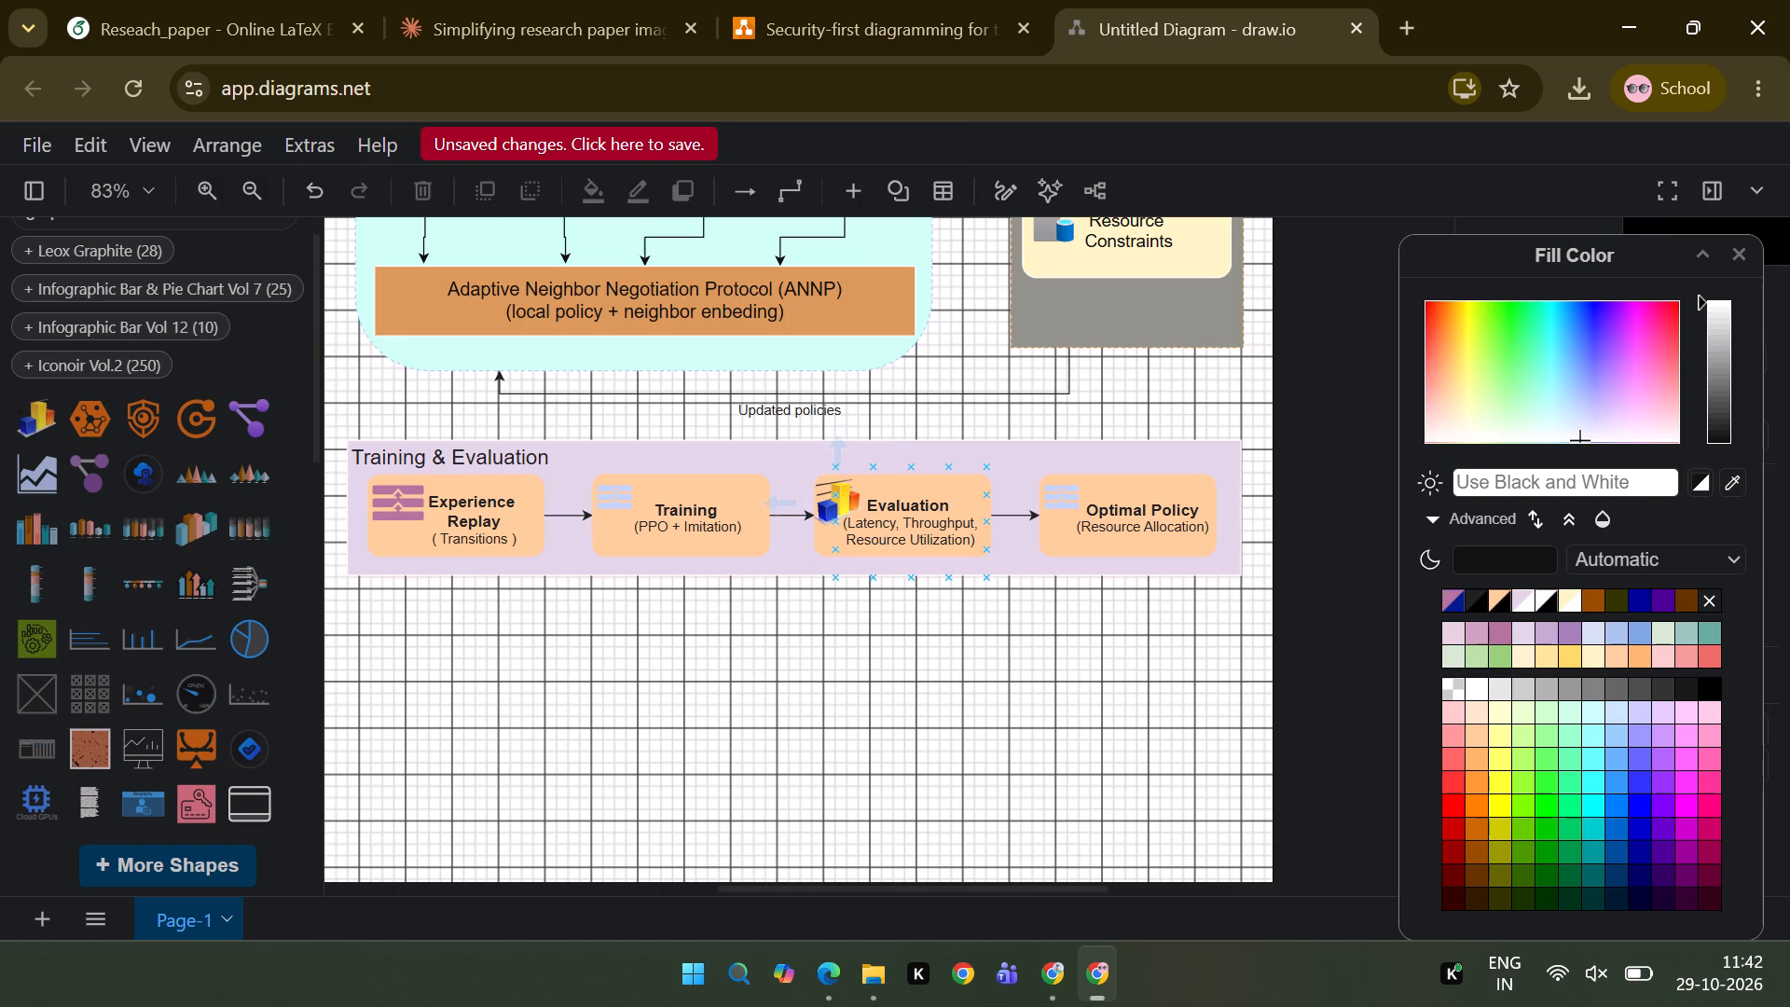
Delete the old striped icons from the Optimal Policy and Training boxes.
click(1074, 504)
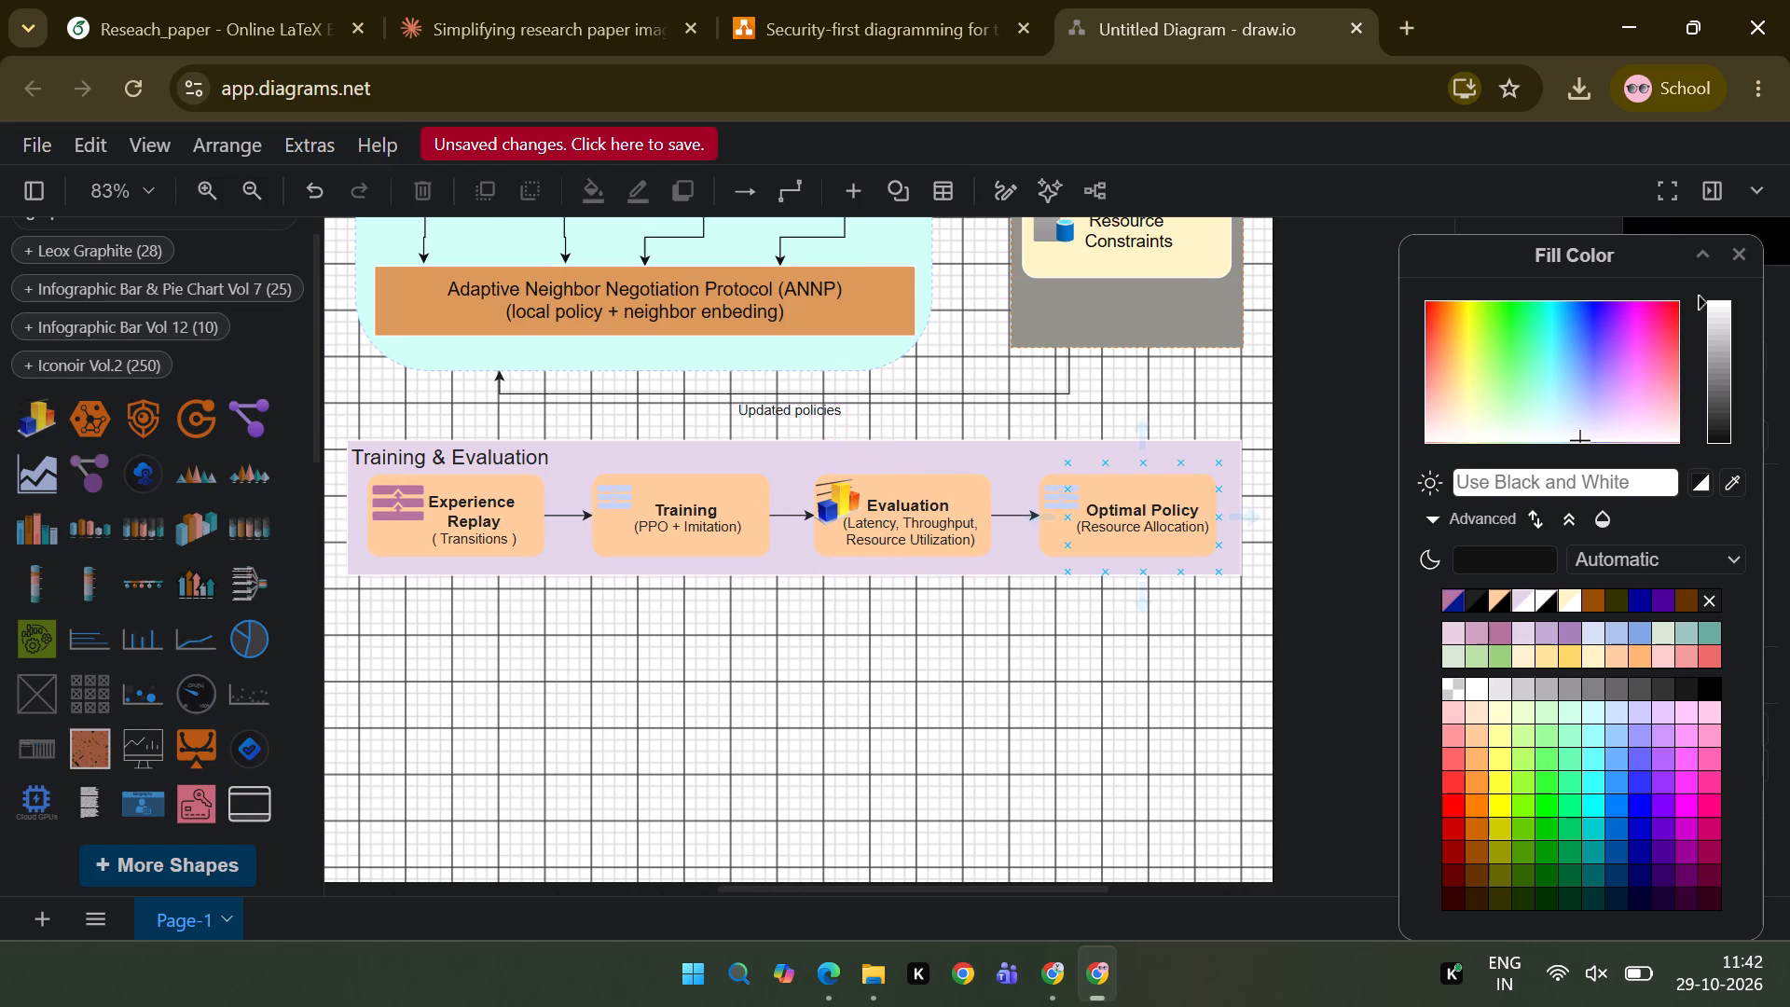
click(1053, 498)
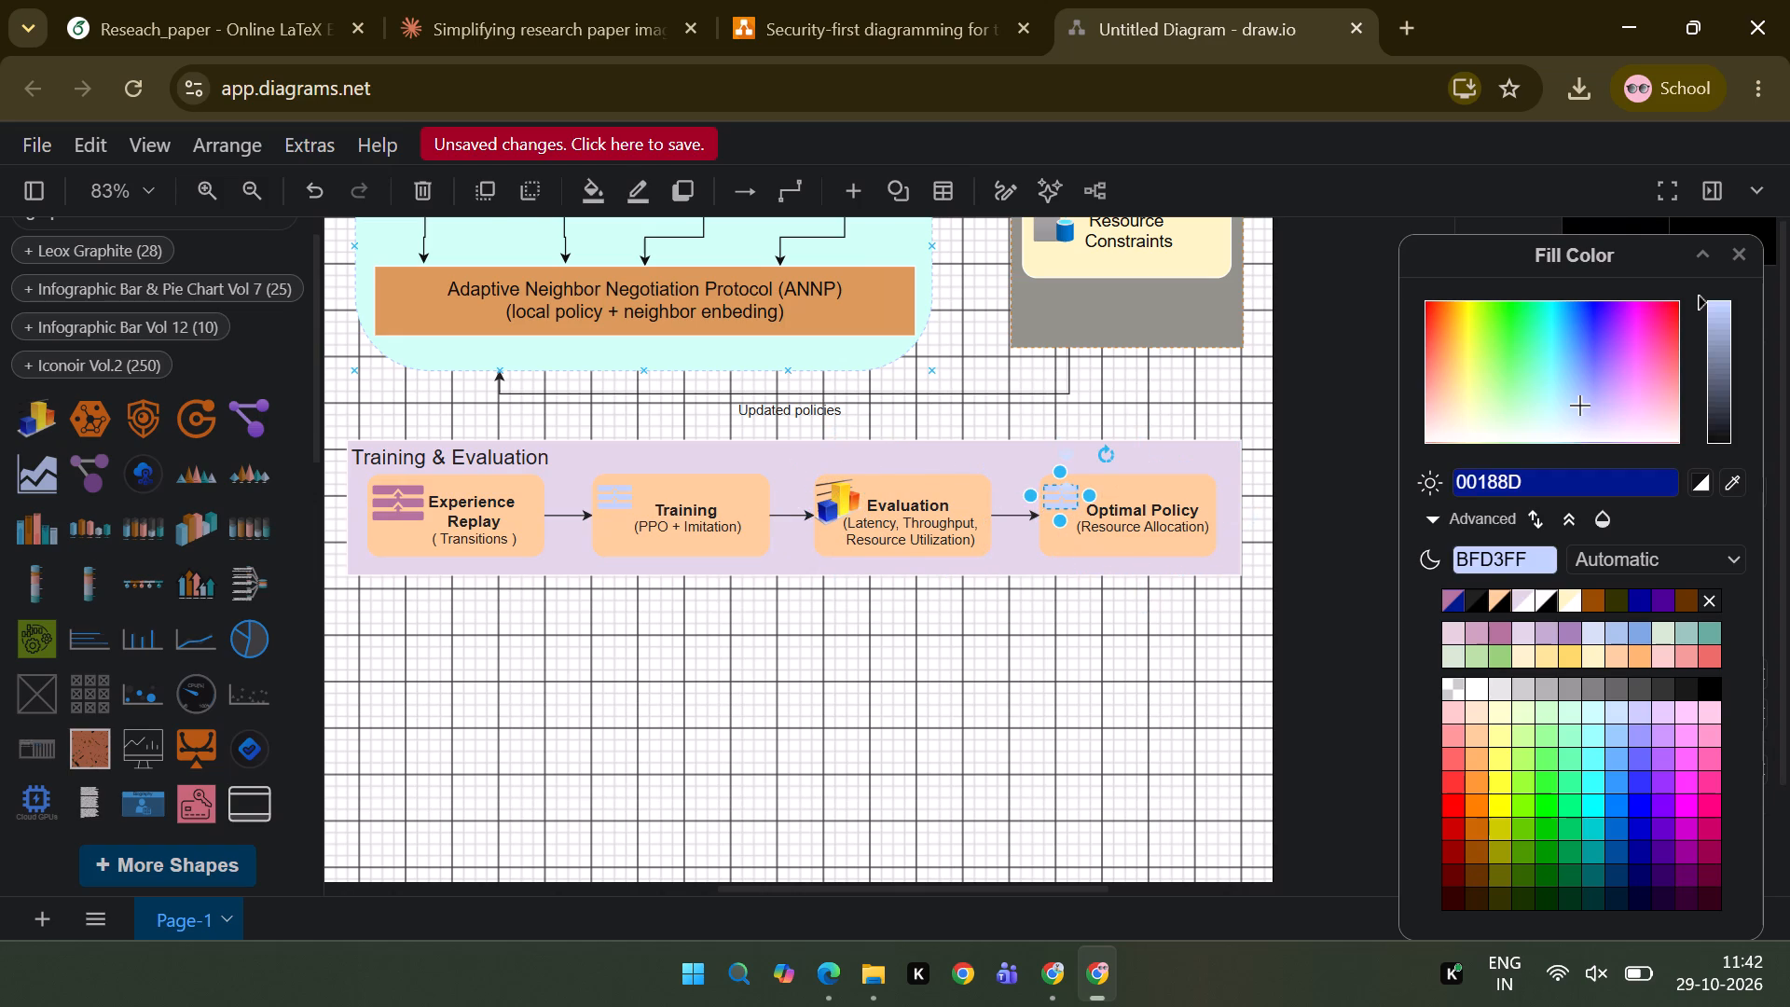
click(428, 194)
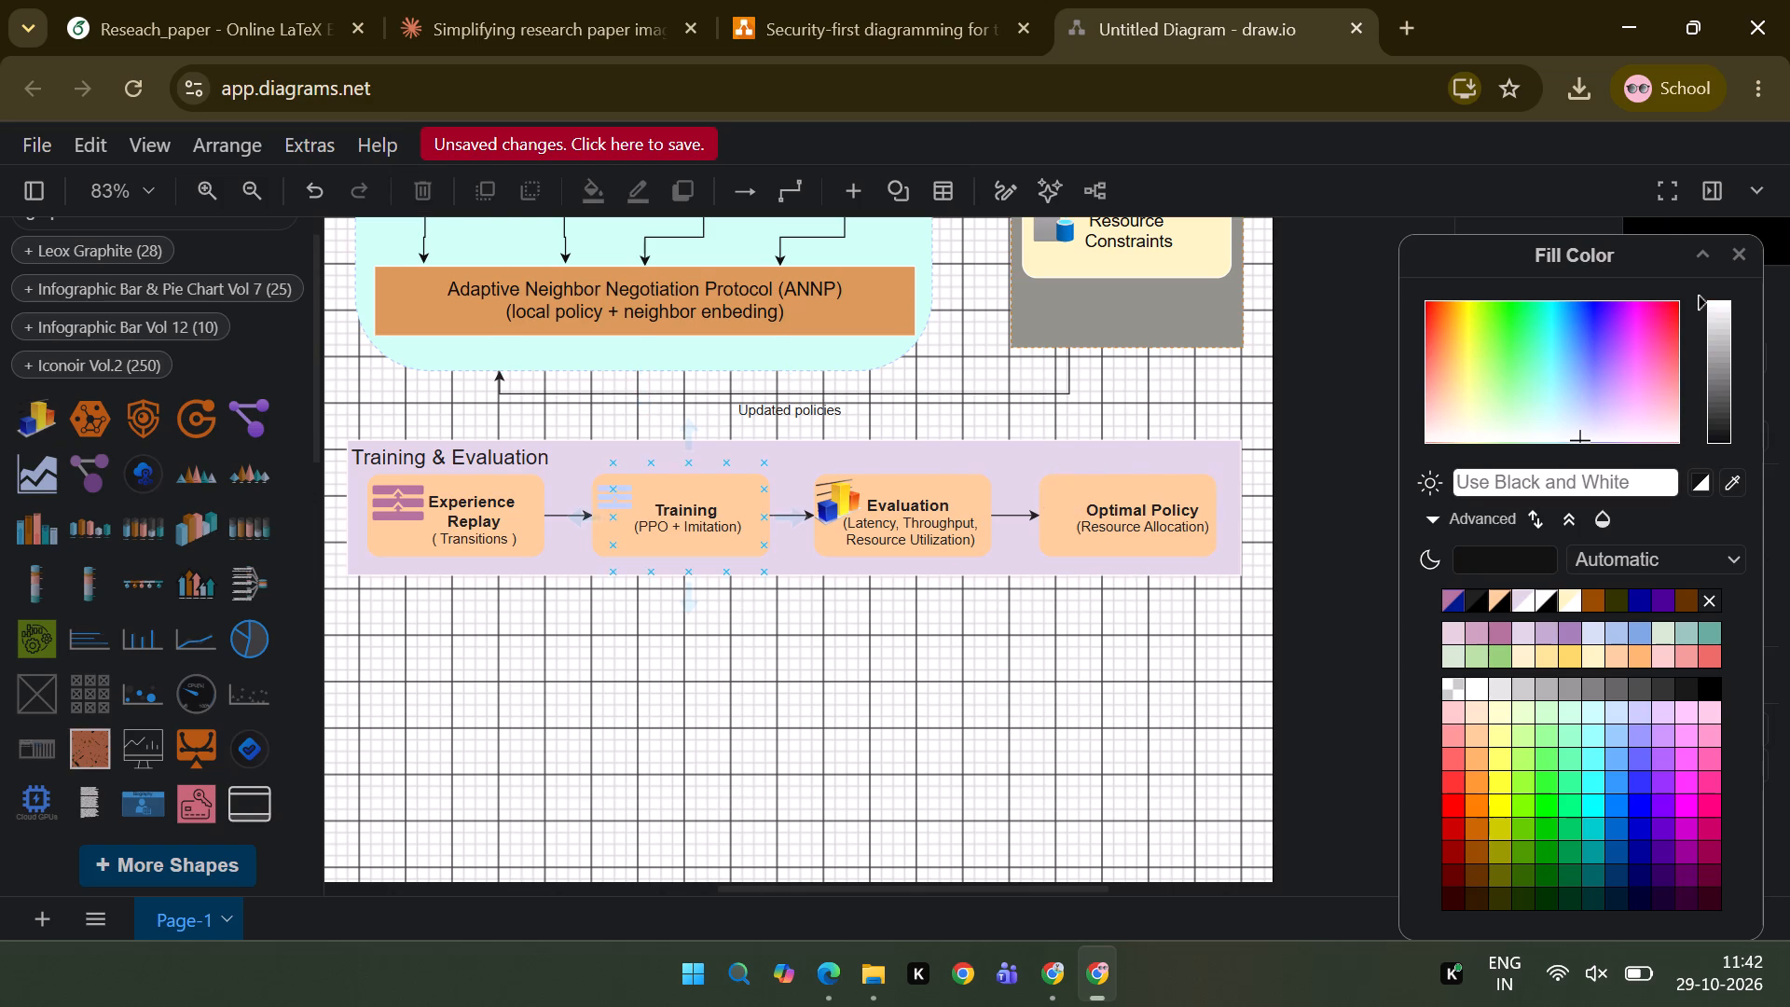
click(595, 492)
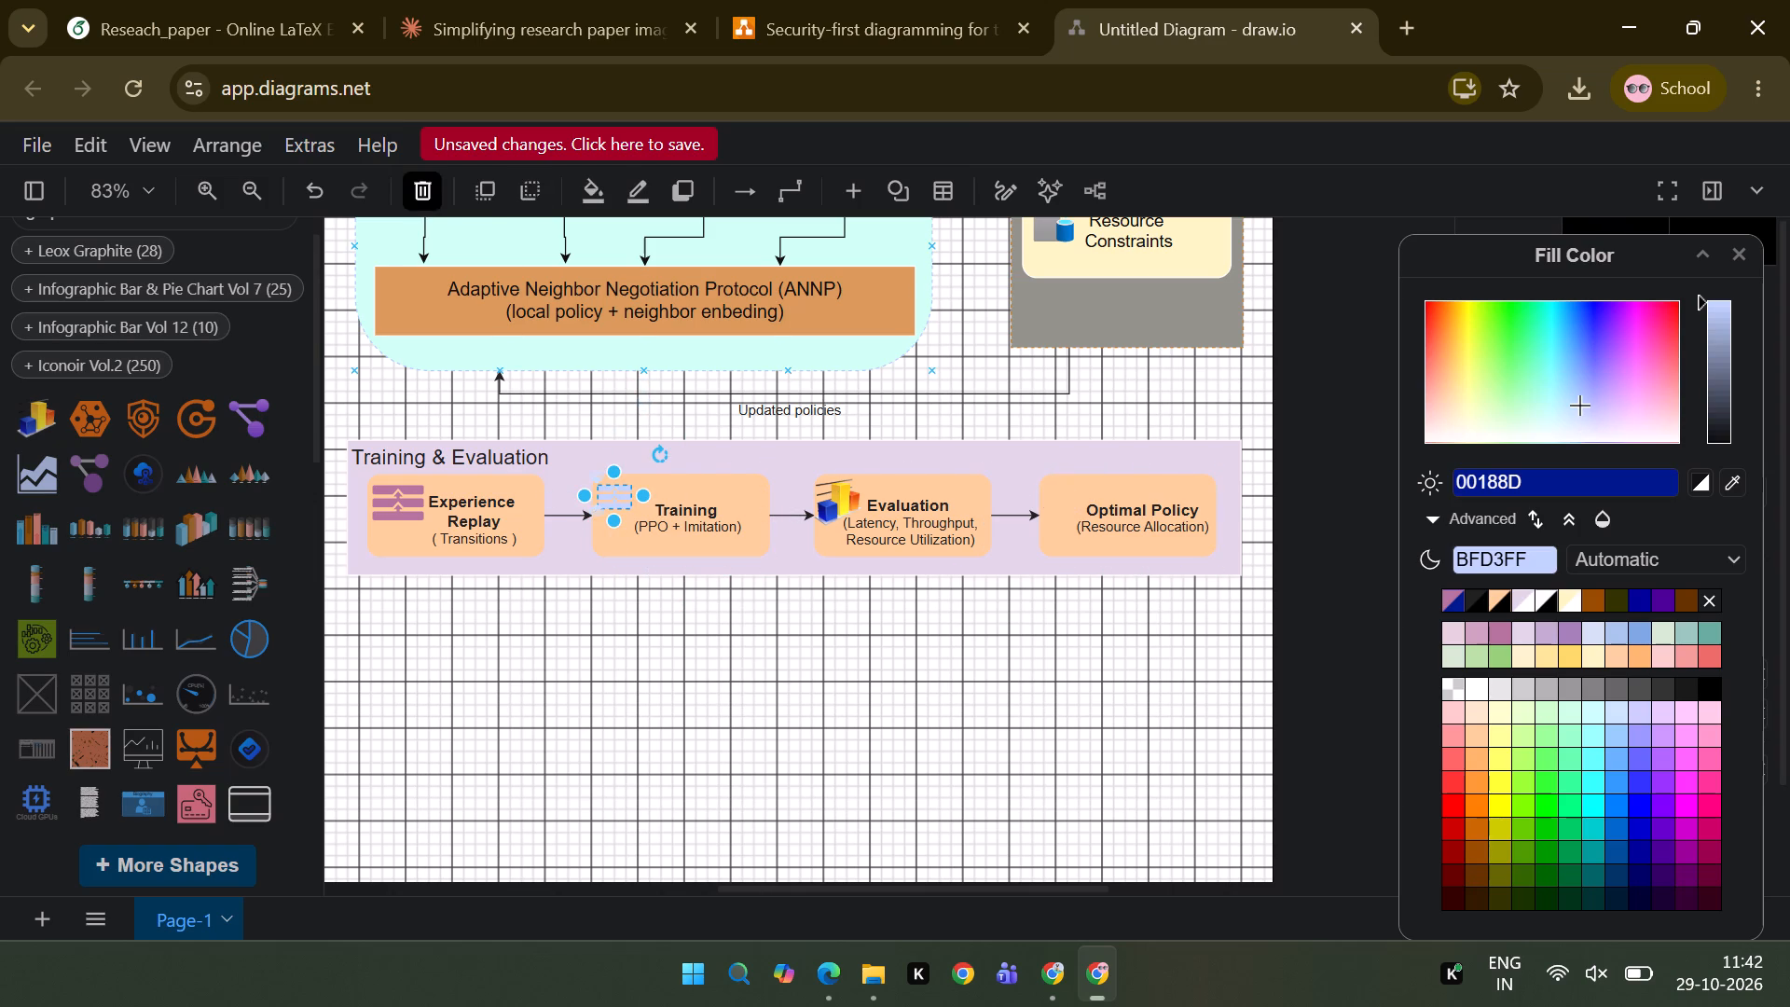
click(425, 191)
Check the figure's icons in the PDF in Edge, return to draw.io and insert the green paper plane from a "paper" shape search.
click(835, 978)
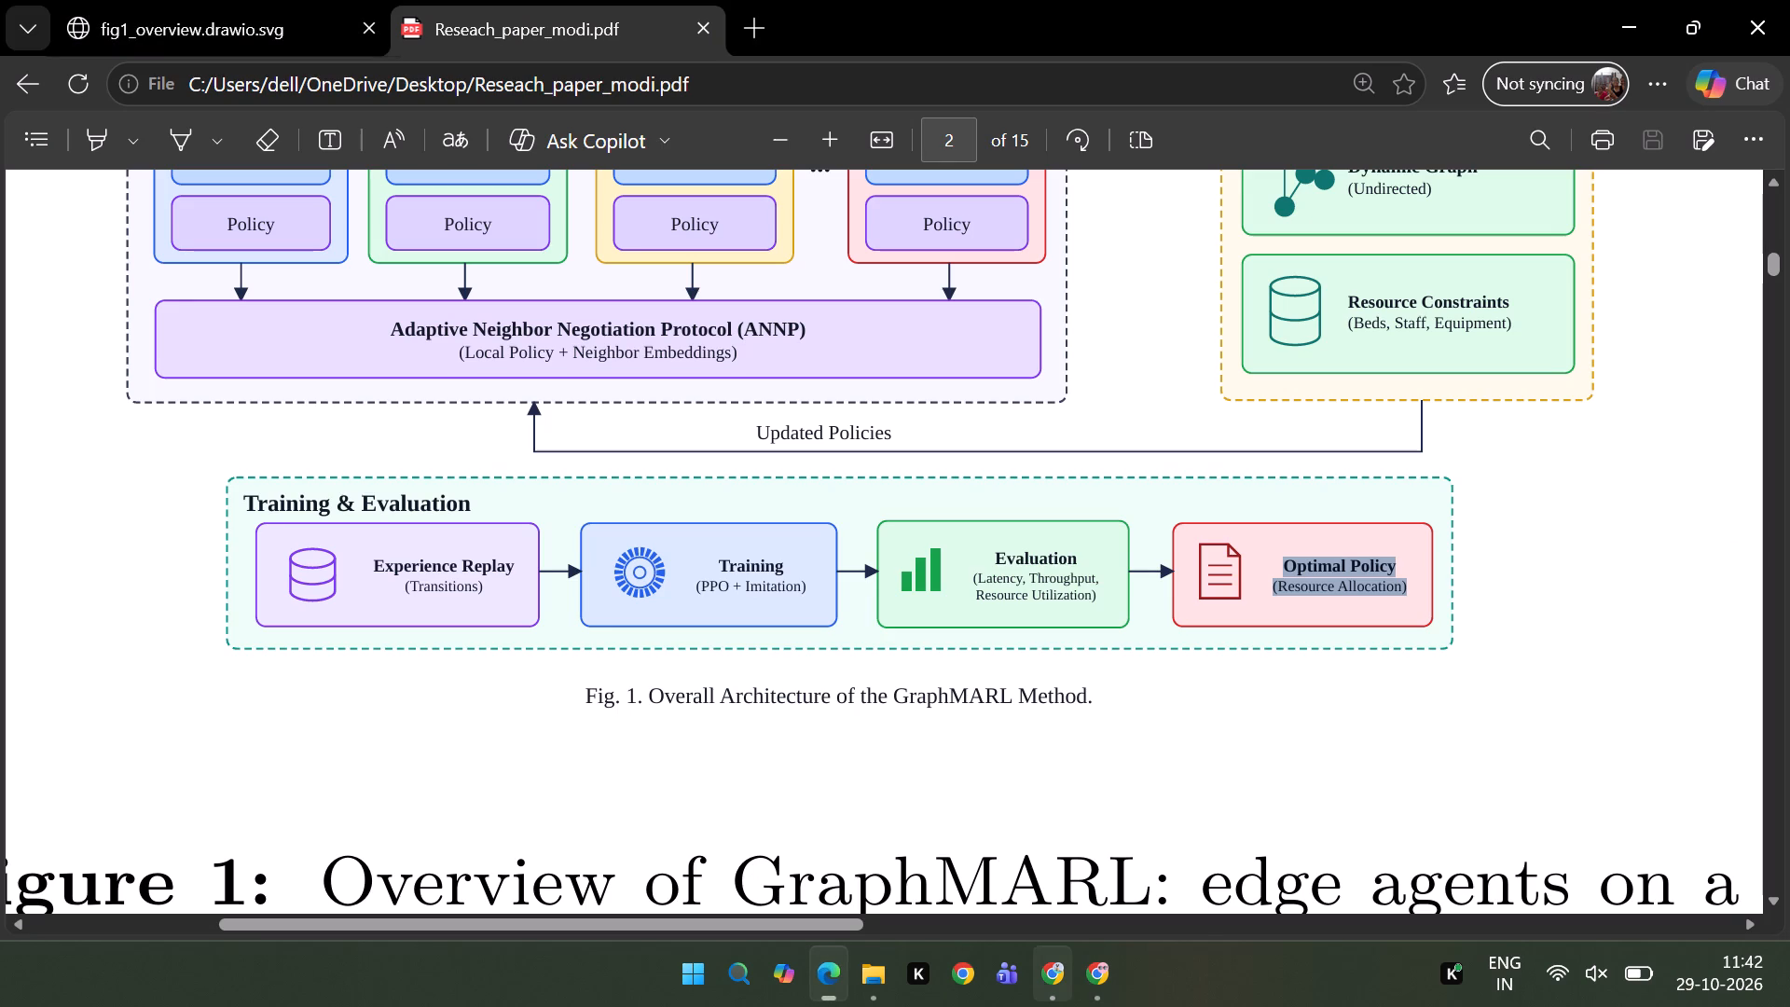
click(1101, 966)
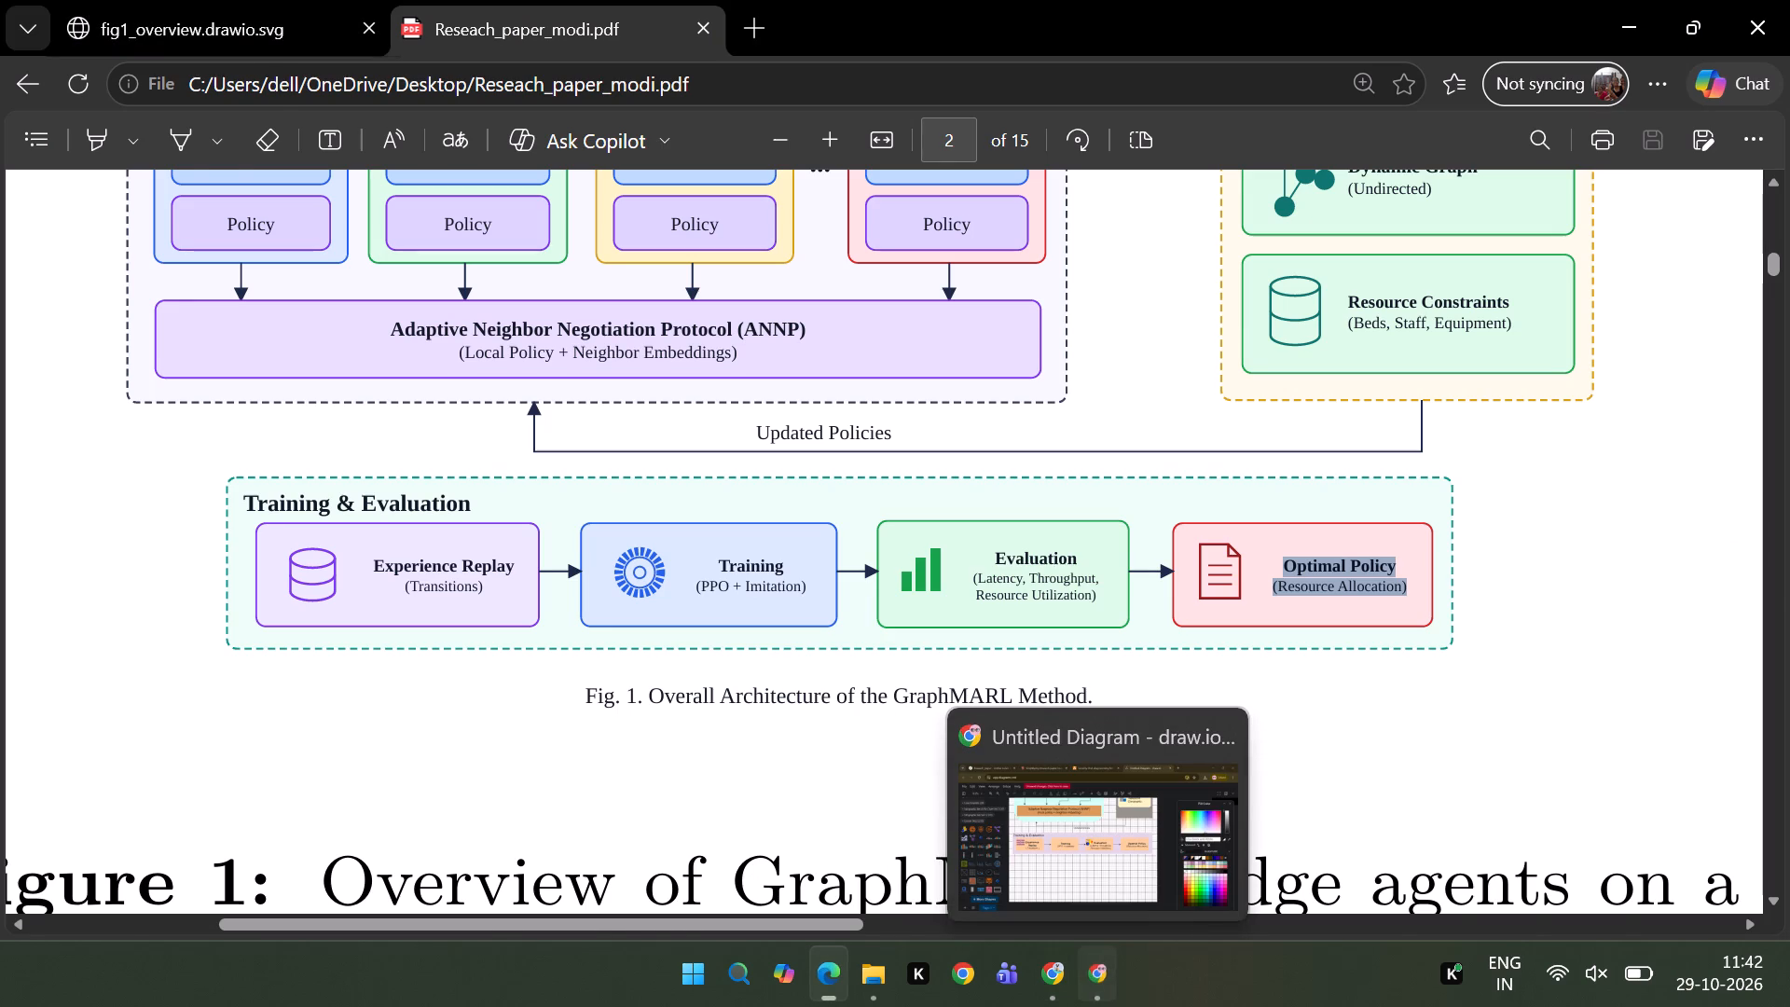
scroll(132, 398, up, 5)
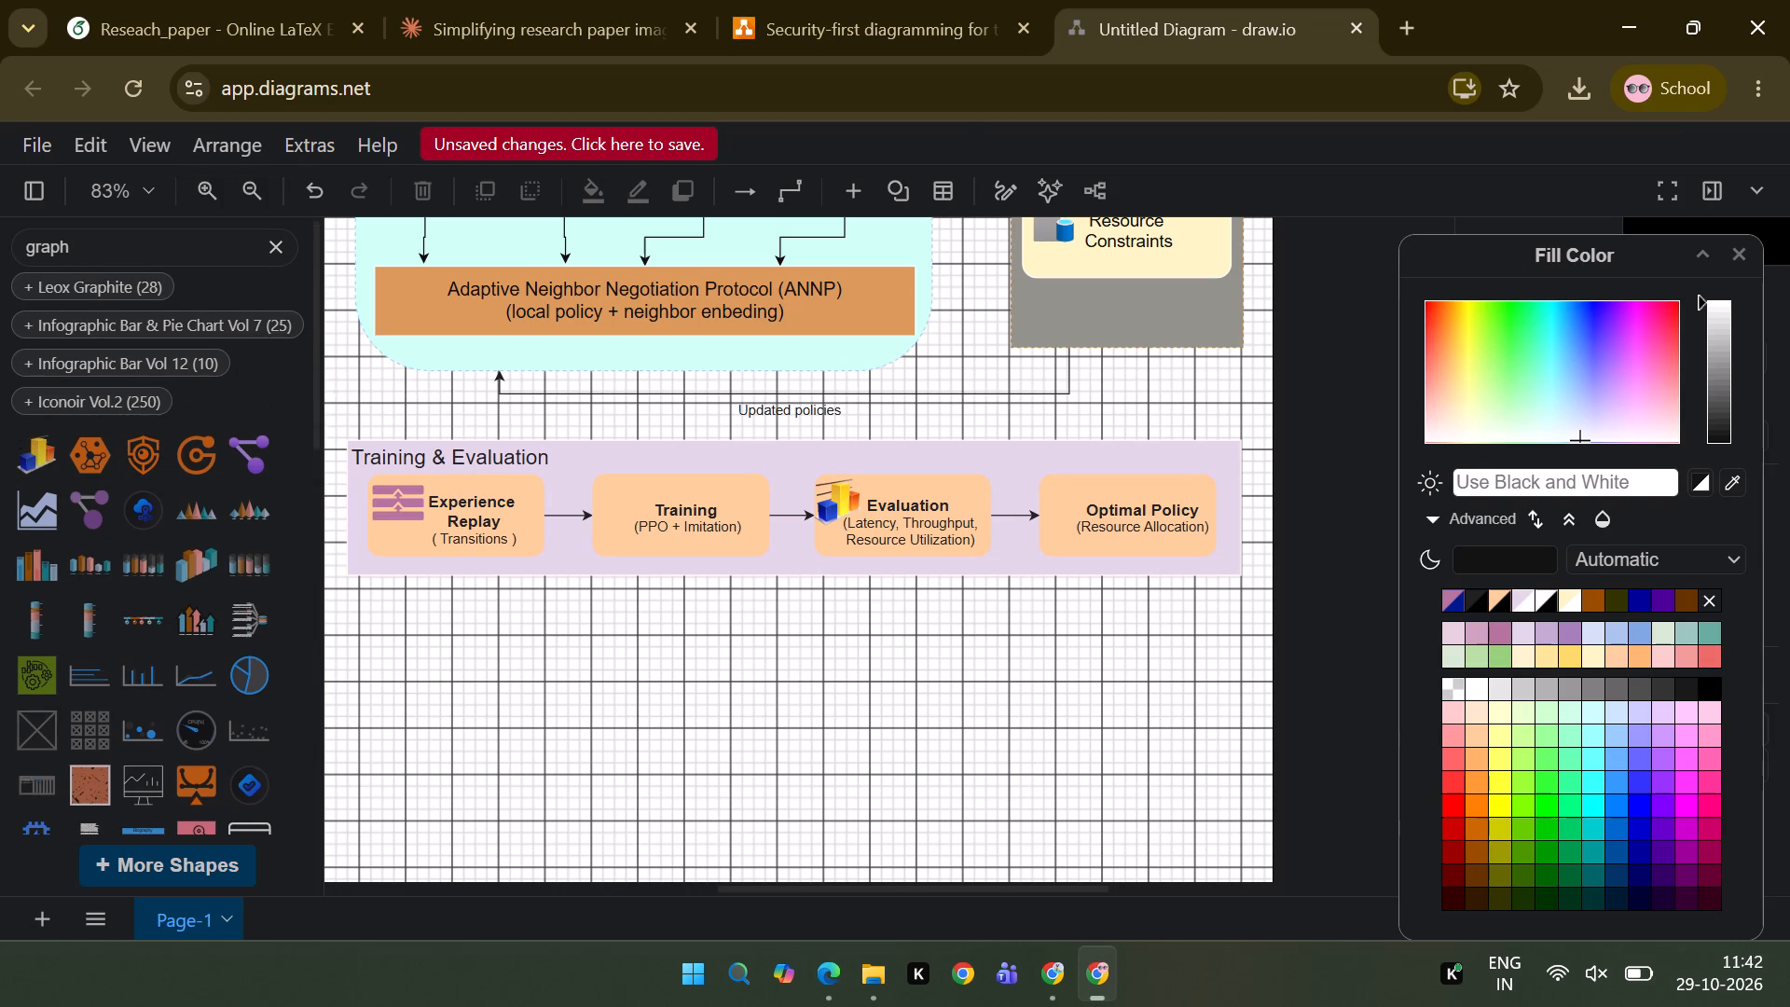
drag(83, 242, 0, 247)
key(BackSpace)
text(paper)
key(Return)
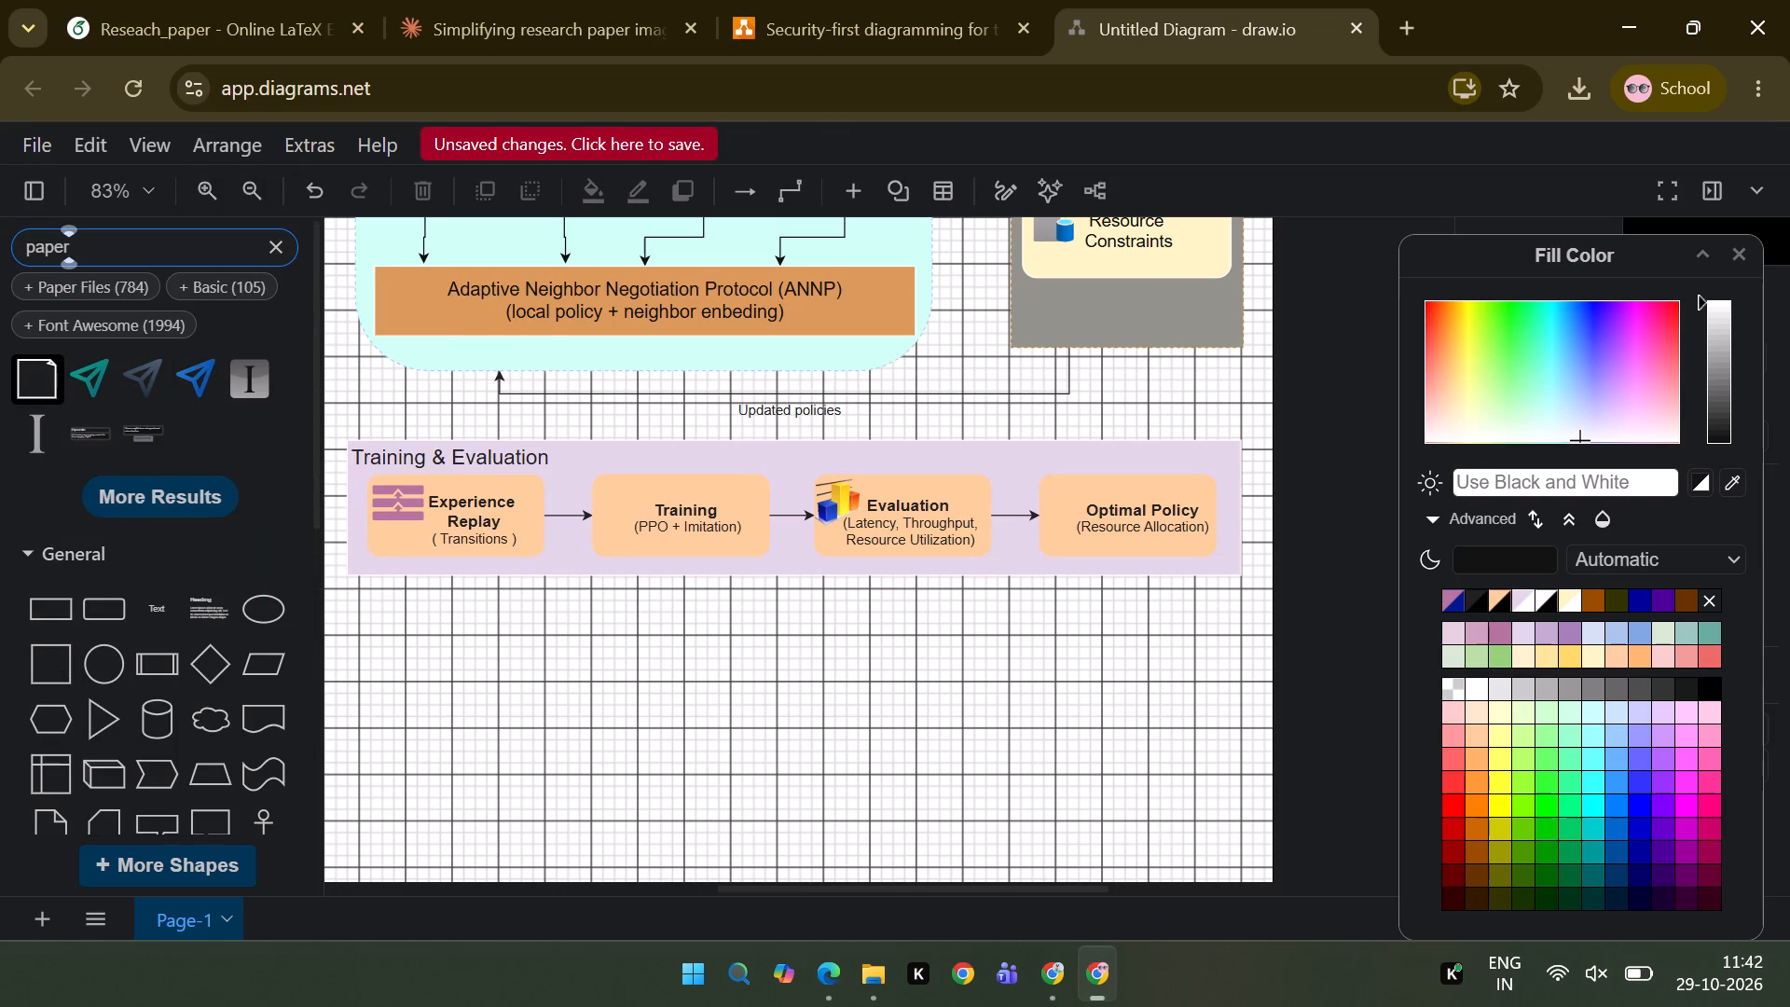
click(77, 381)
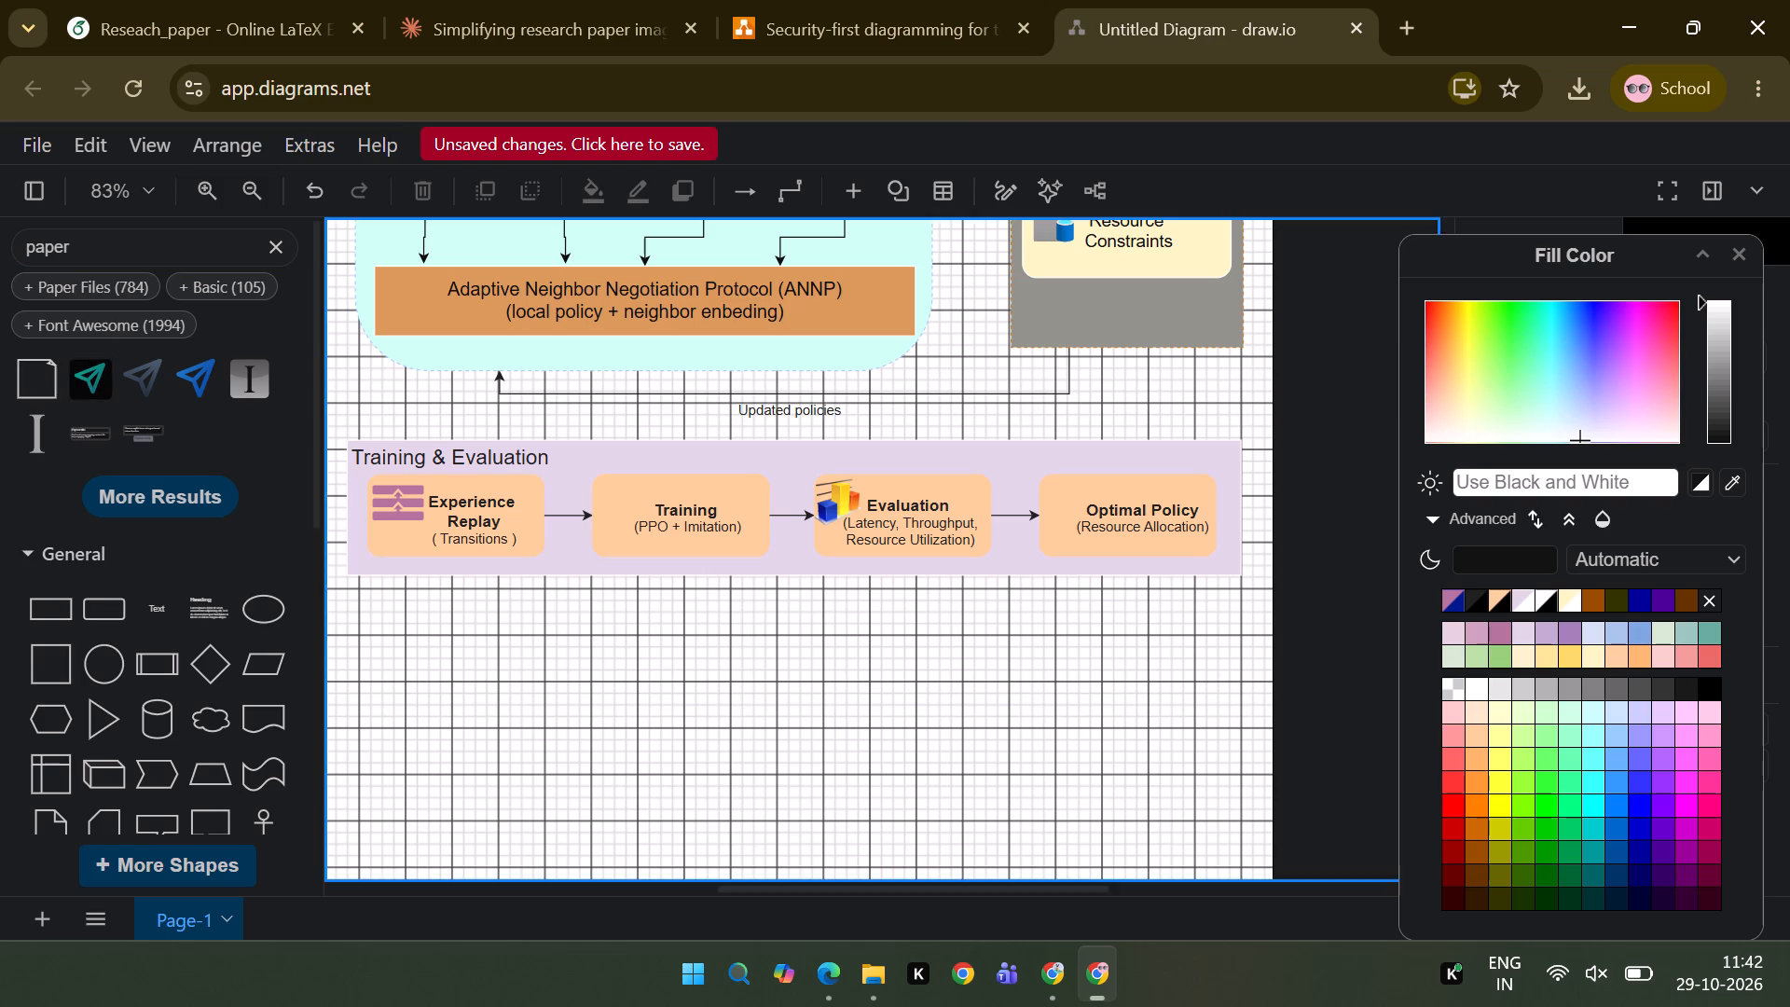
Place the green paper plane icon at the Optimal Policy box's upper-left corner and enlarge it slightly.
drag(882, 544, 943, 530)
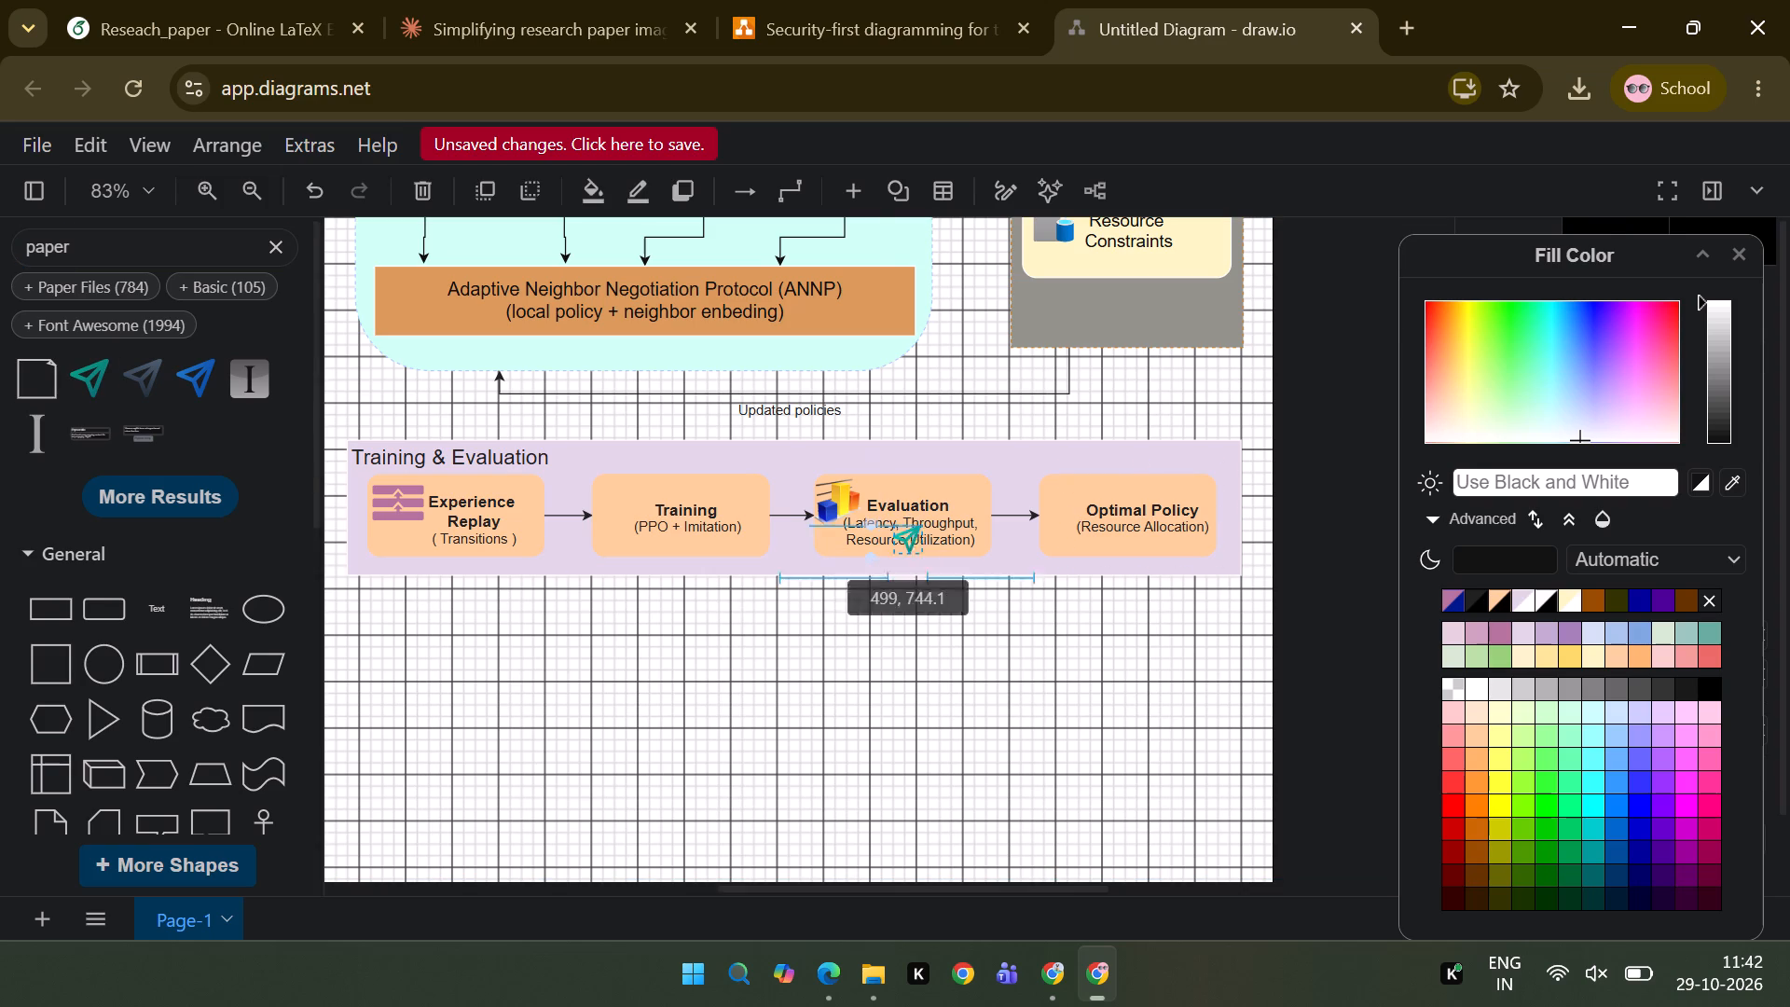
drag(943, 530, 1058, 499)
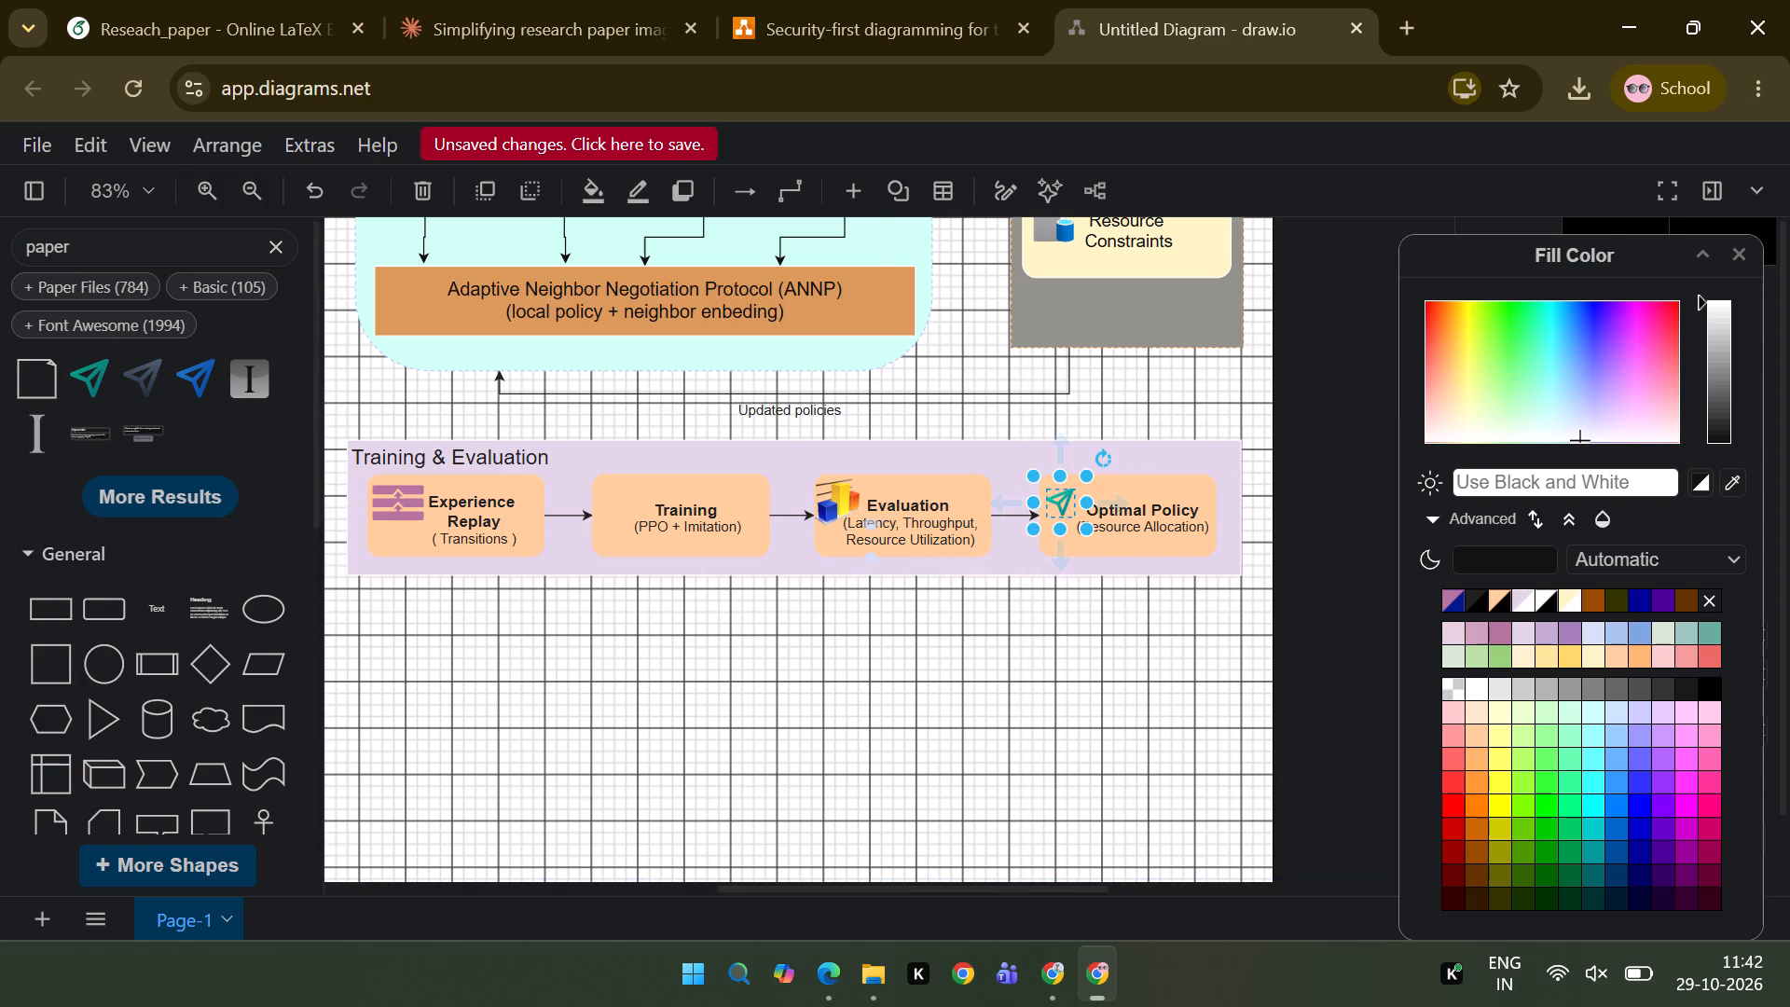
click(1083, 525)
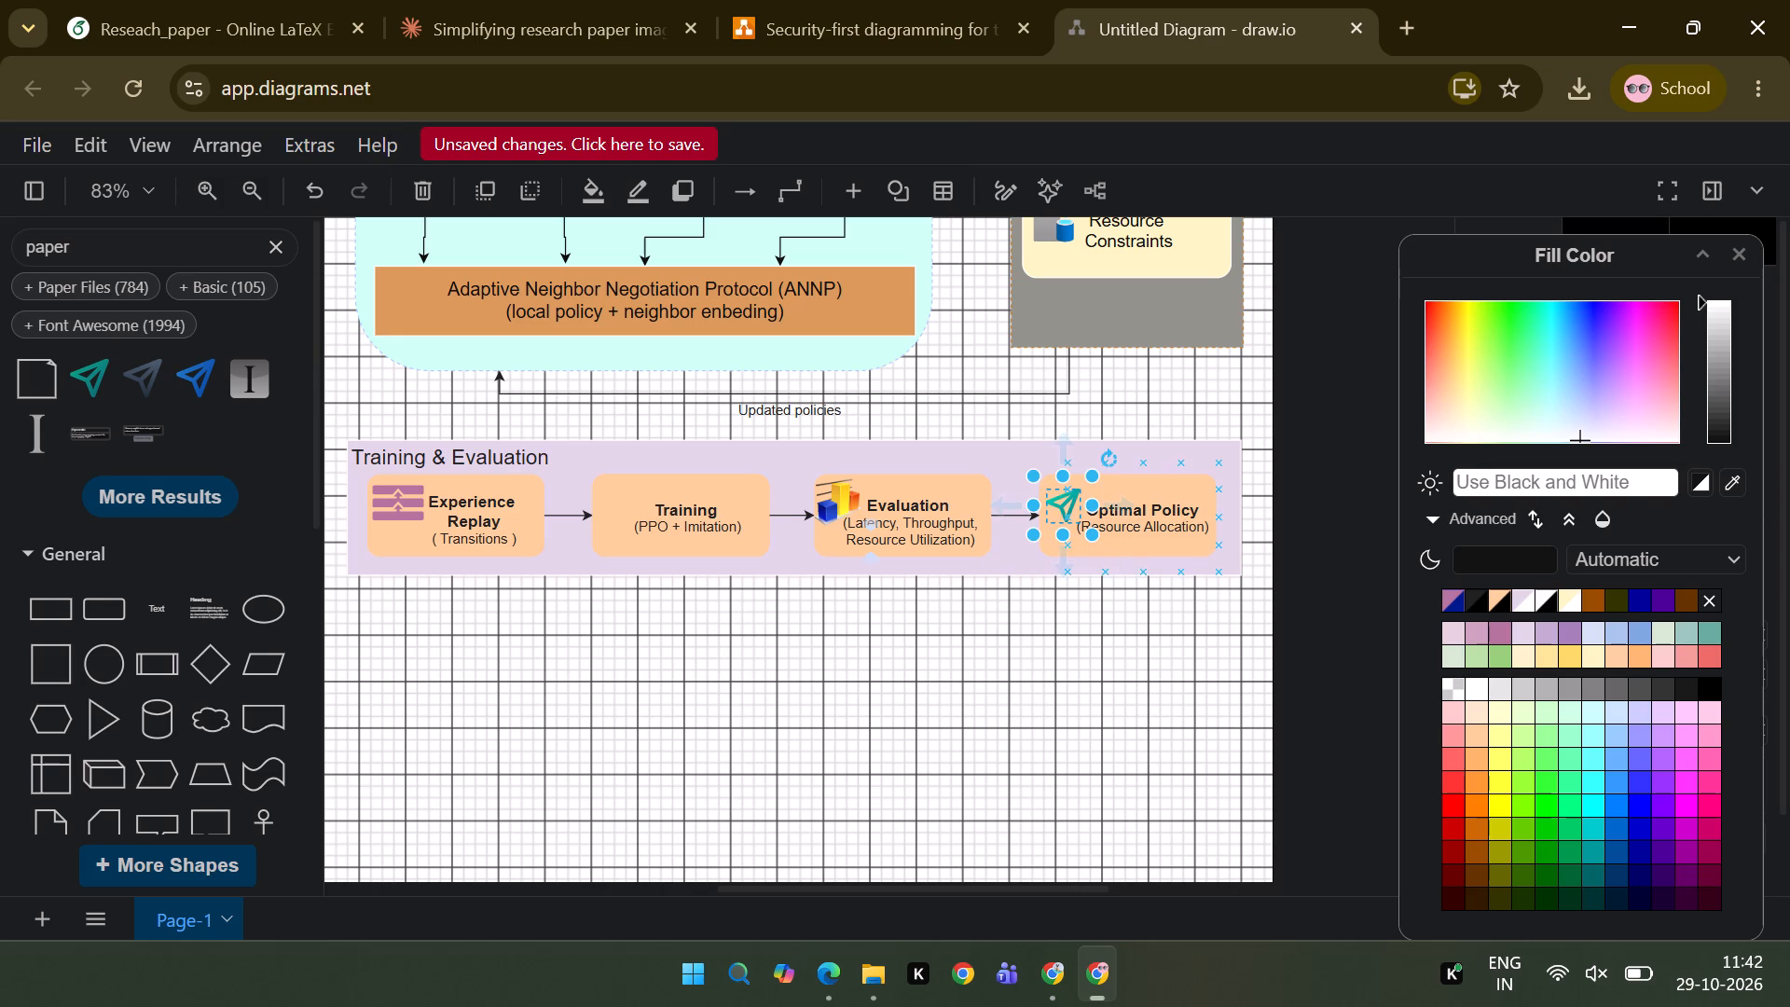
click(1066, 510)
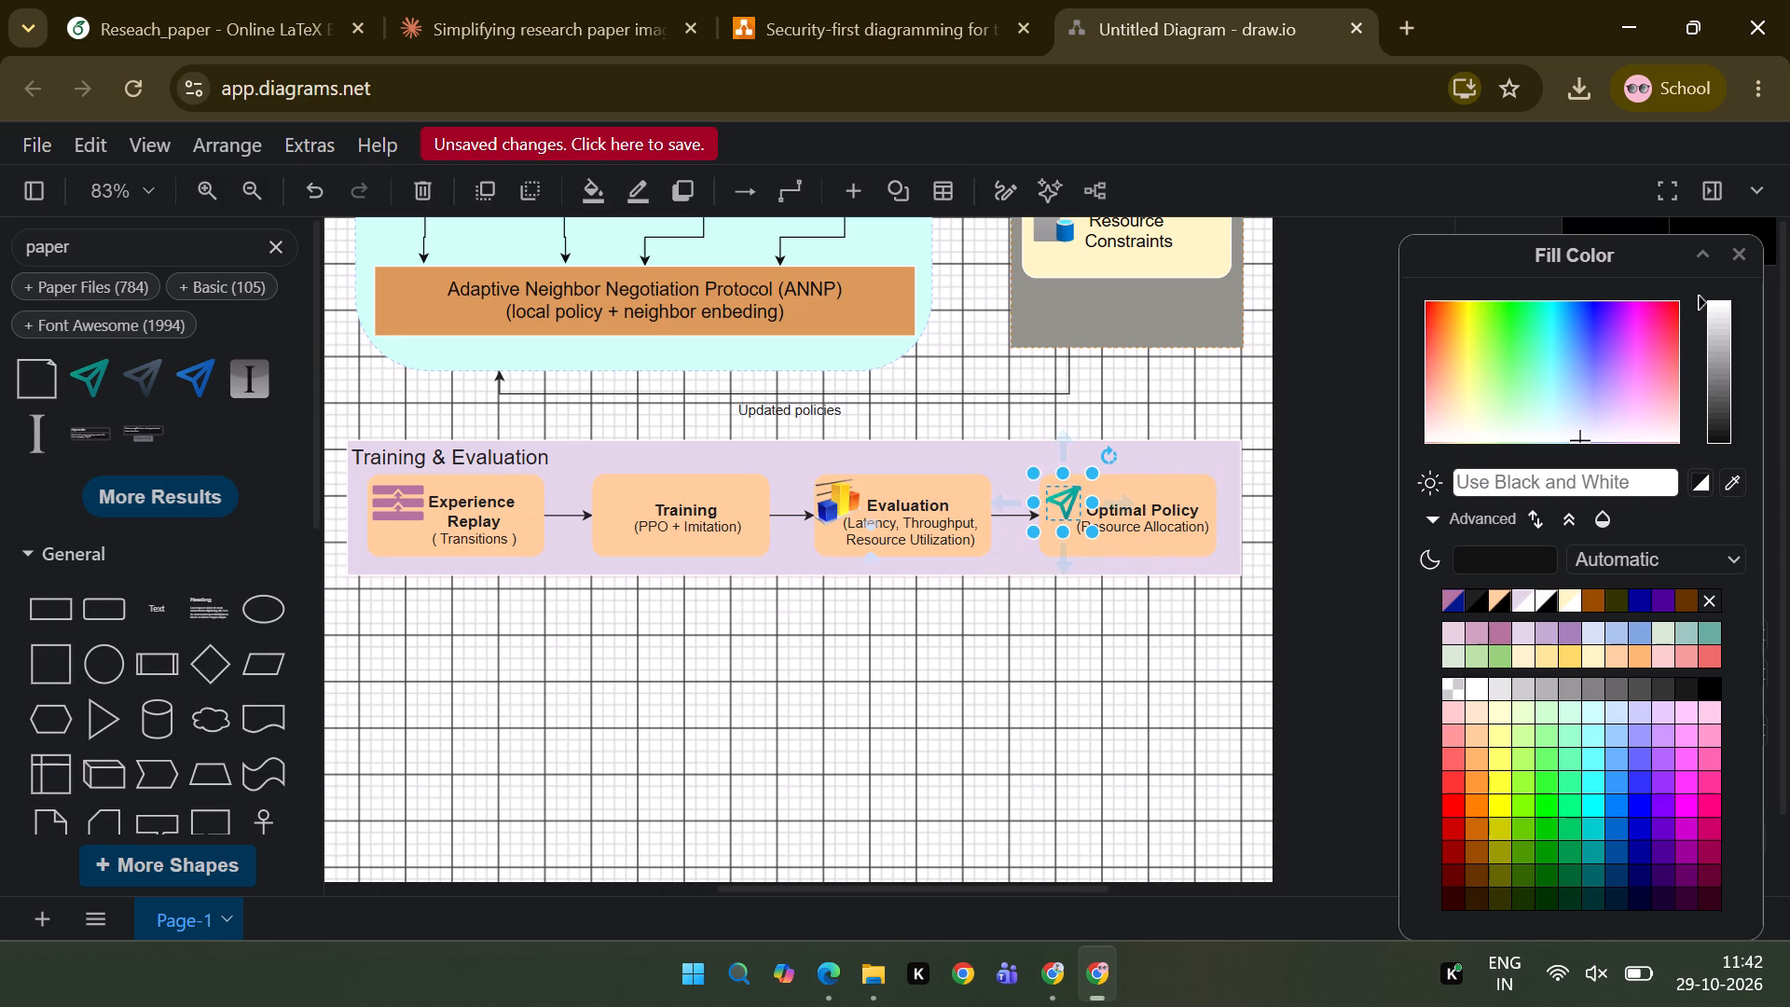
click(1011, 703)
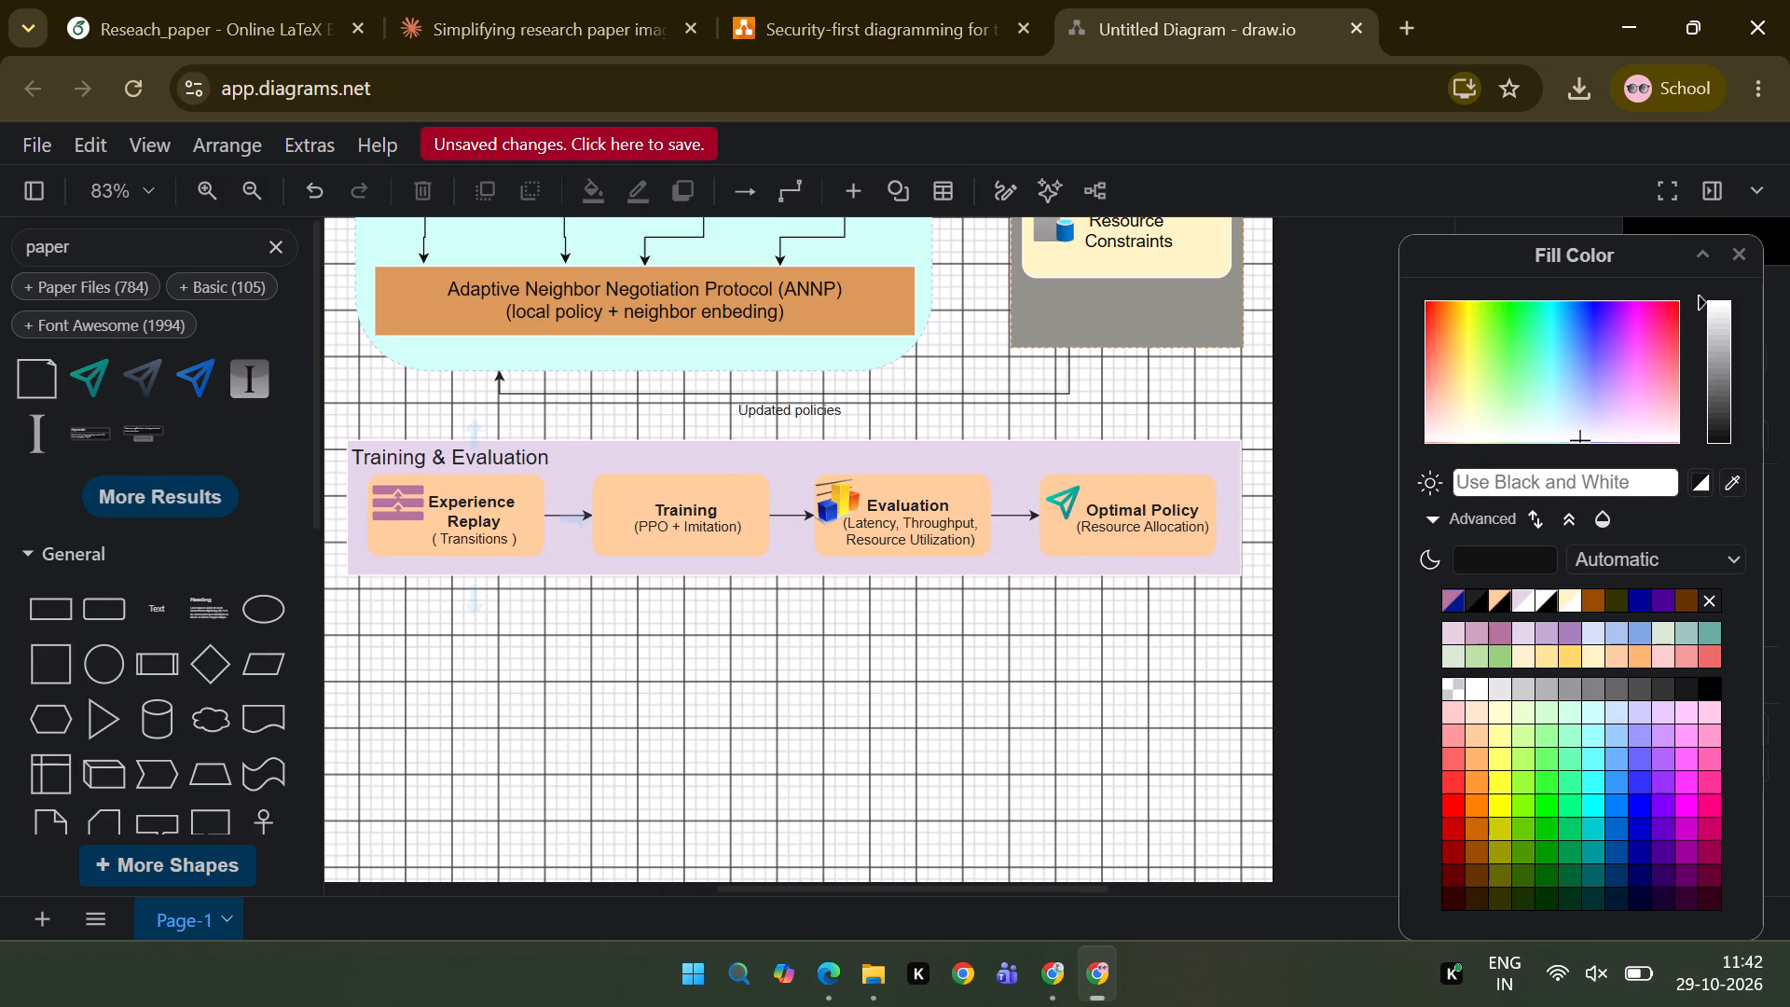
Search the shape library for "circle" and insert the radial spinner icon made of short rays.
drag(115, 244, 0, 273)
key(BackSpace)
key(BackSpace)
key(BackSpace)
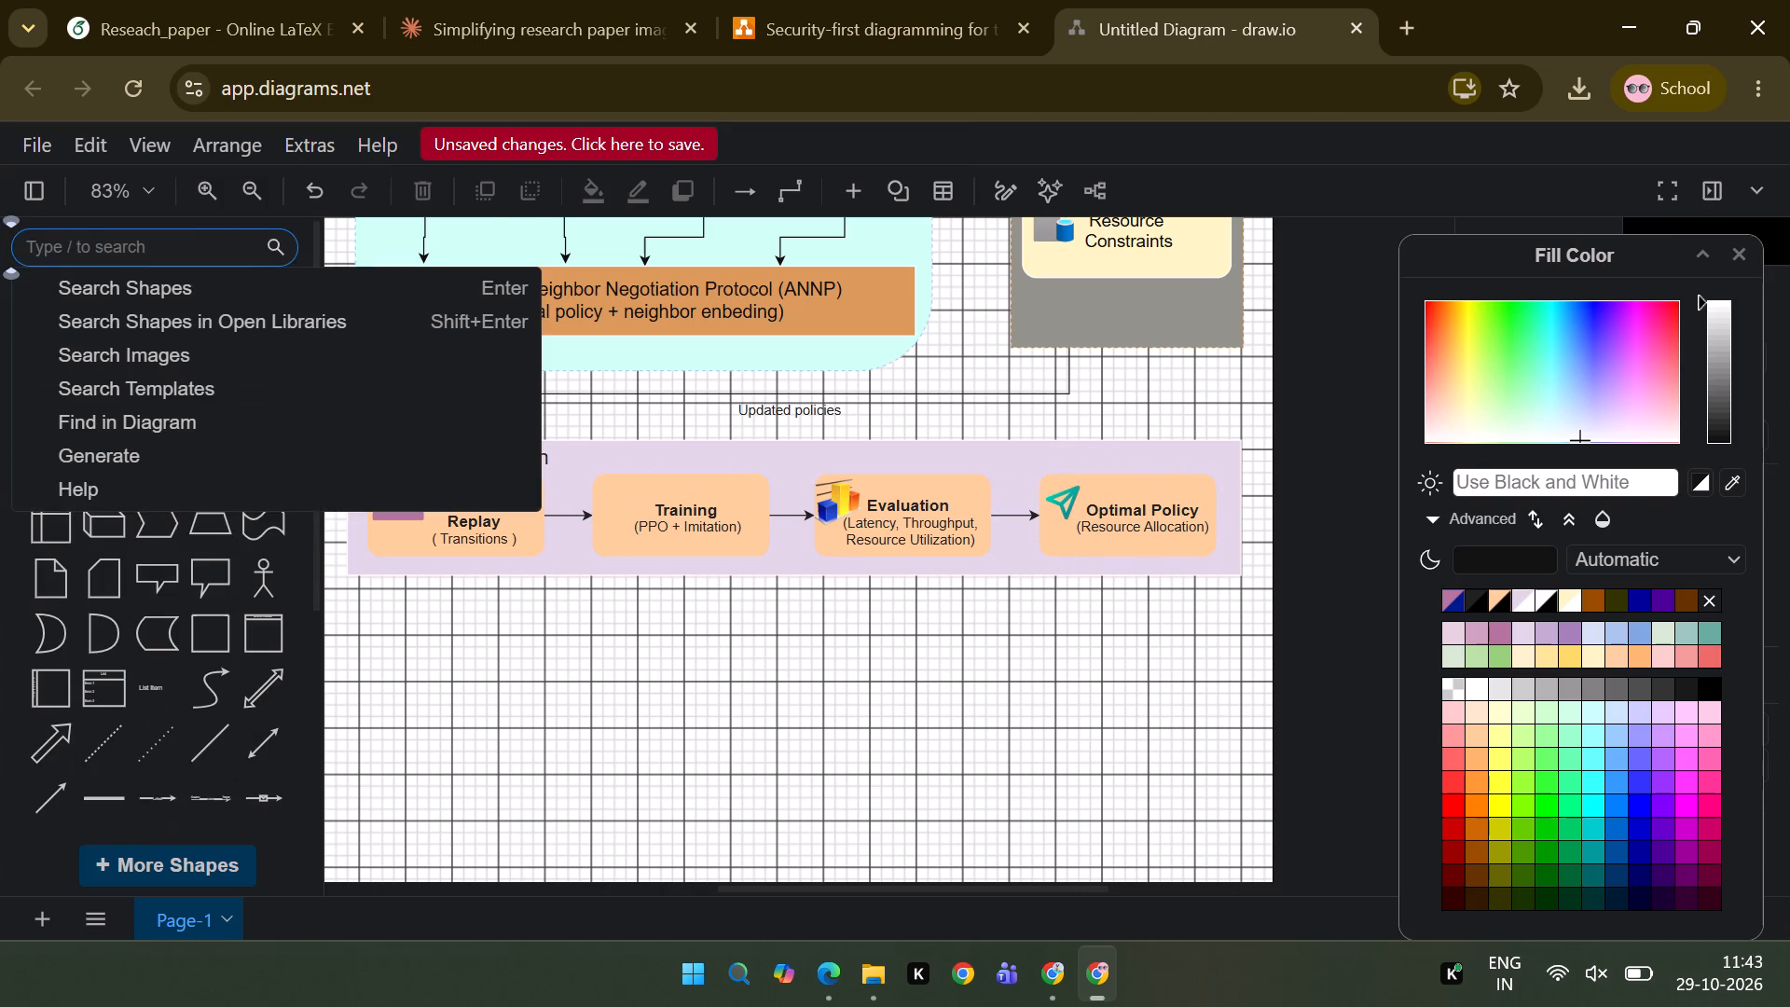
text(circle)
key(Return)
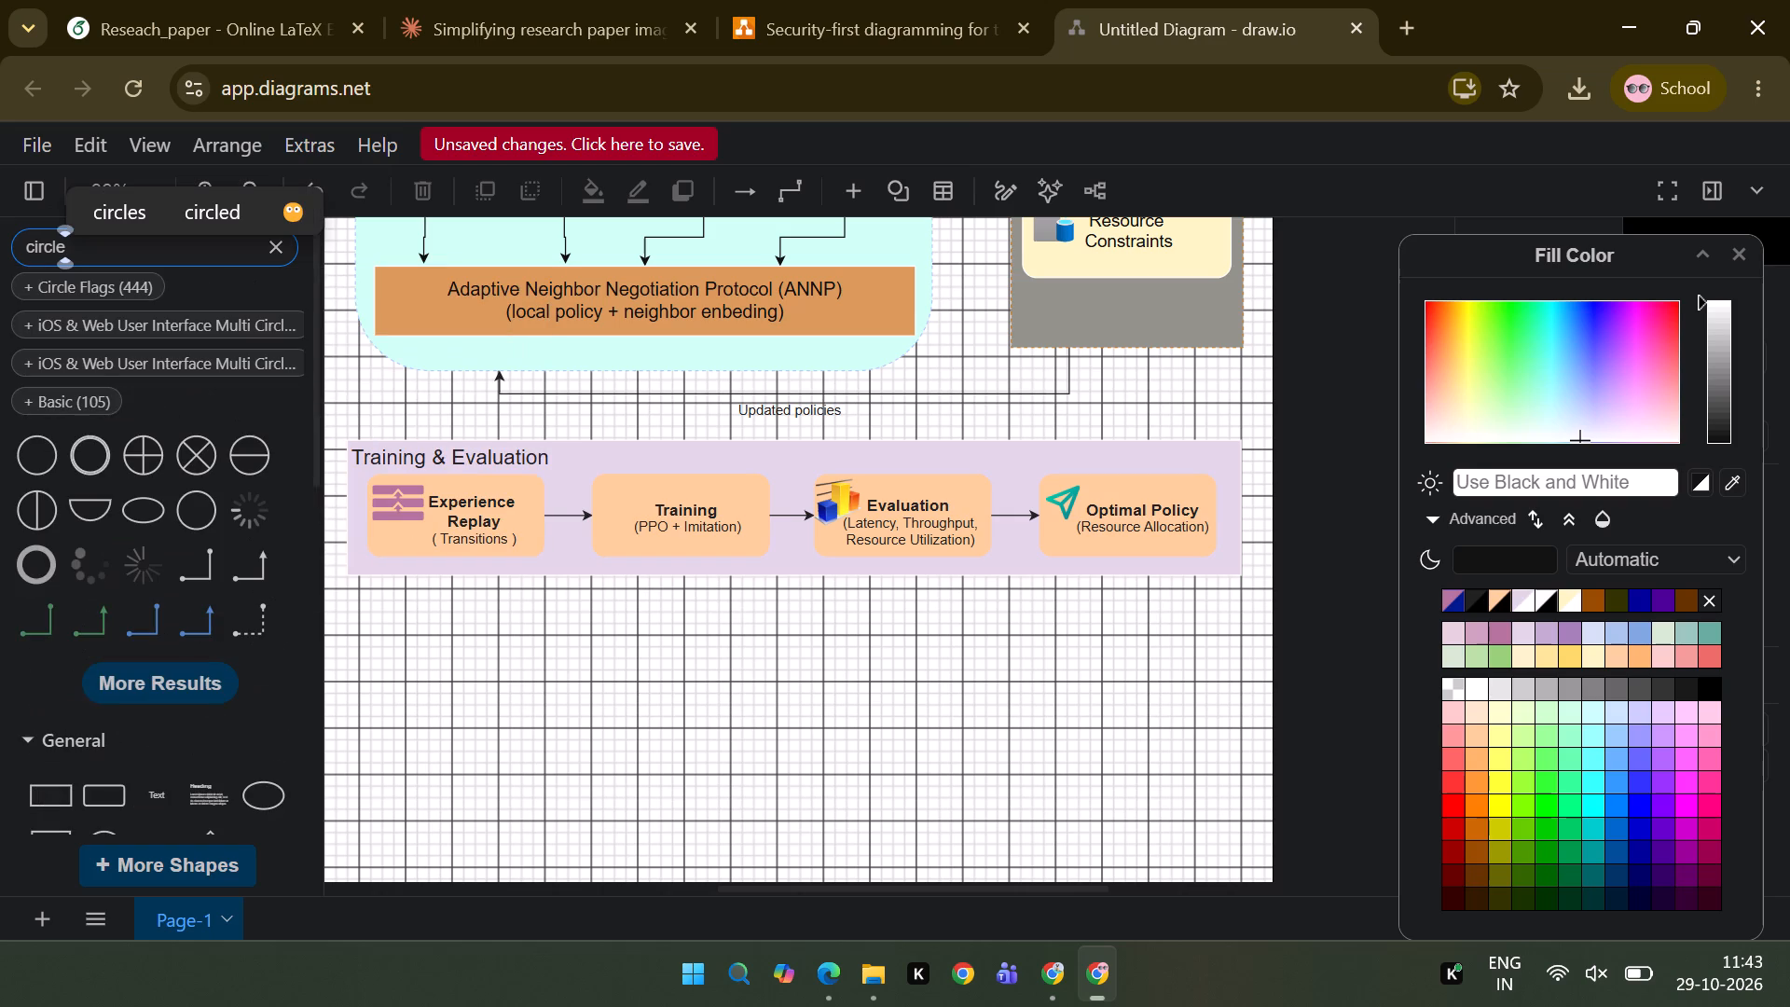
scroll(198, 488, down, 1)
click(236, 470)
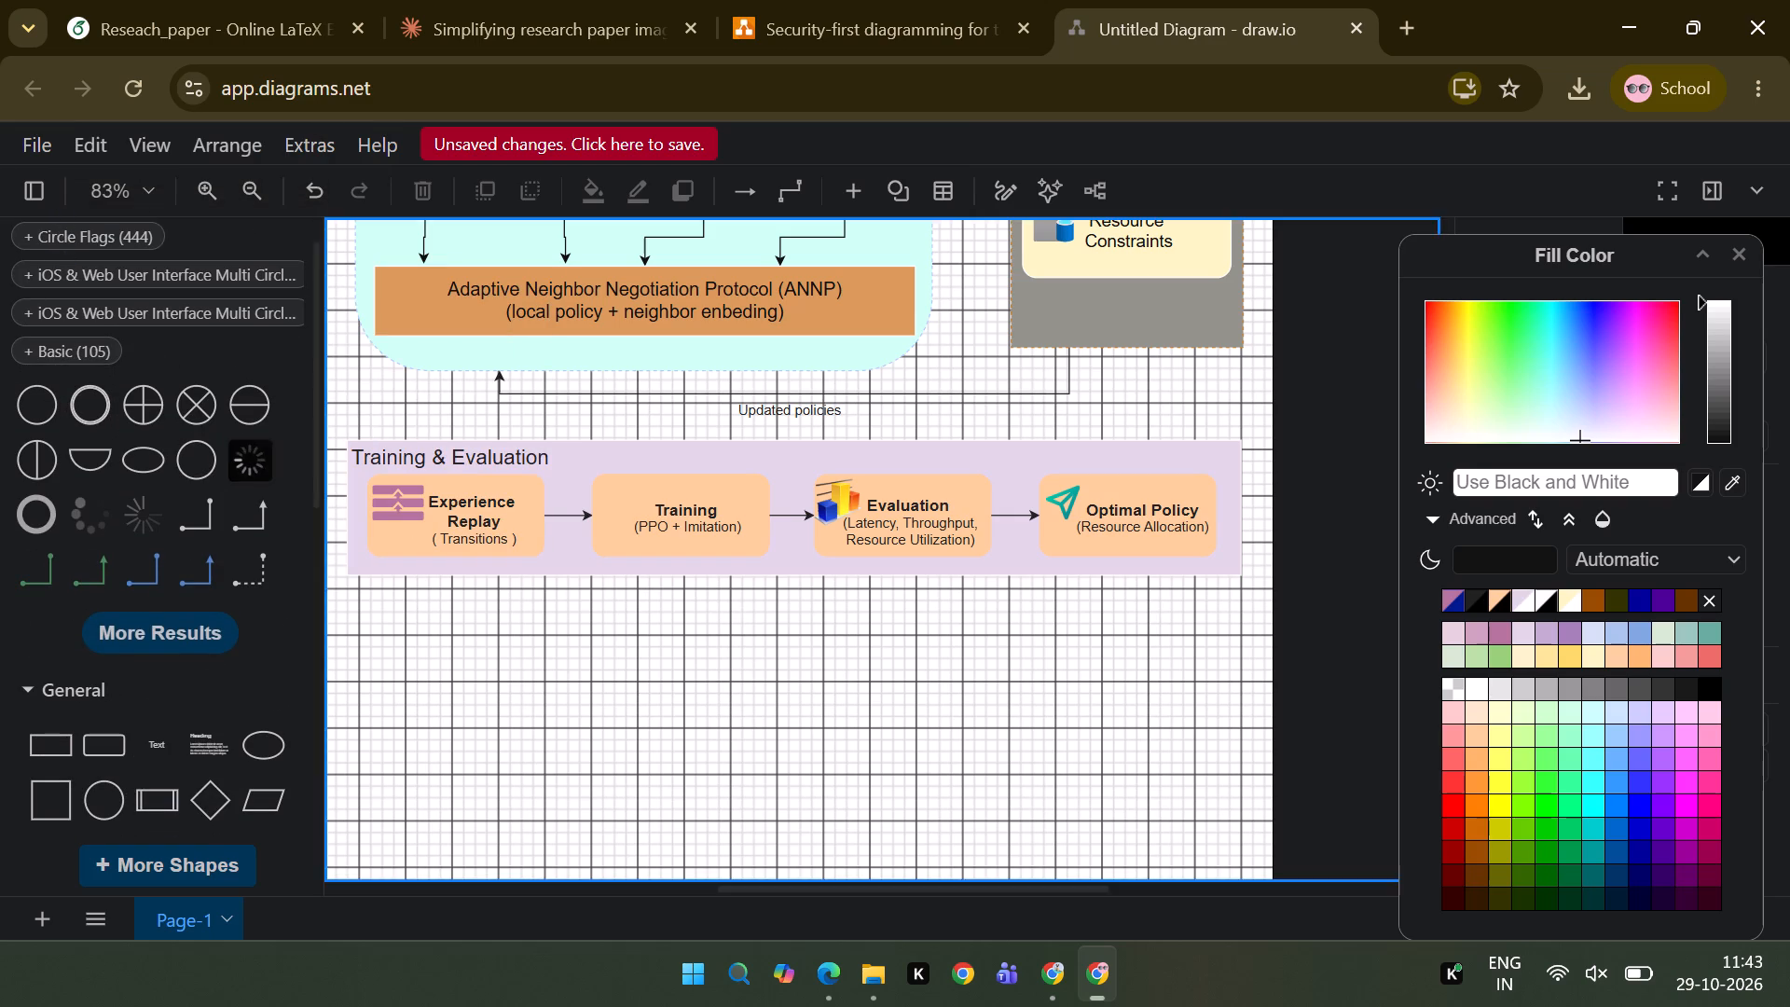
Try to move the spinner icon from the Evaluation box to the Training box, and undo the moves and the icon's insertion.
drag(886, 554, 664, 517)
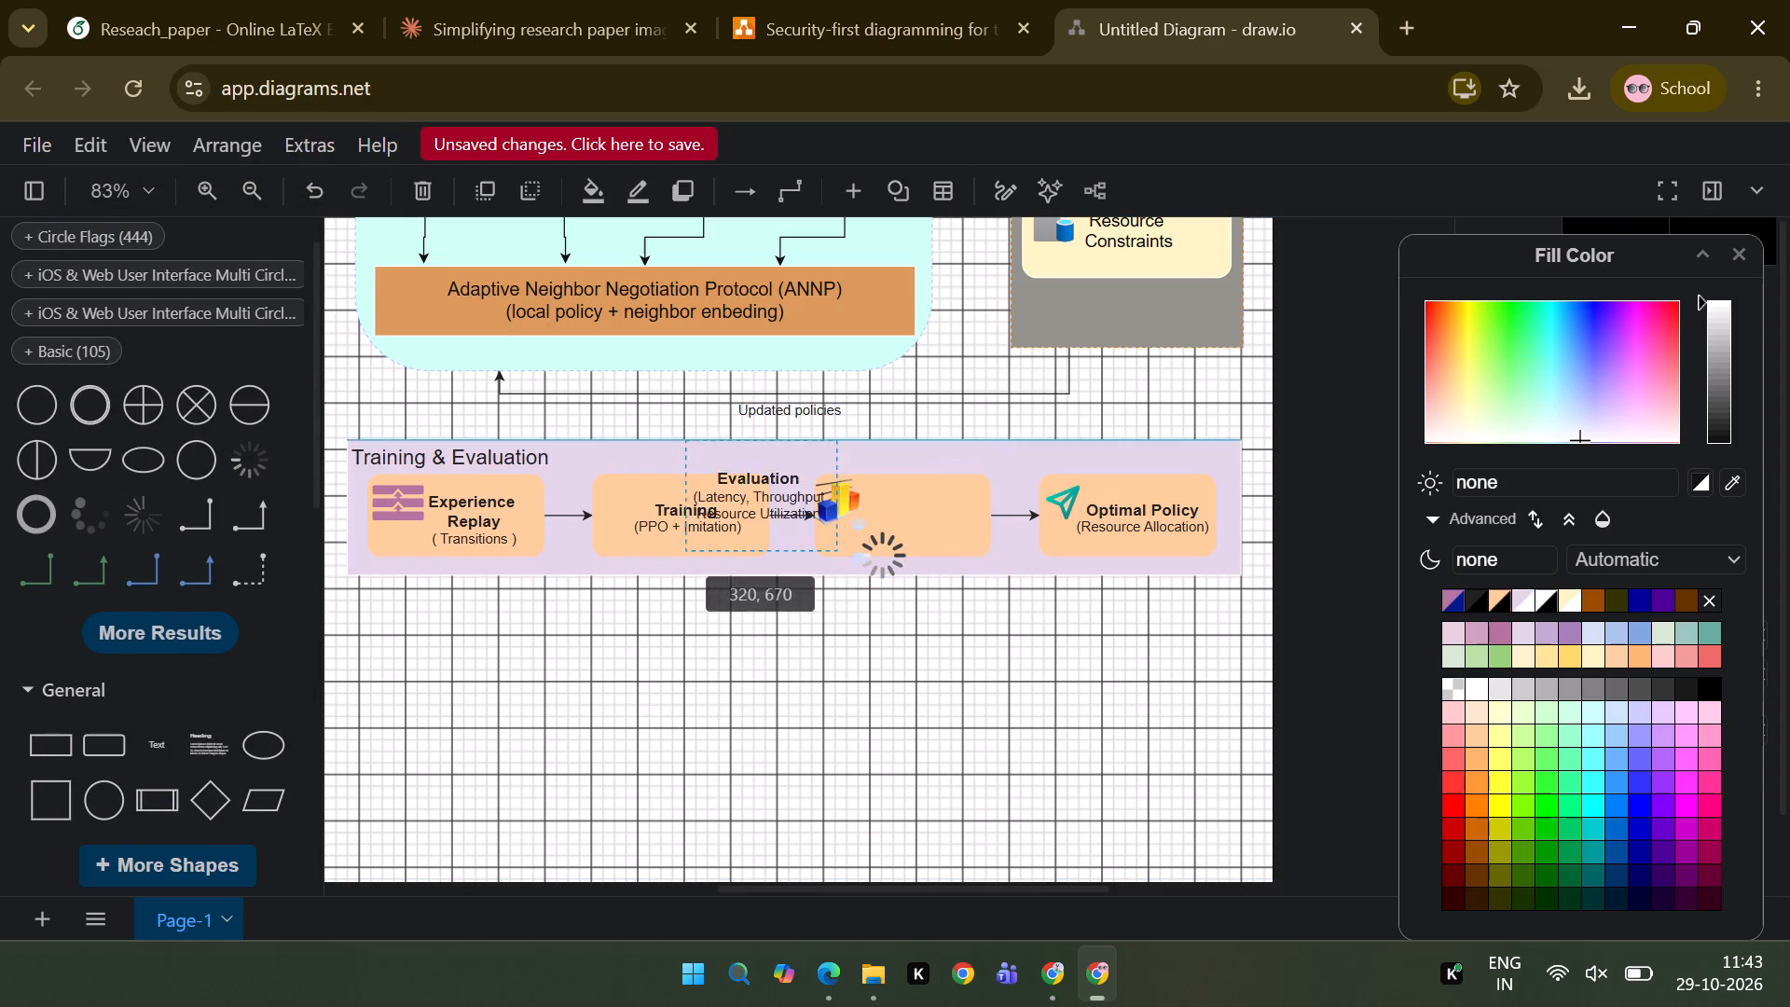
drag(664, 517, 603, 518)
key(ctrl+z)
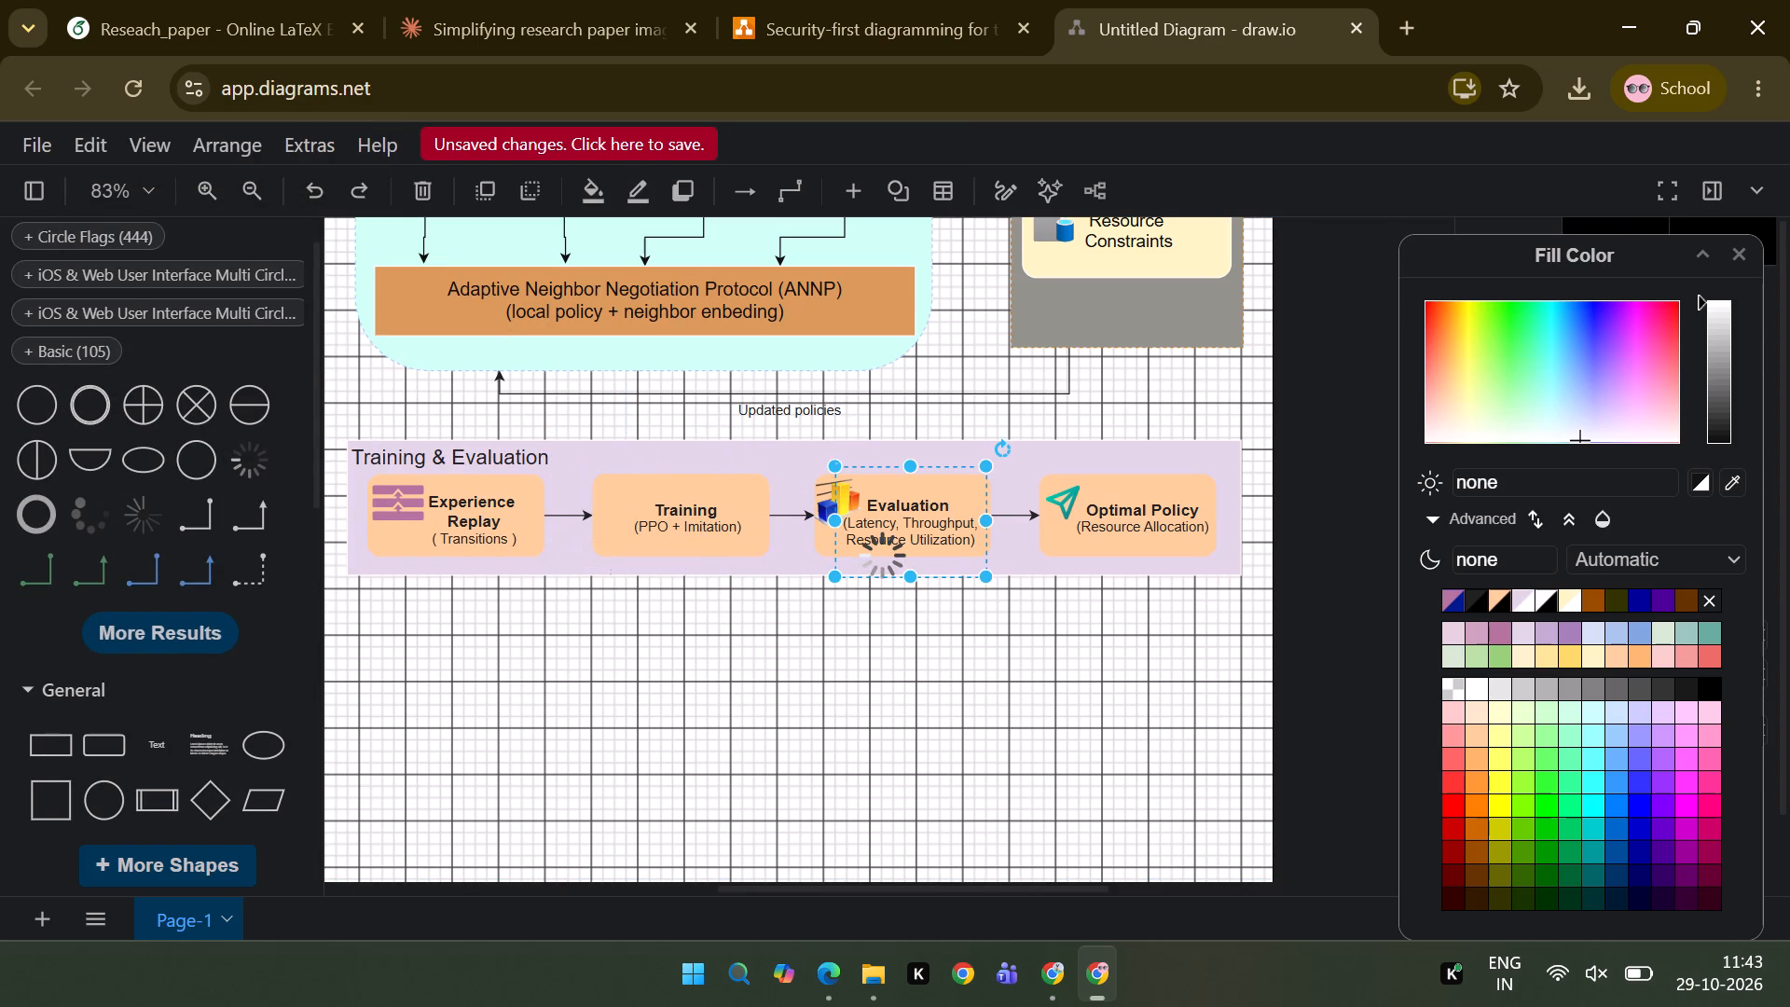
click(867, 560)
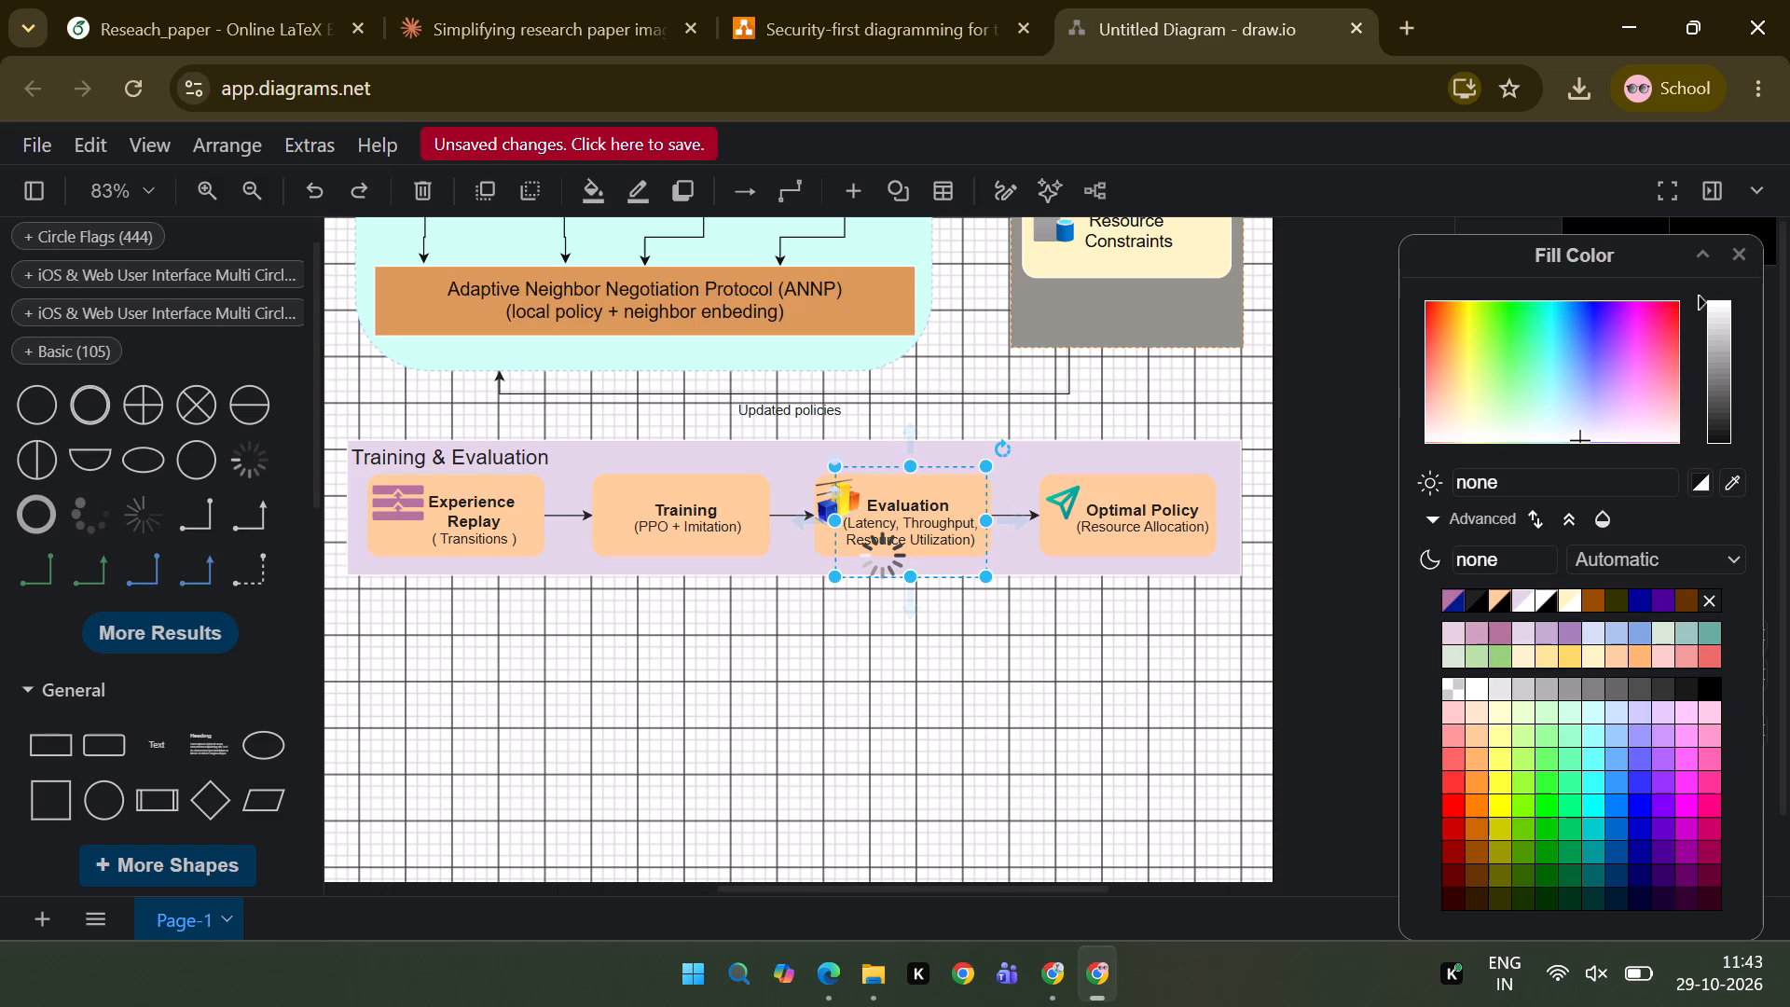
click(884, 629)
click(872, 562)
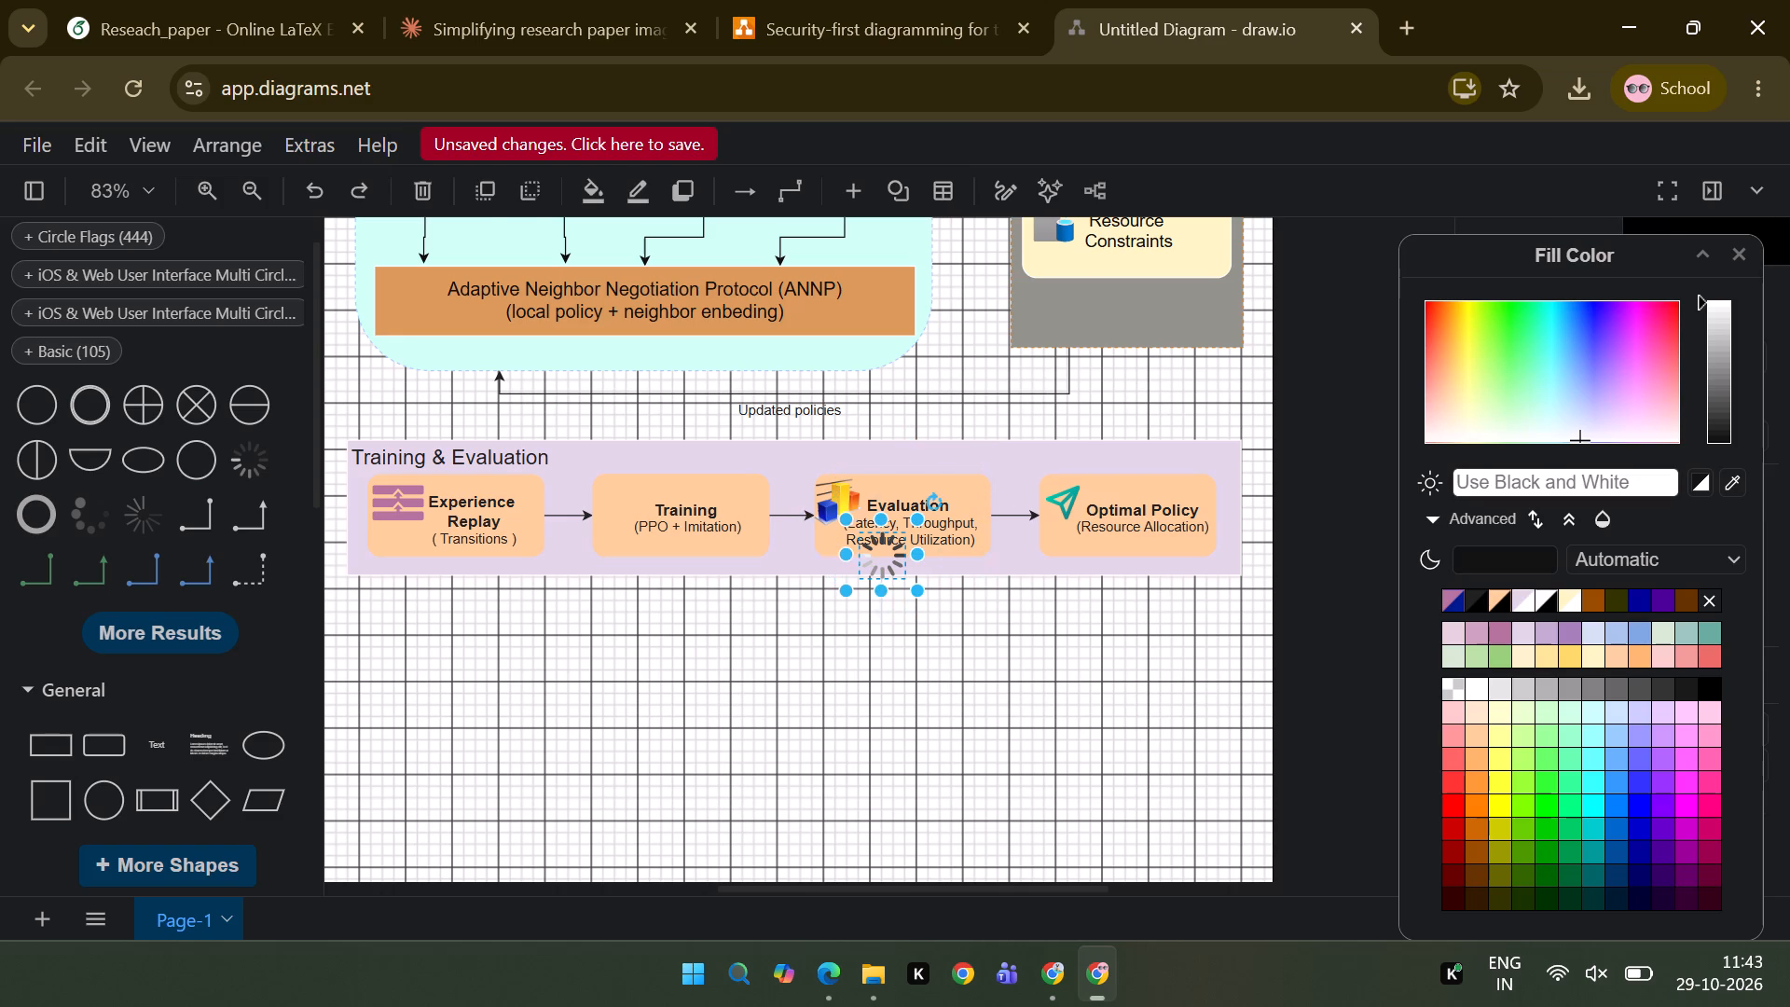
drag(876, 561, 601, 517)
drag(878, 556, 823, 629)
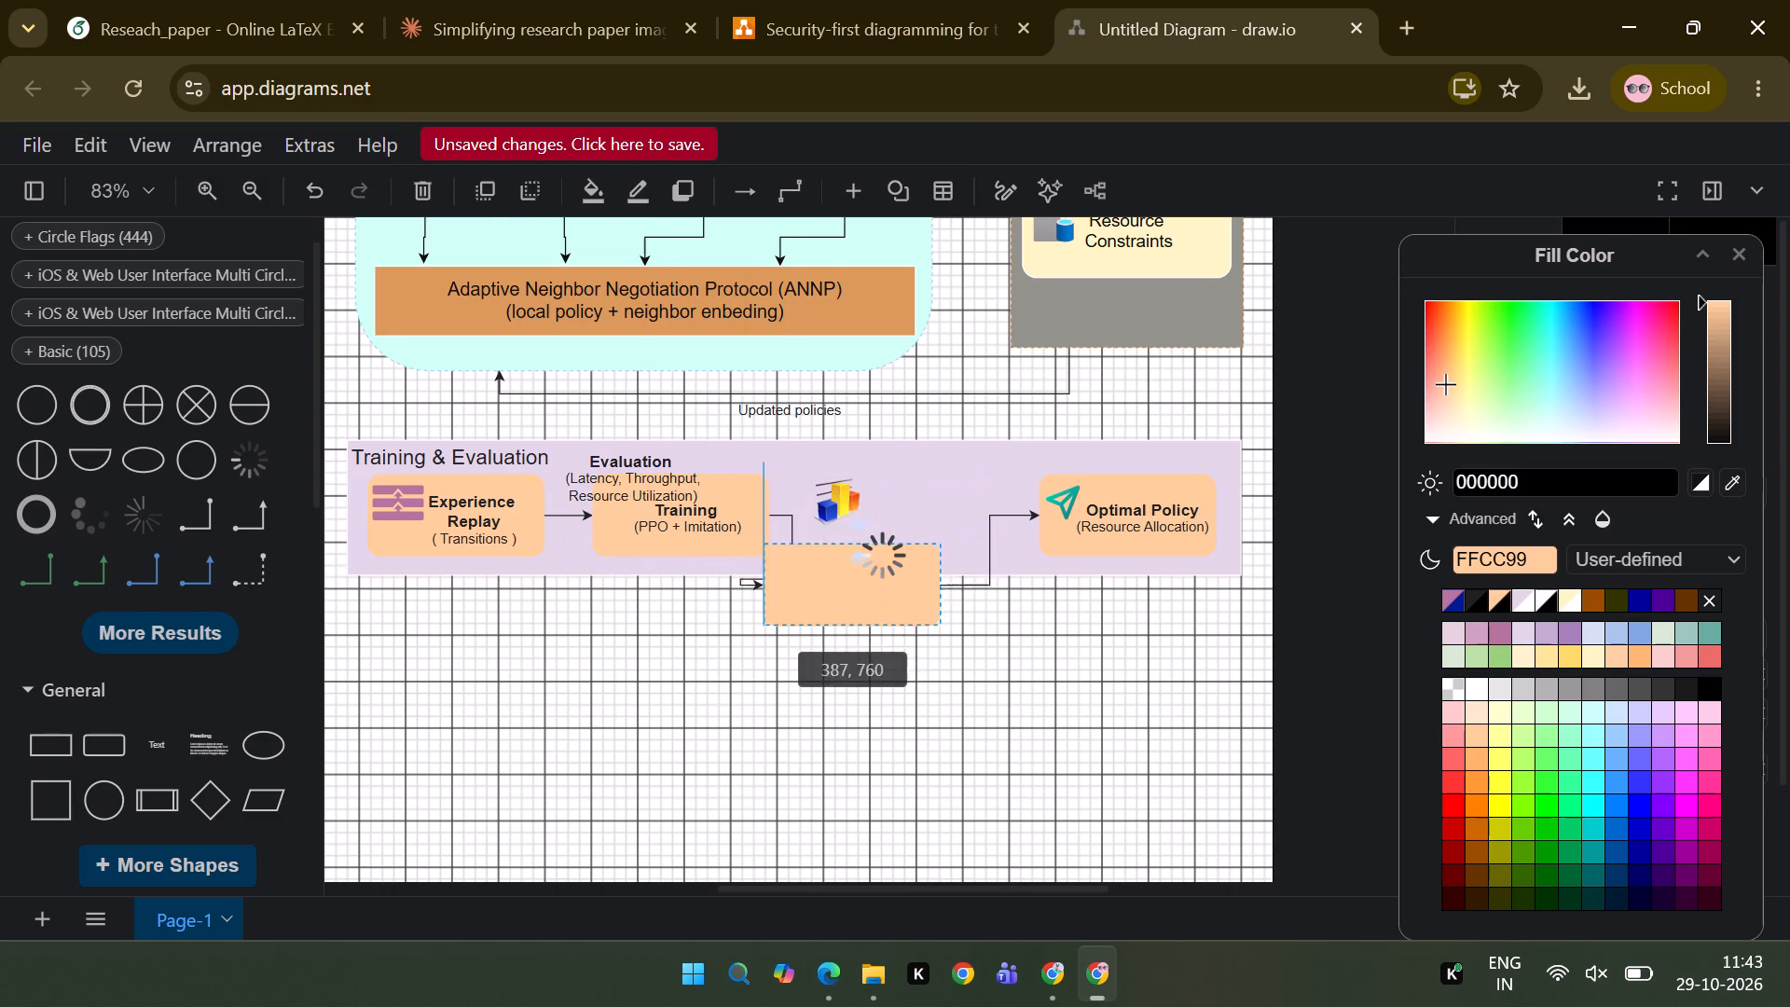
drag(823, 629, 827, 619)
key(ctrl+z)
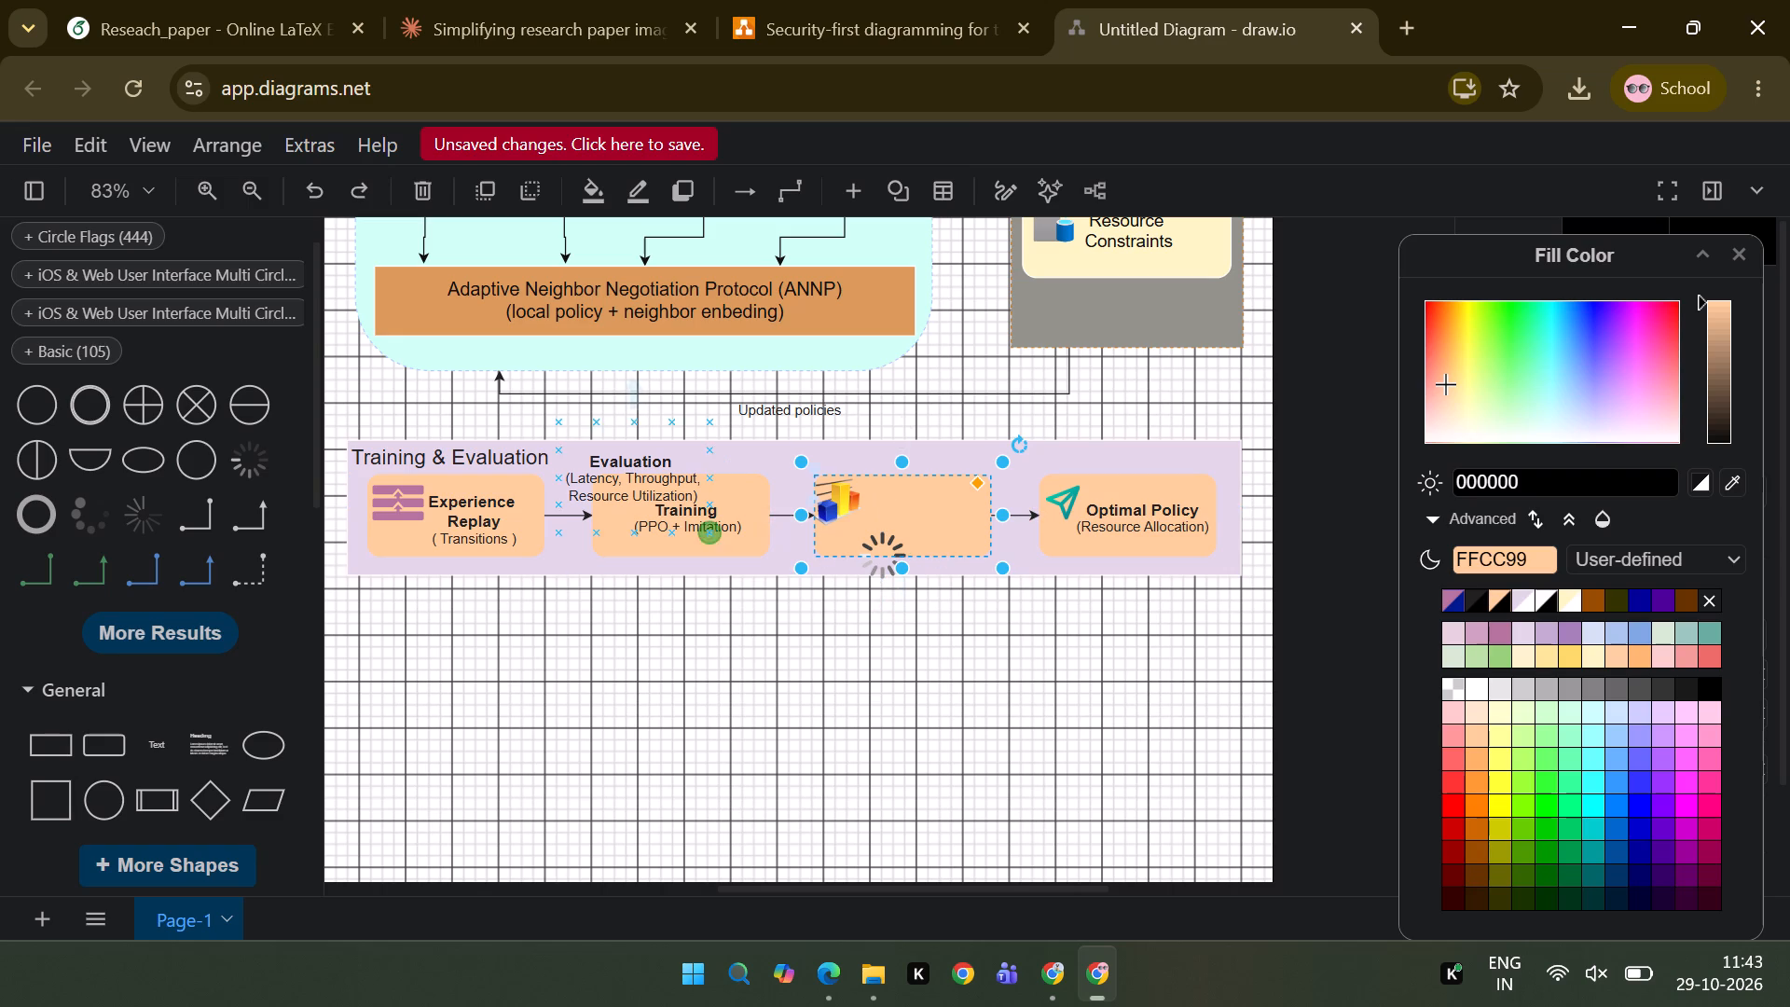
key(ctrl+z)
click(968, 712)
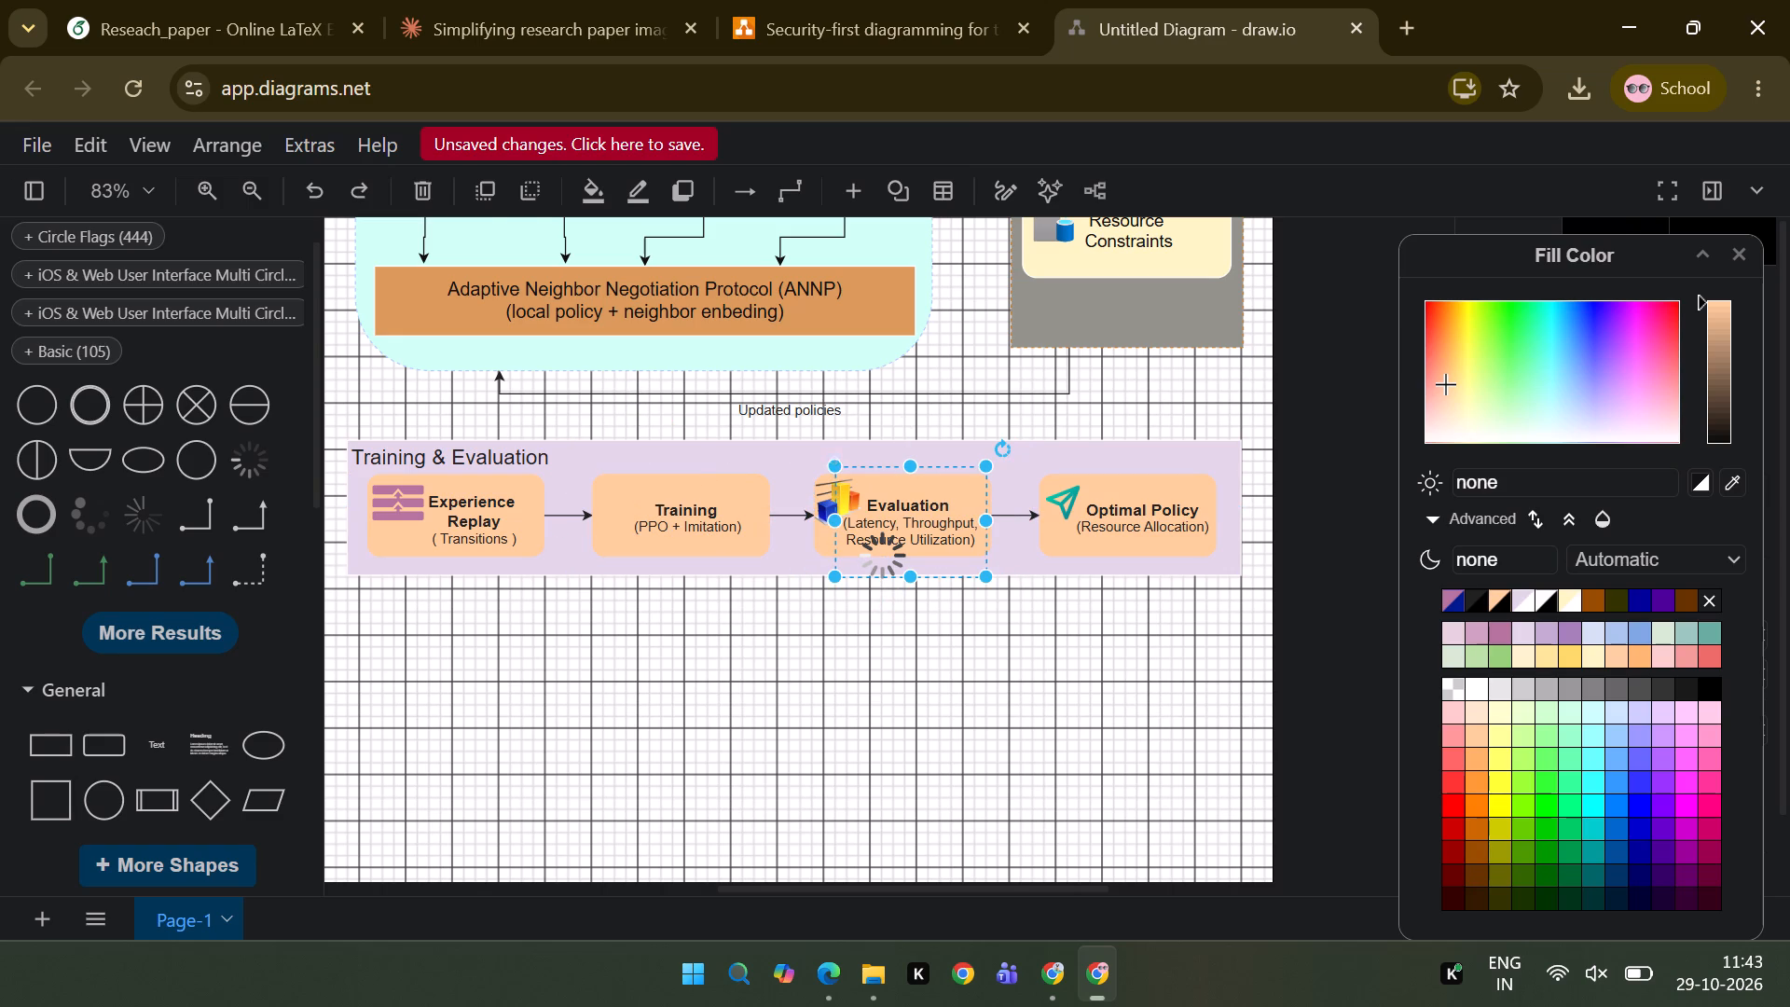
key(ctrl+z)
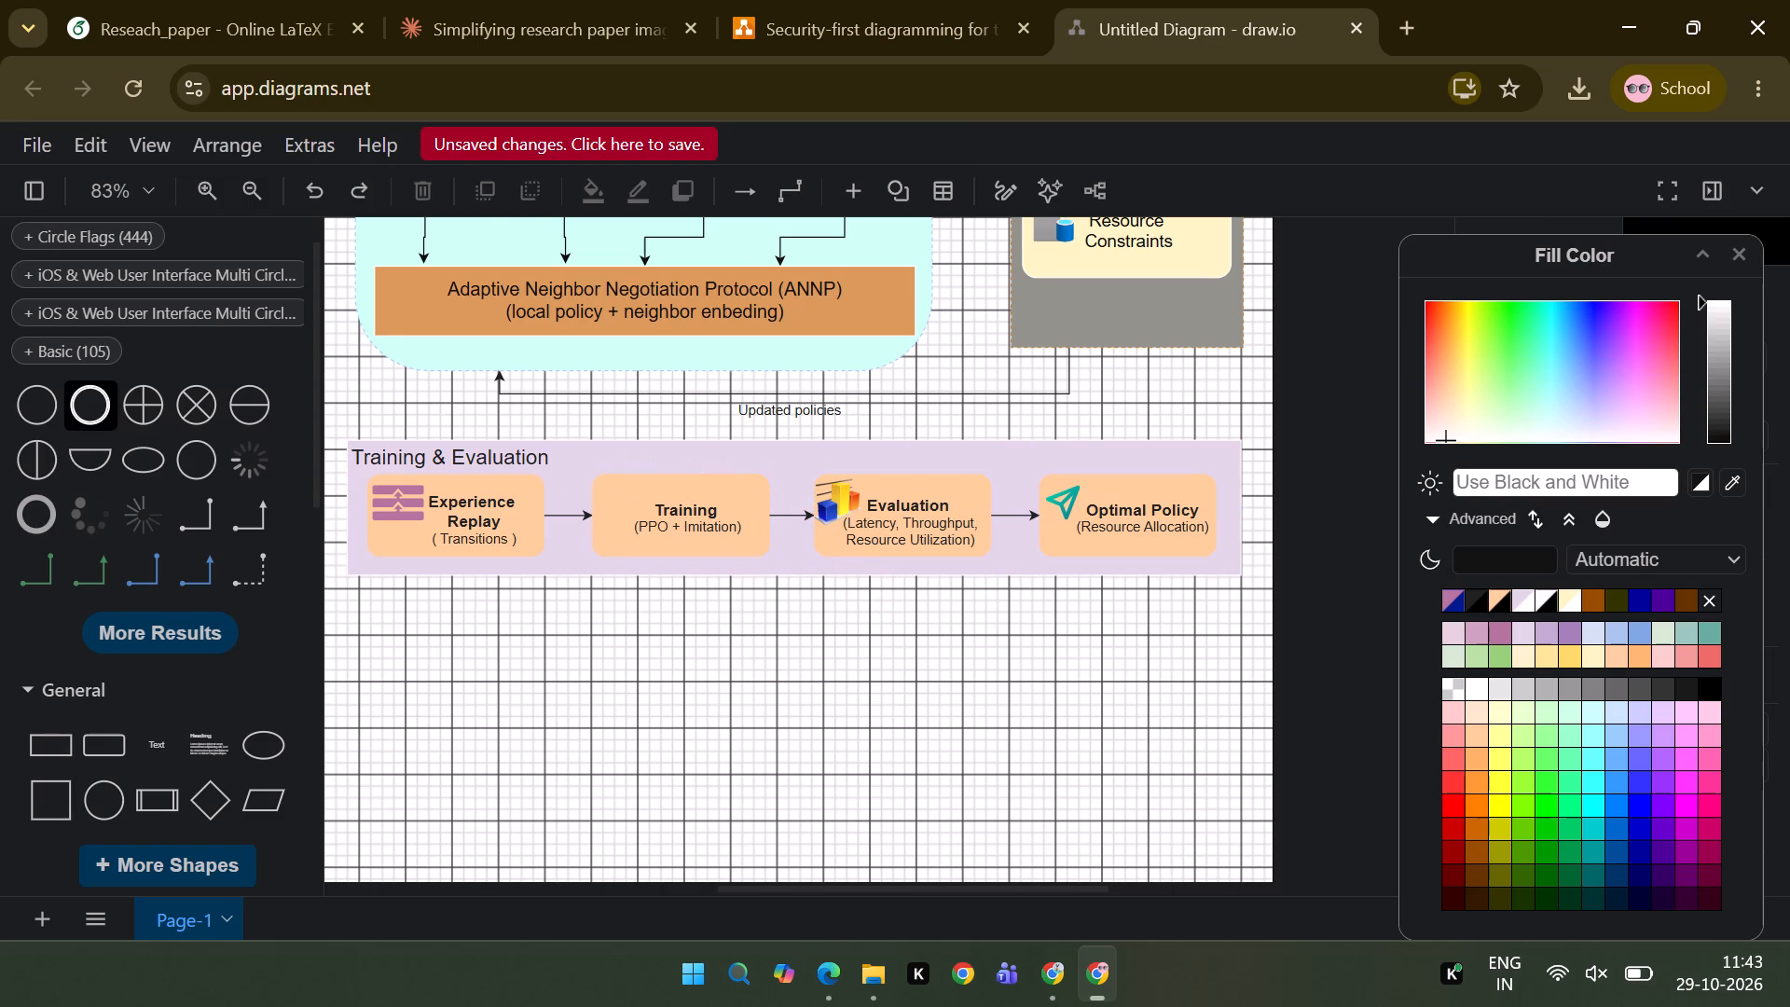
Insert the spinner icon again on the empty canvas, place it at the Training box's upper-left corner and shrink it slightly.
drag(240, 454, 638, 623)
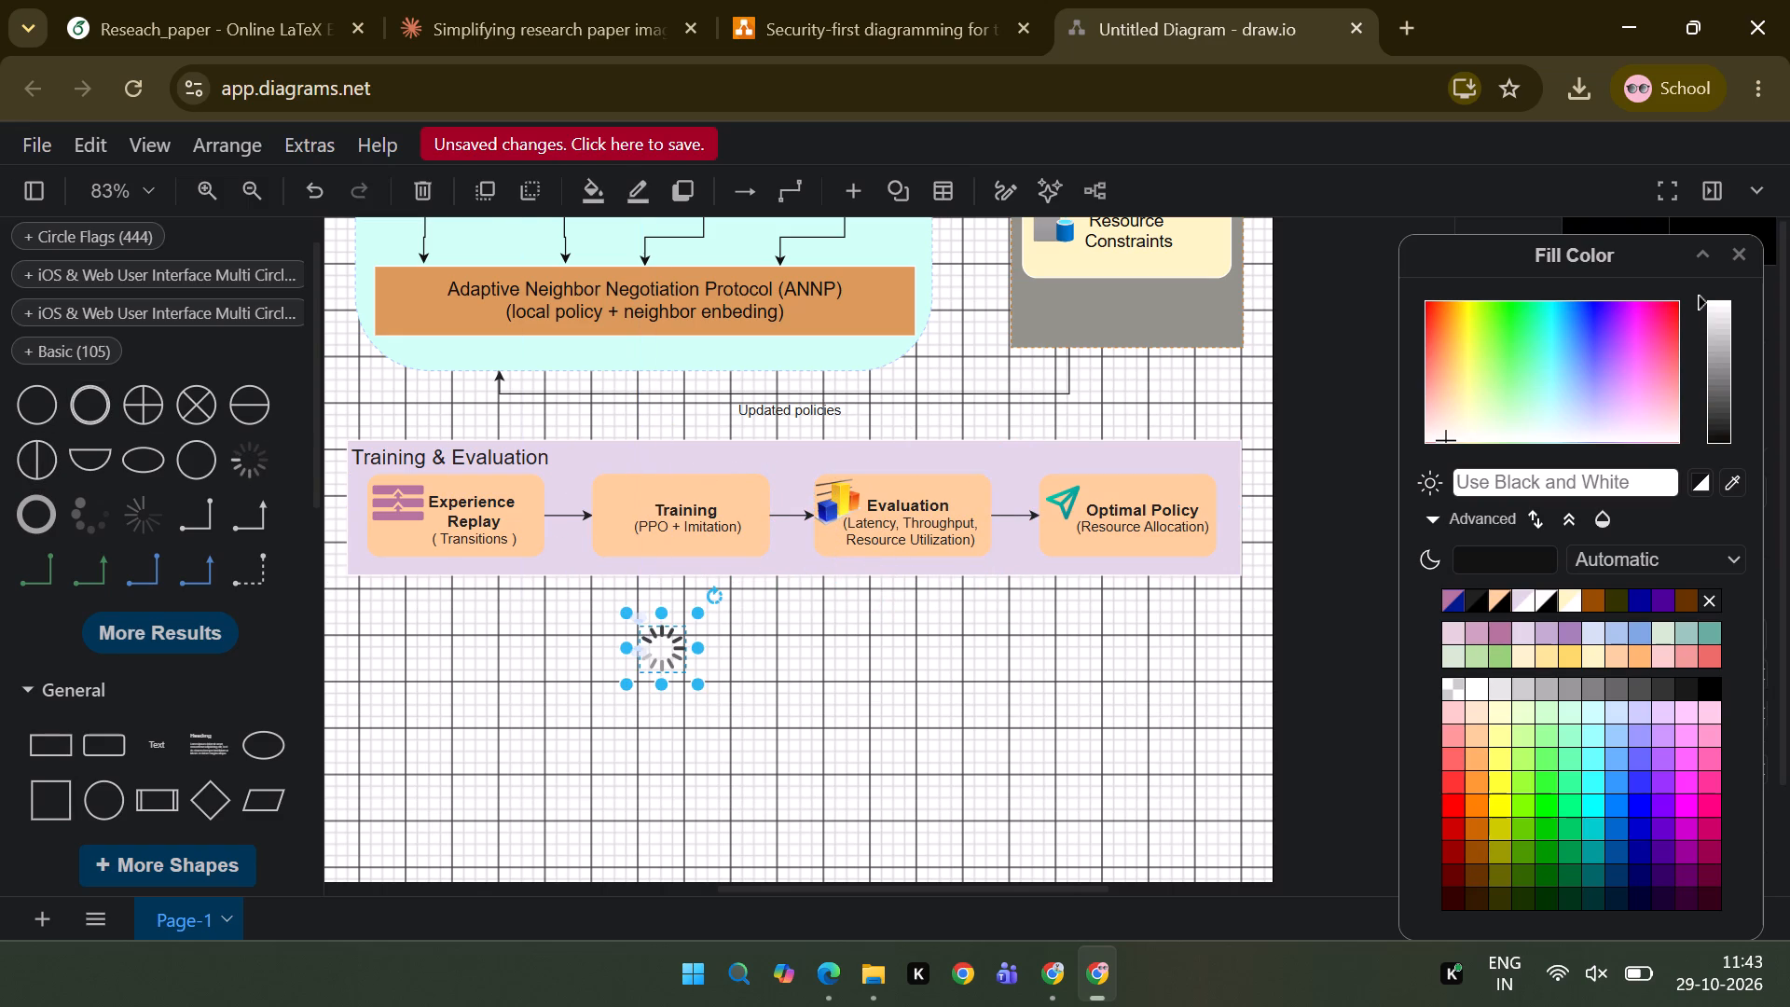
drag(668, 646, 655, 659)
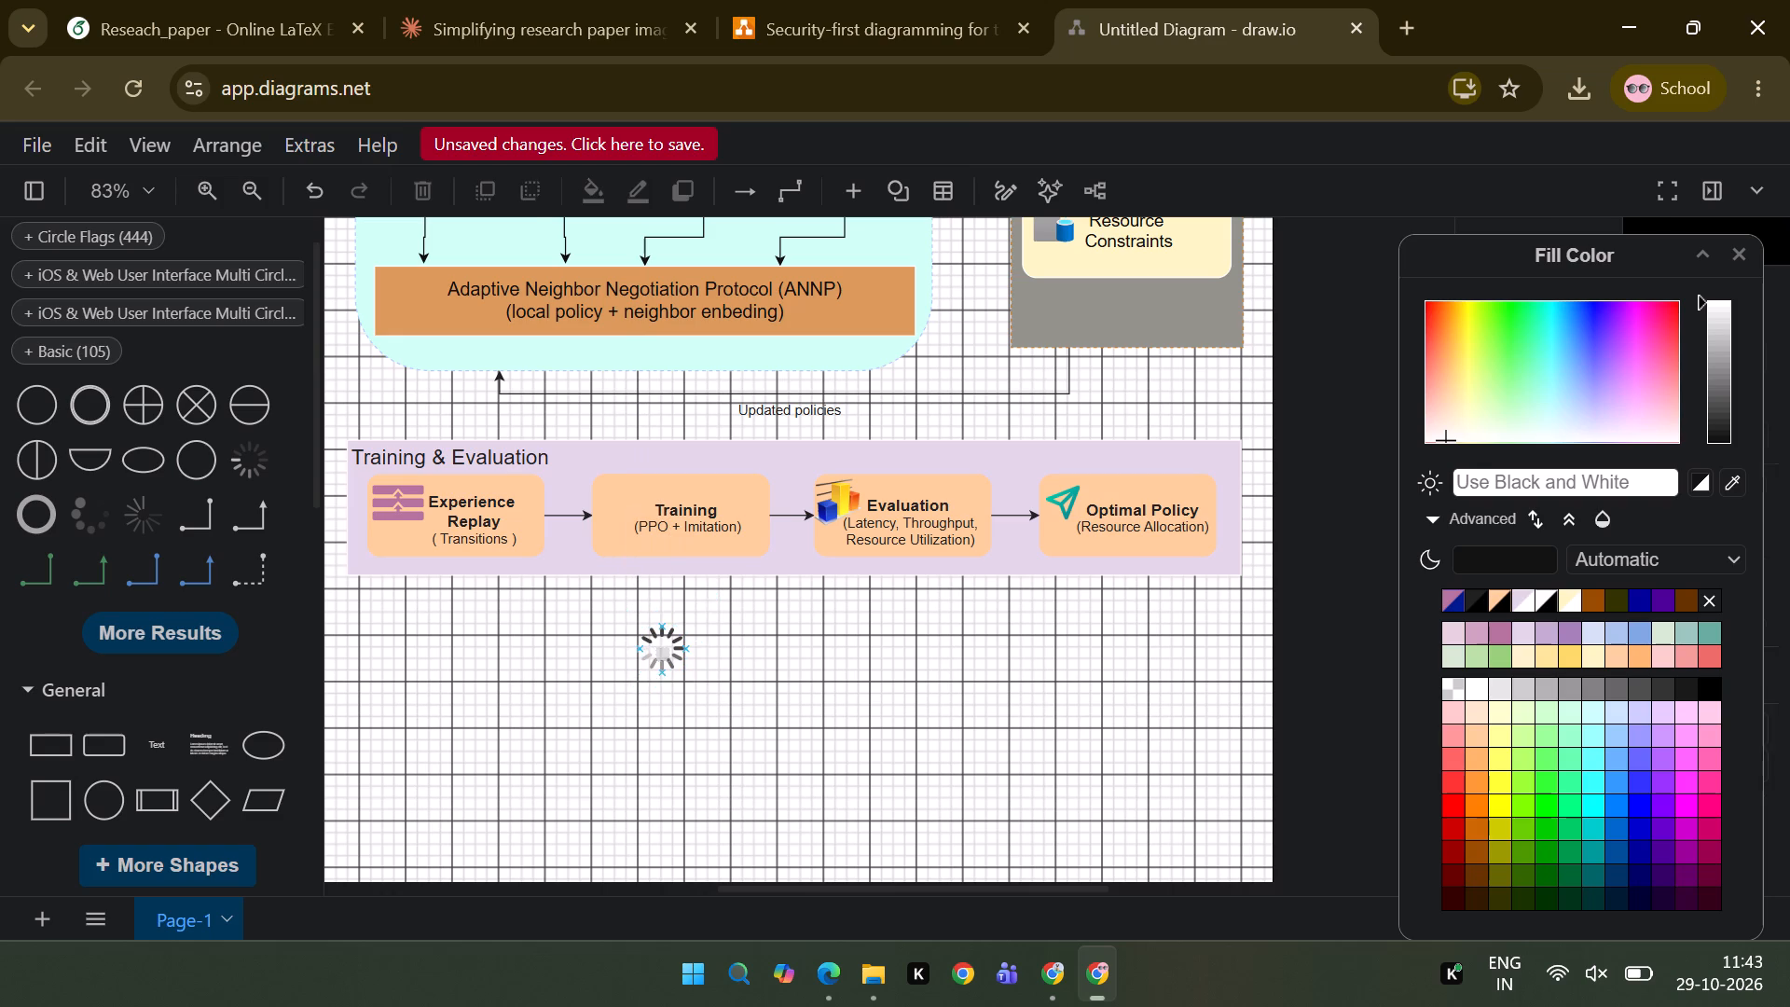
click(655, 659)
drag(655, 659, 607, 506)
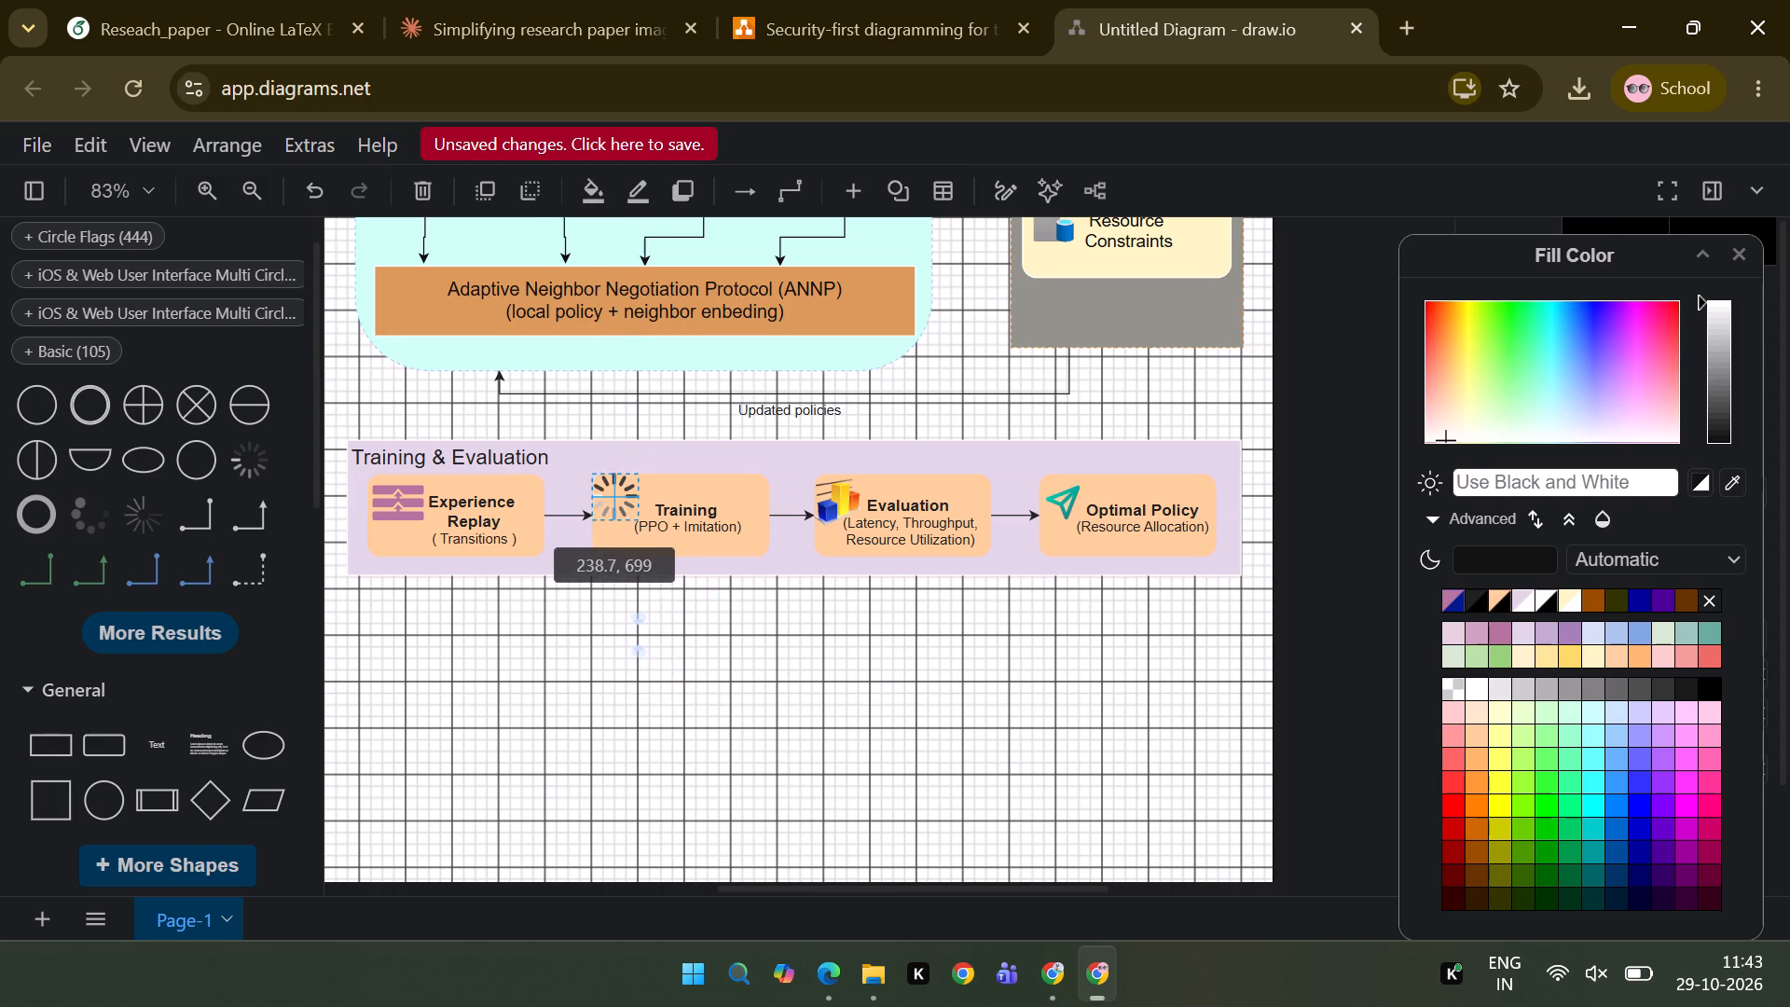
drag(607, 506, 615, 517)
drag(661, 543, 643, 535)
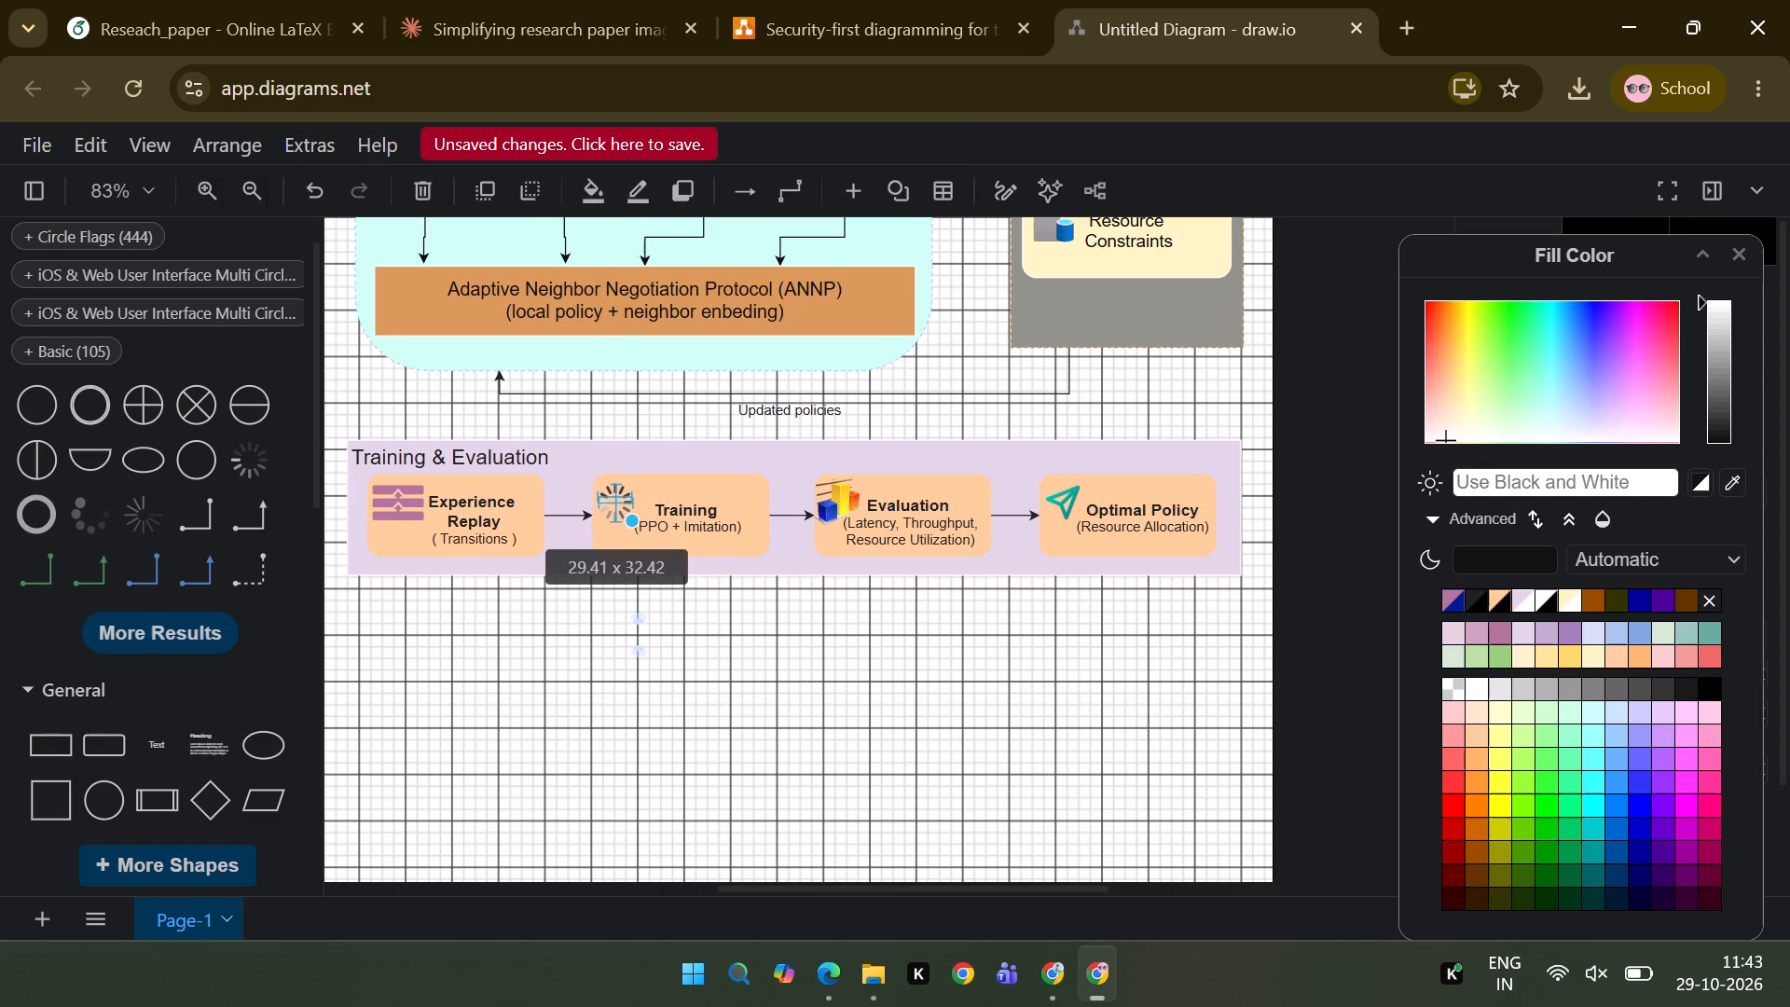
drag(643, 535, 643, 531)
click(522, 726)
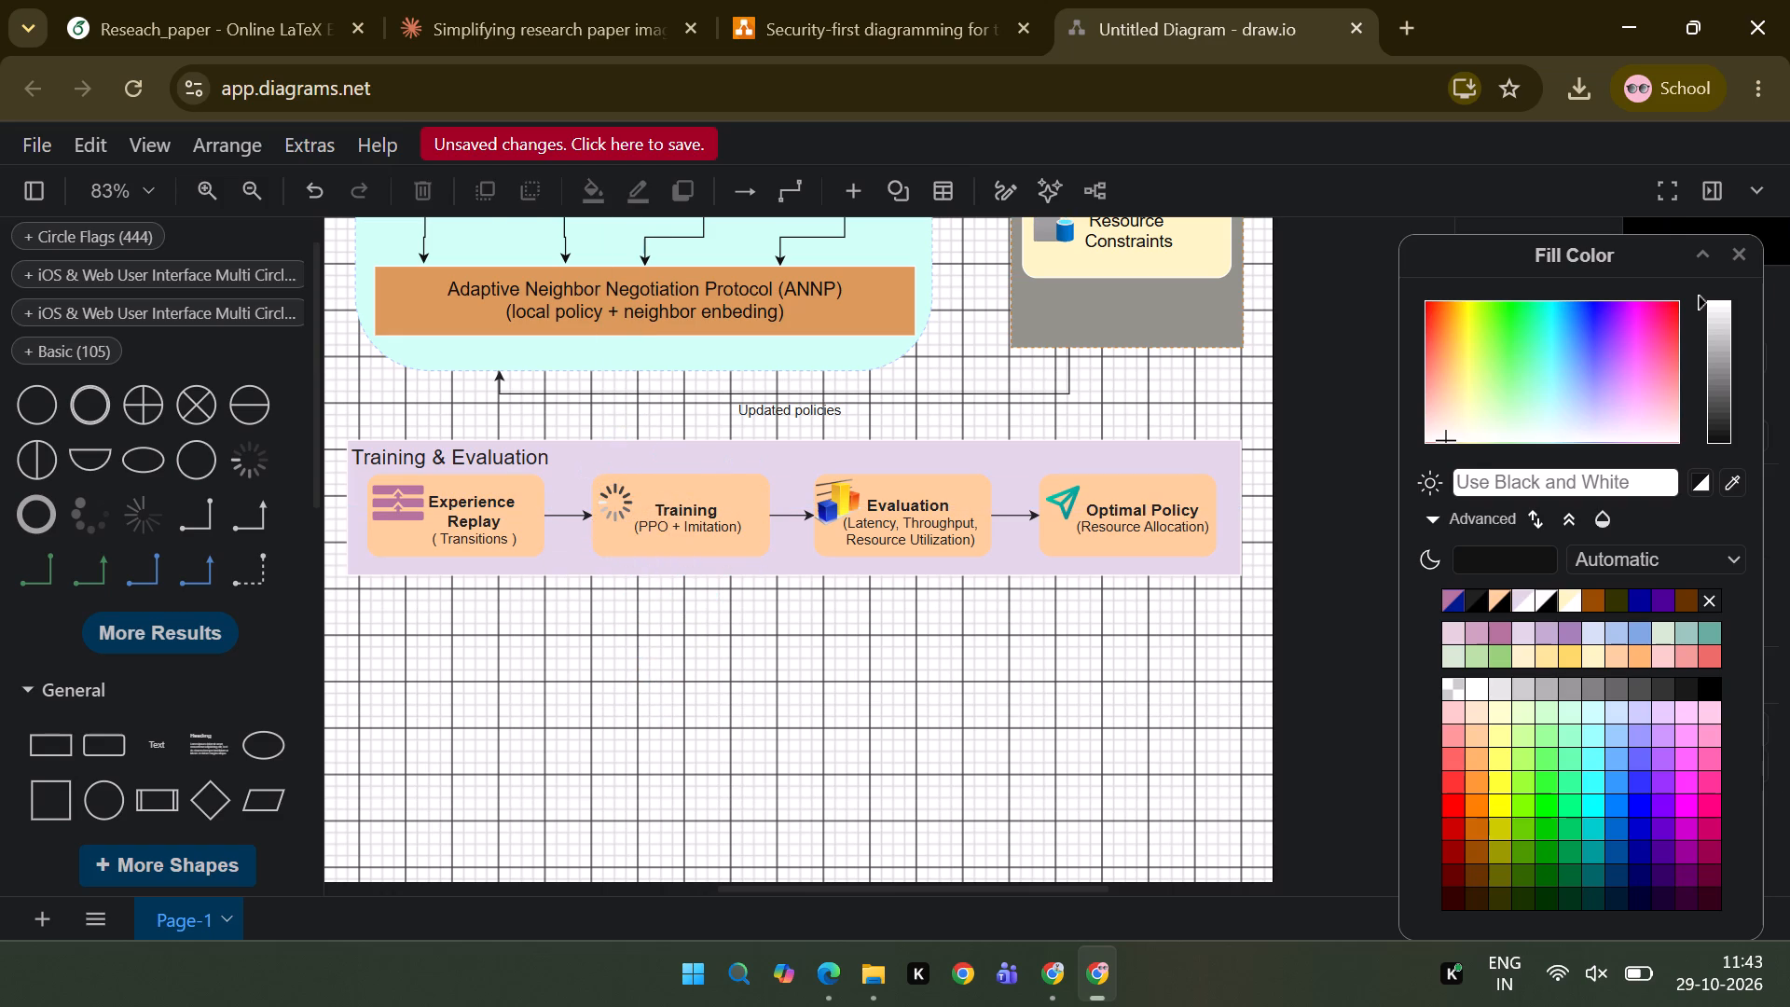
Nudge the spinner icon slightly upward at the Training box's upper-left corner, undoing any accidental shift of other objects.
click(610, 503)
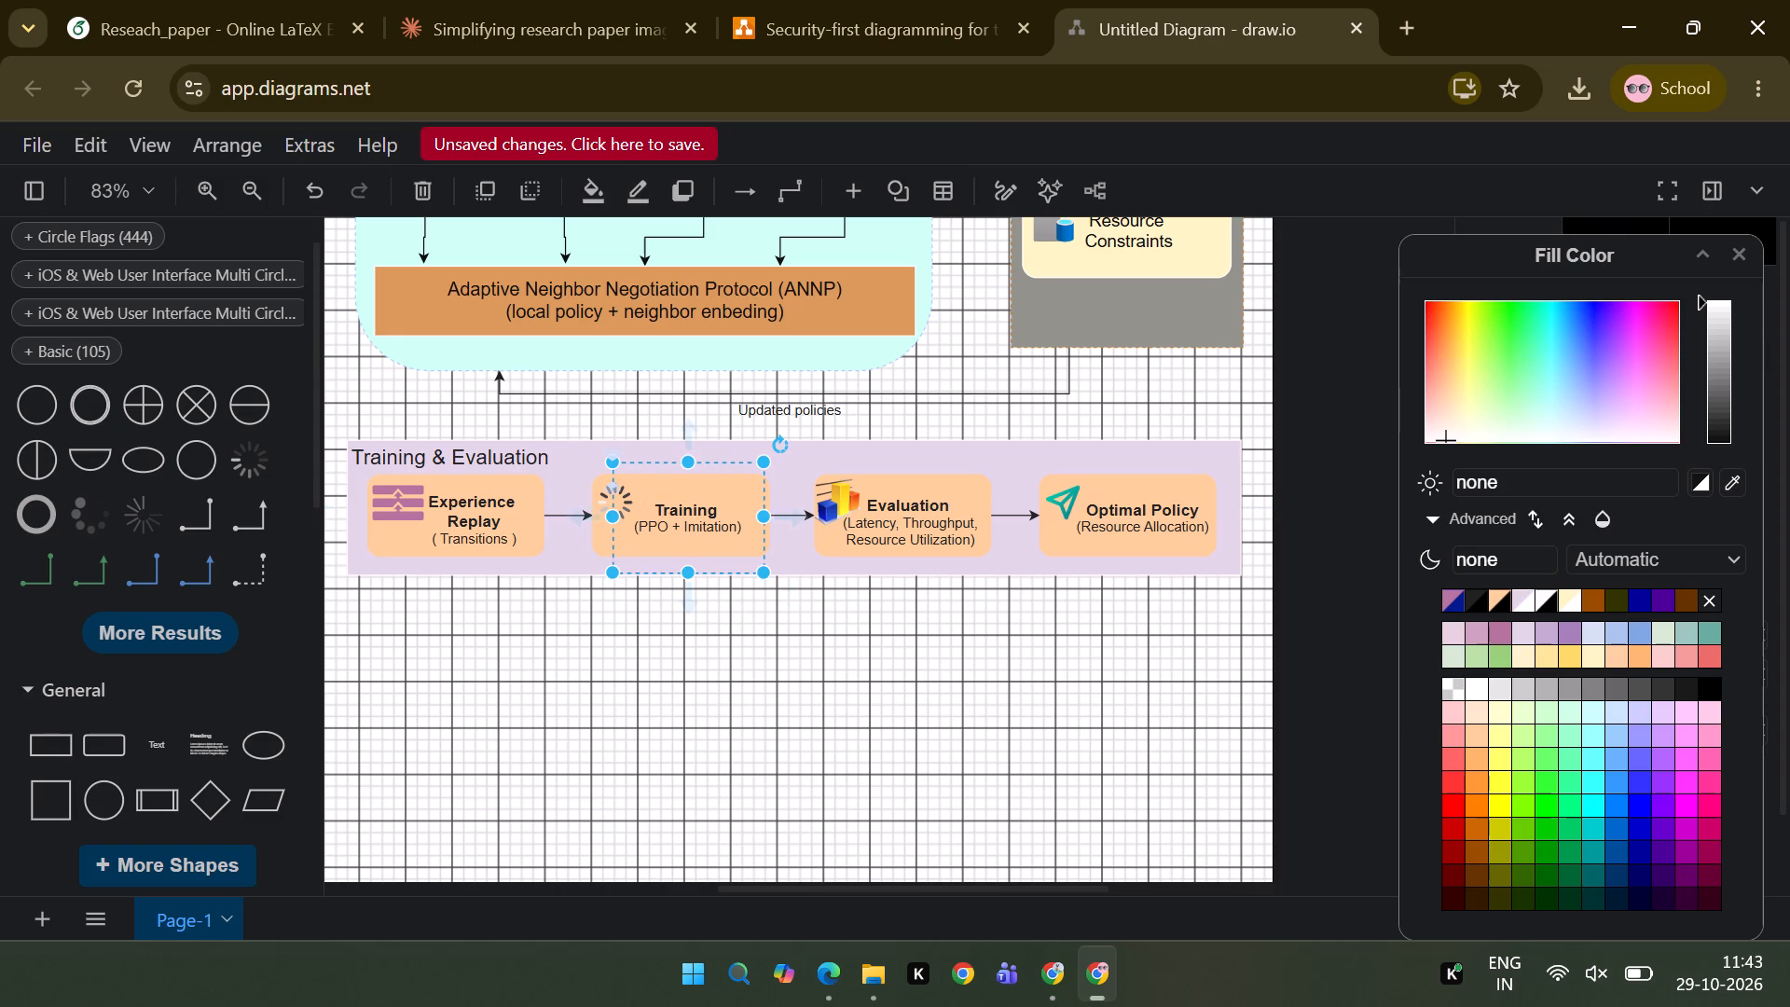
click(622, 496)
click(602, 491)
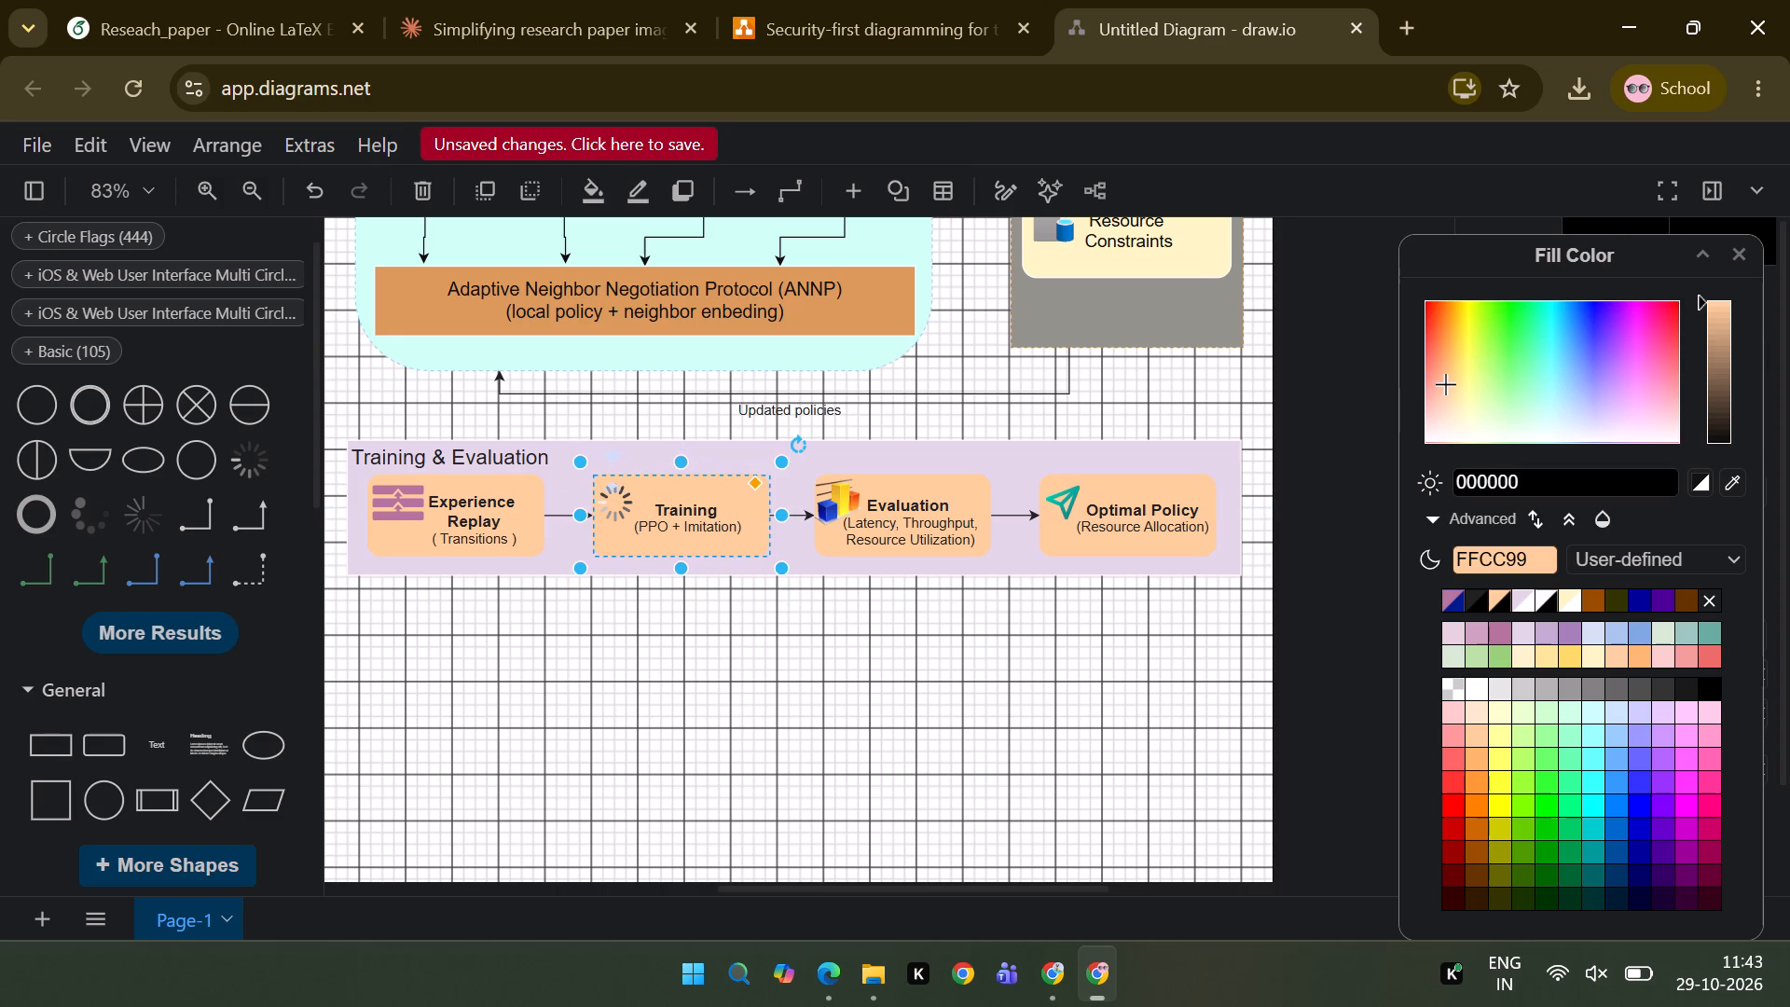
click(605, 499)
drag(620, 504, 617, 496)
key(ctrl+z)
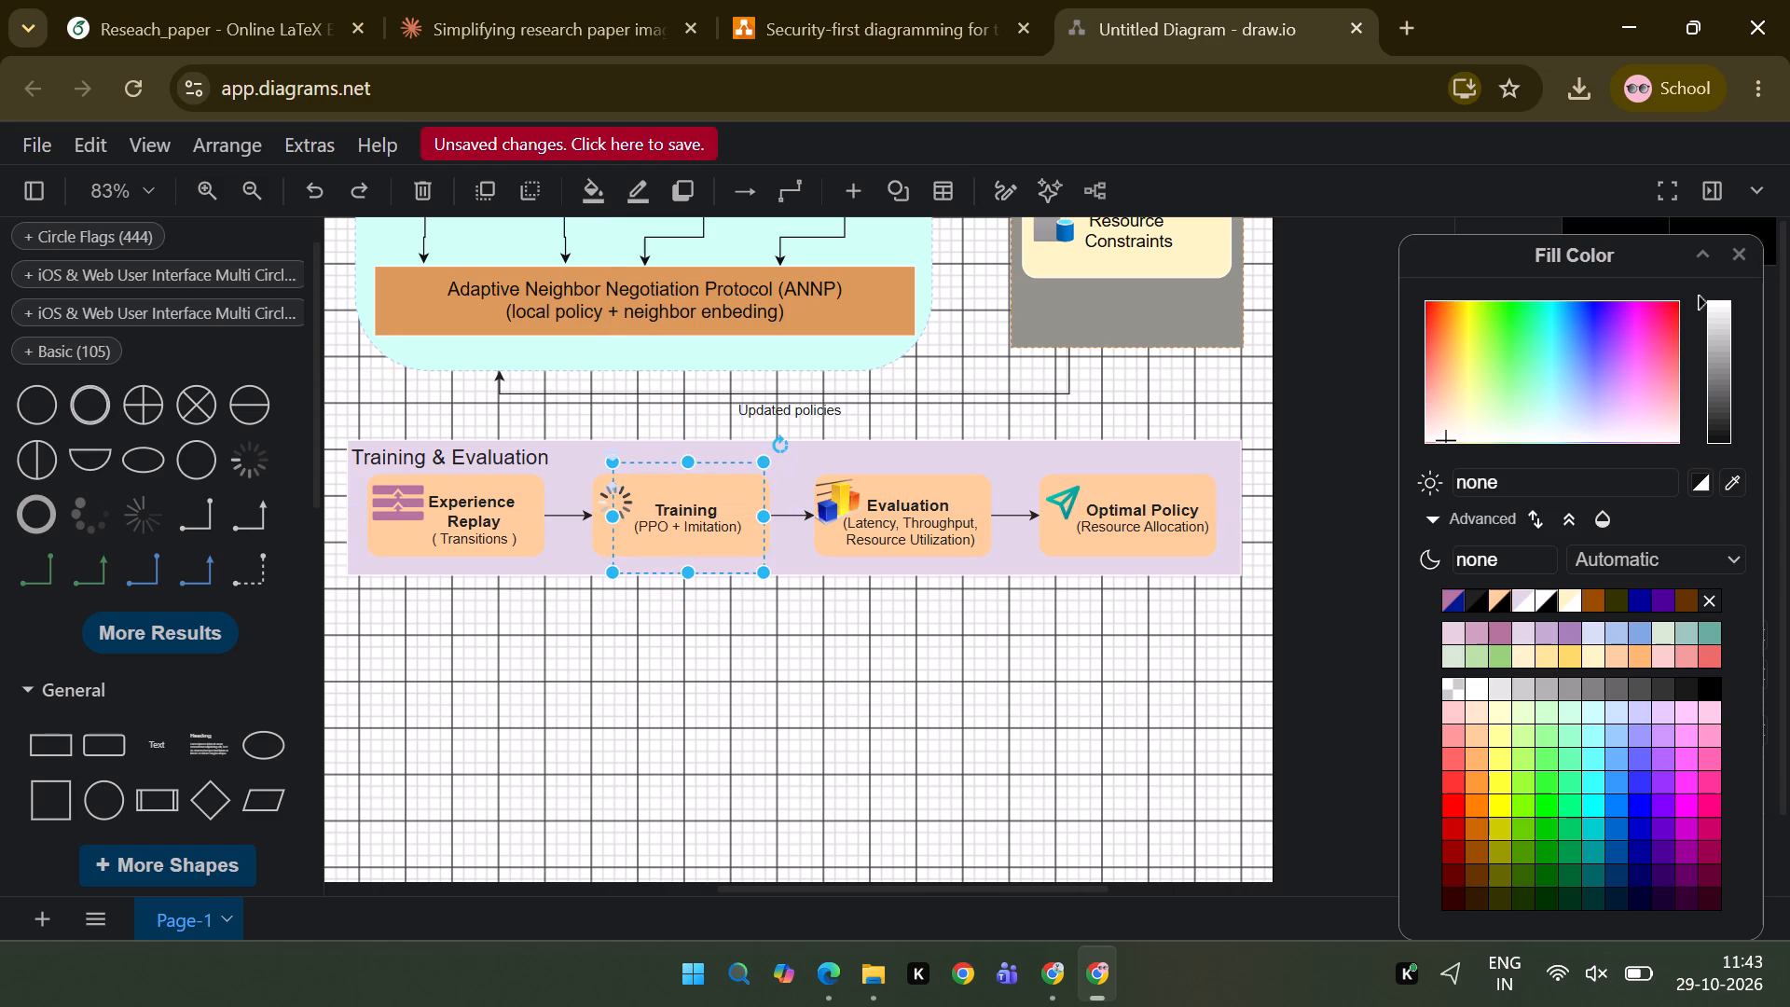
click(604, 498)
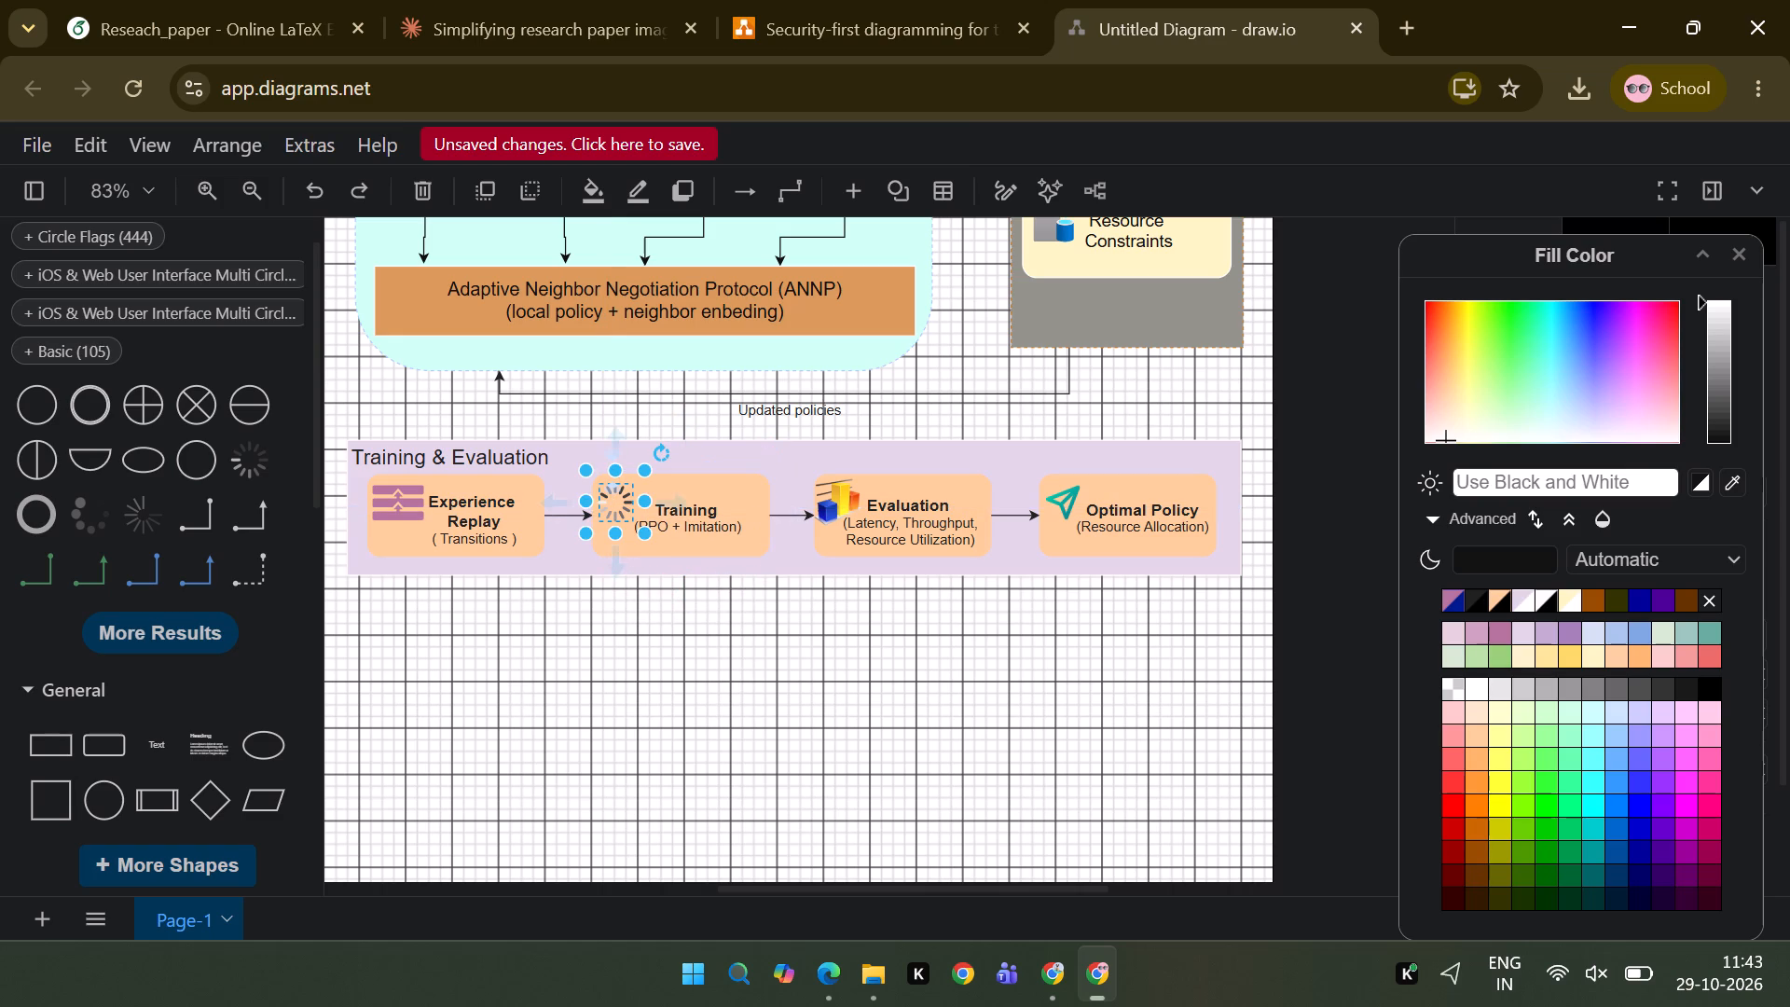
click(607, 502)
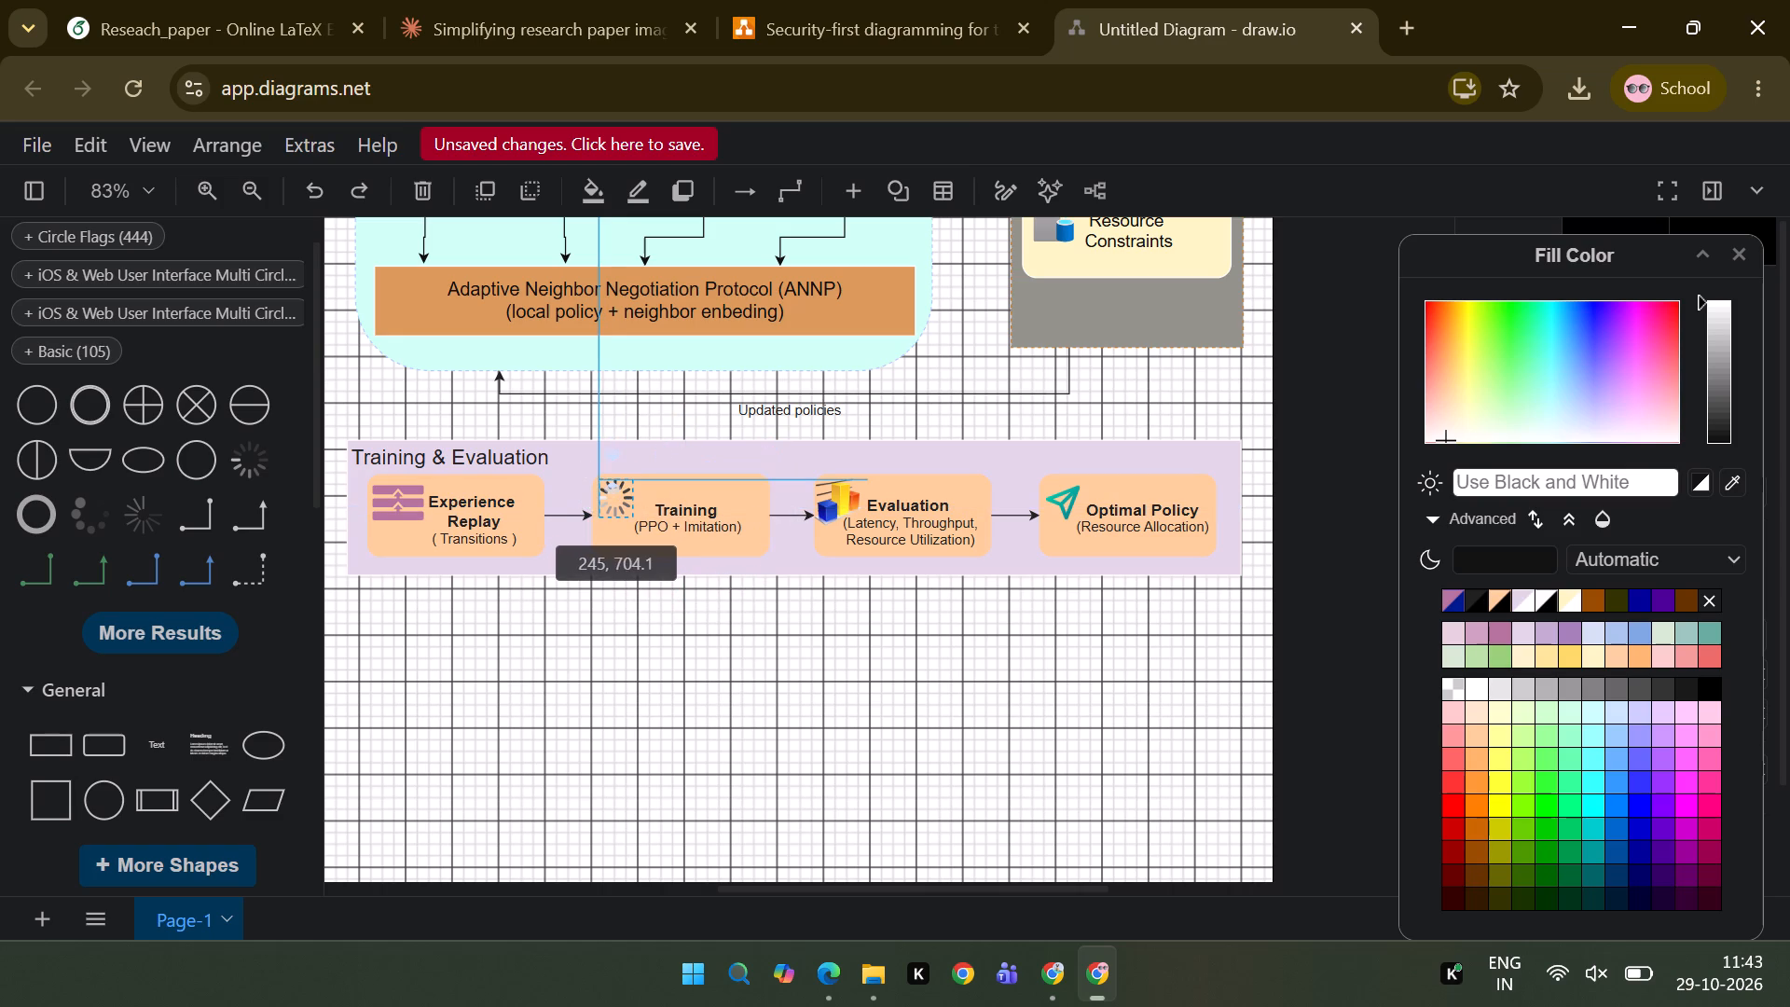
click(769, 682)
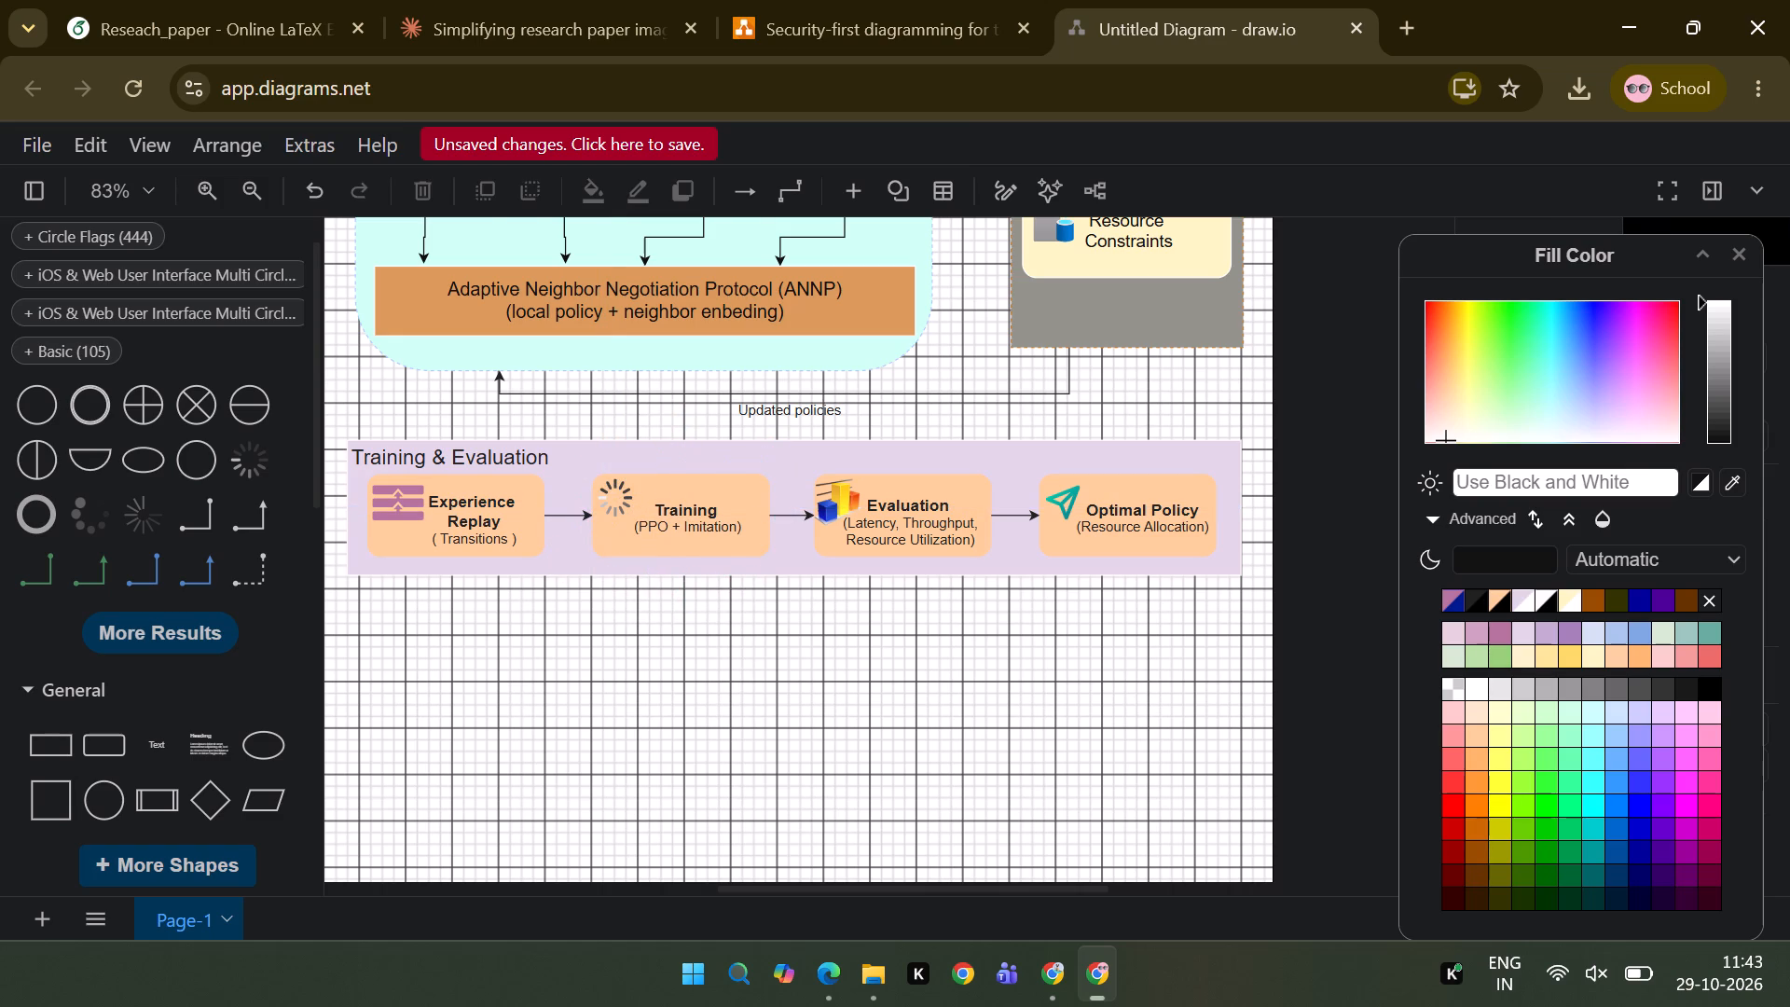
Compare the draw.io diagram with the PDF figure in Edge, from Training & Evaluation up through GraphMARL and Environment to Hospital Network.
scroll(972, 705, up, 4)
scroll(972, 705, down, 2)
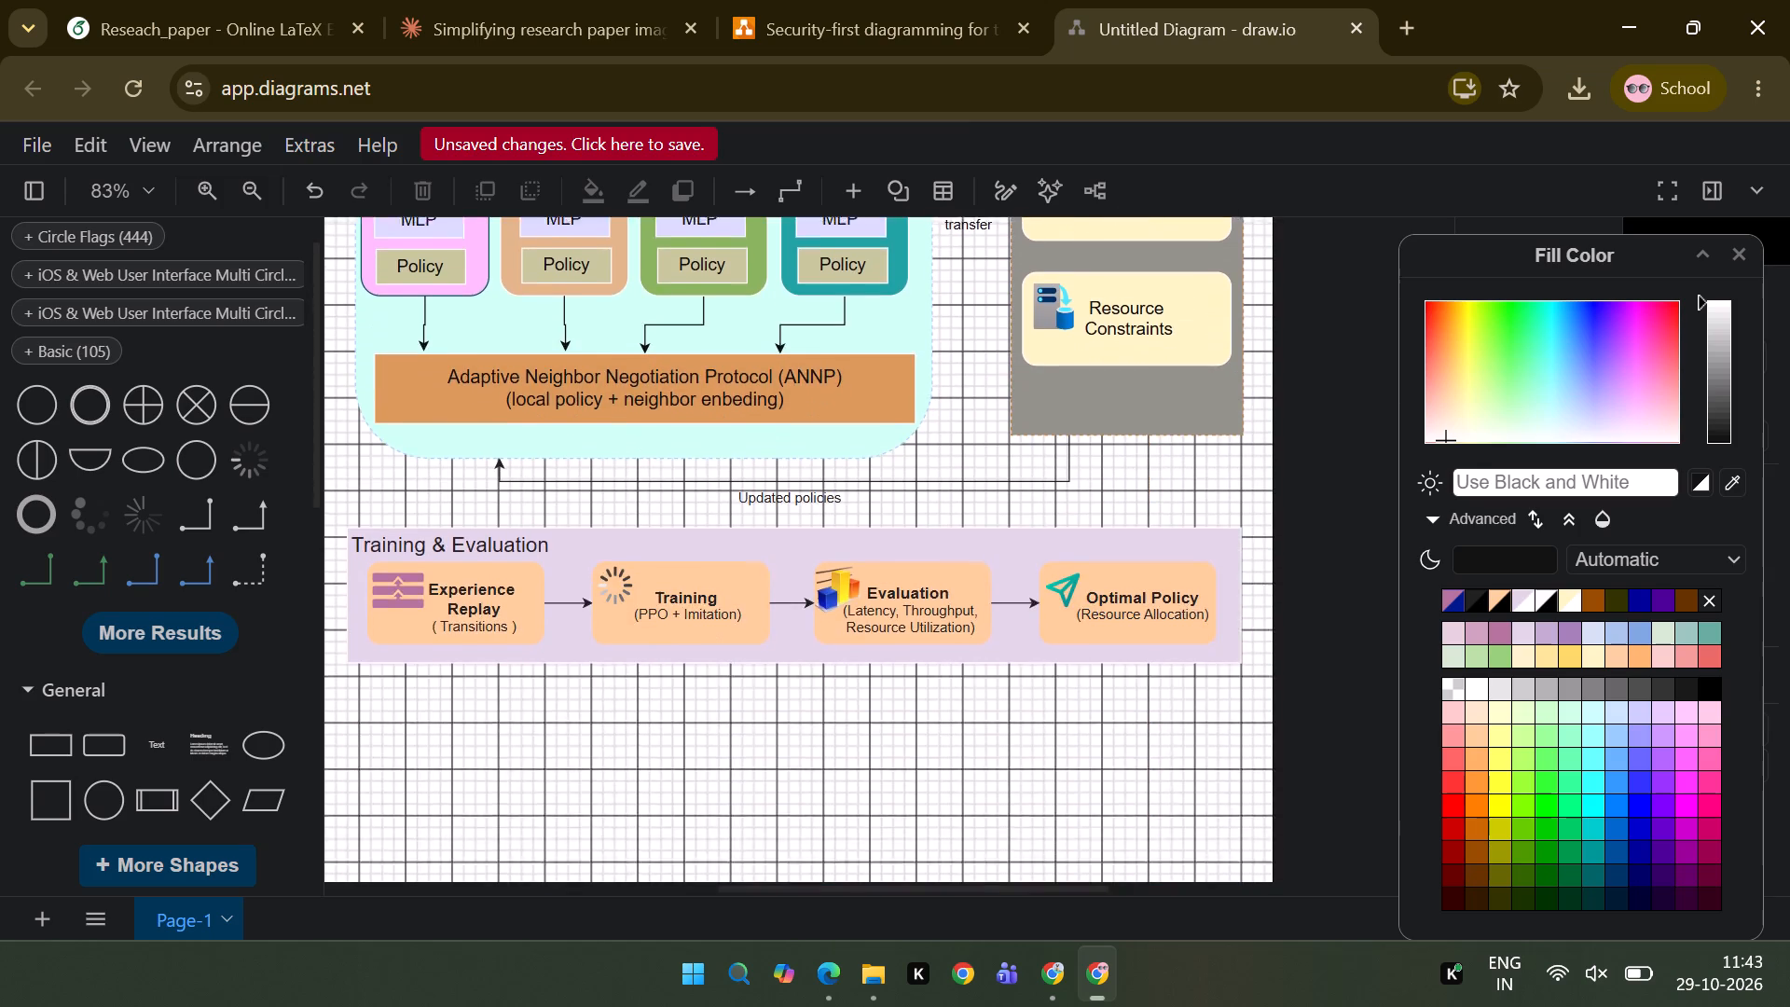
scroll(972, 705, down, 2)
scroll(972, 705, up, 4)
scroll(972, 705, down, 1)
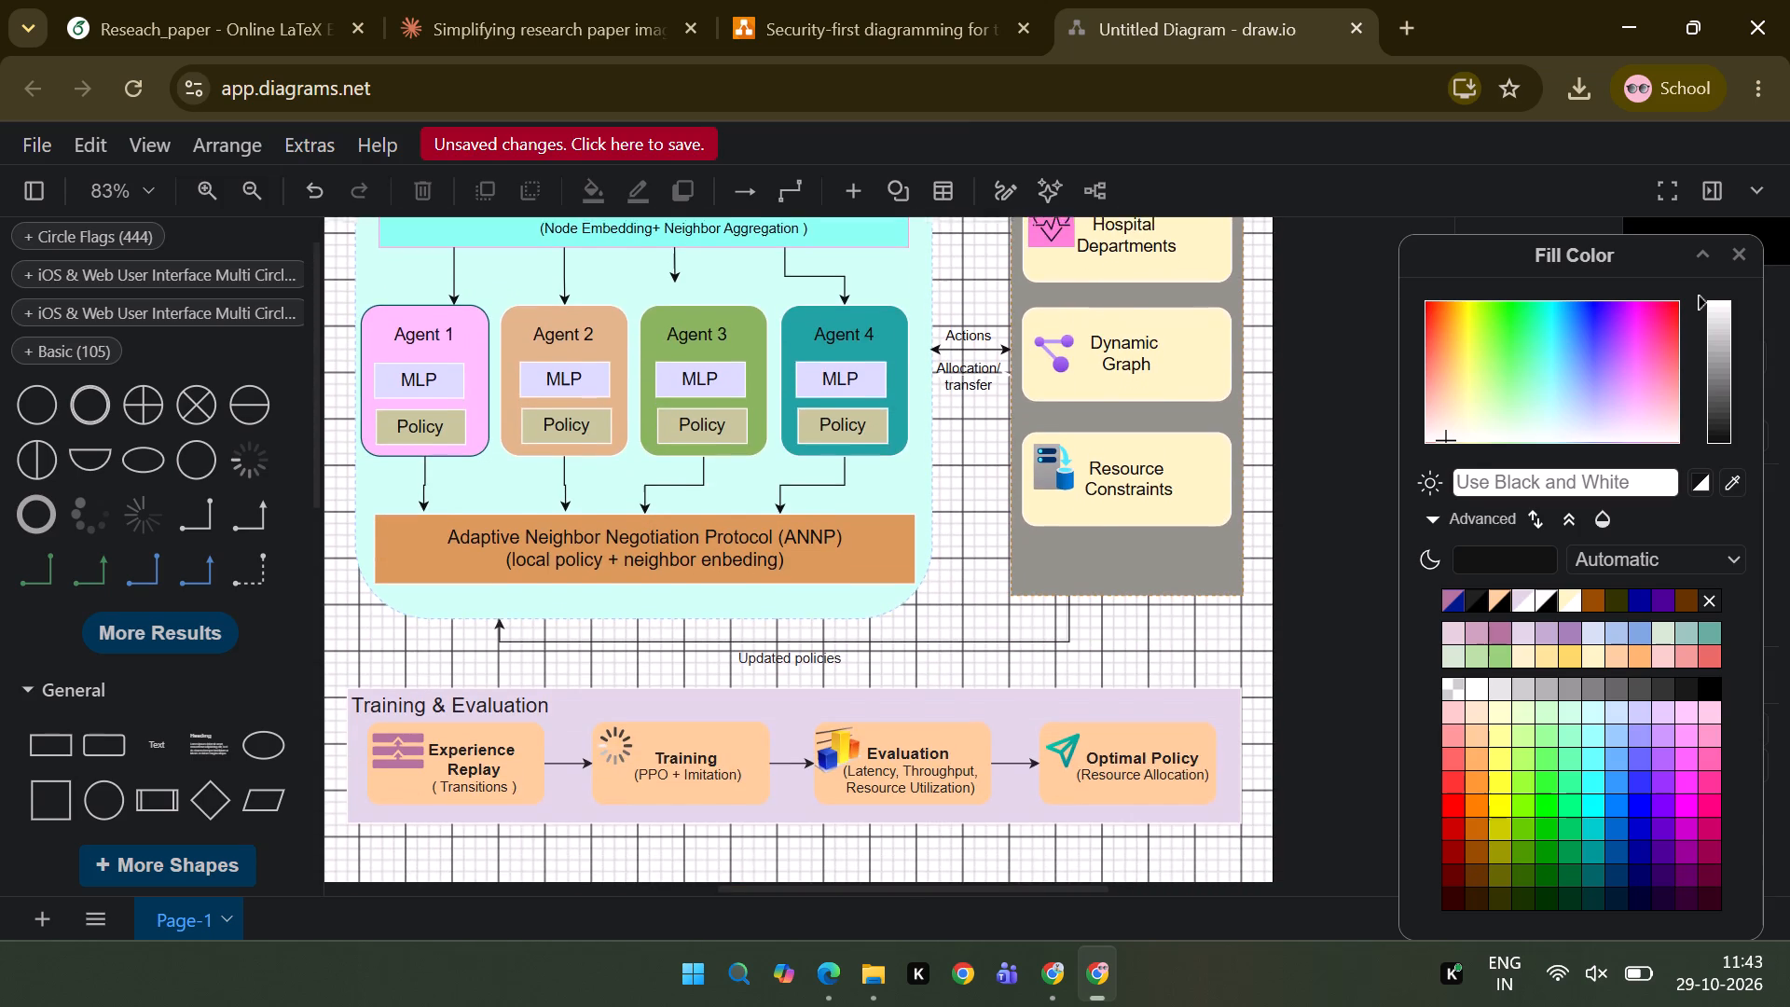
scroll(972, 705, down, 1)
click(821, 960)
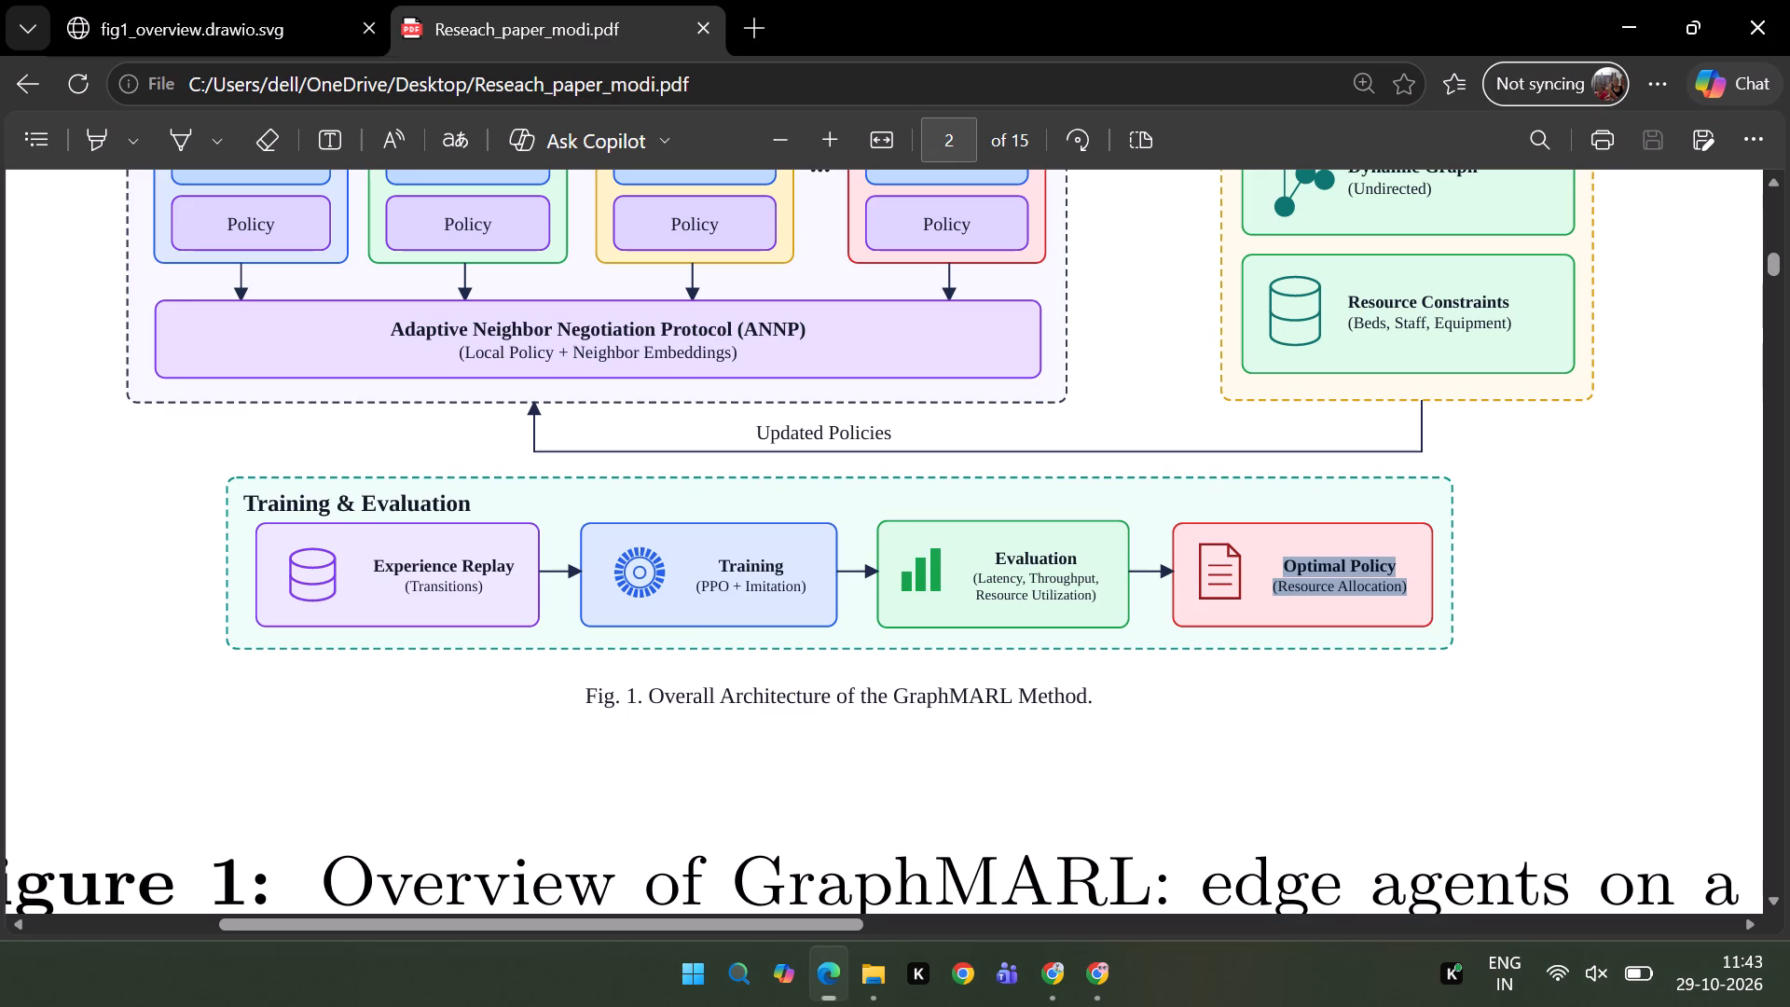
scroll(1139, 413, up, 3)
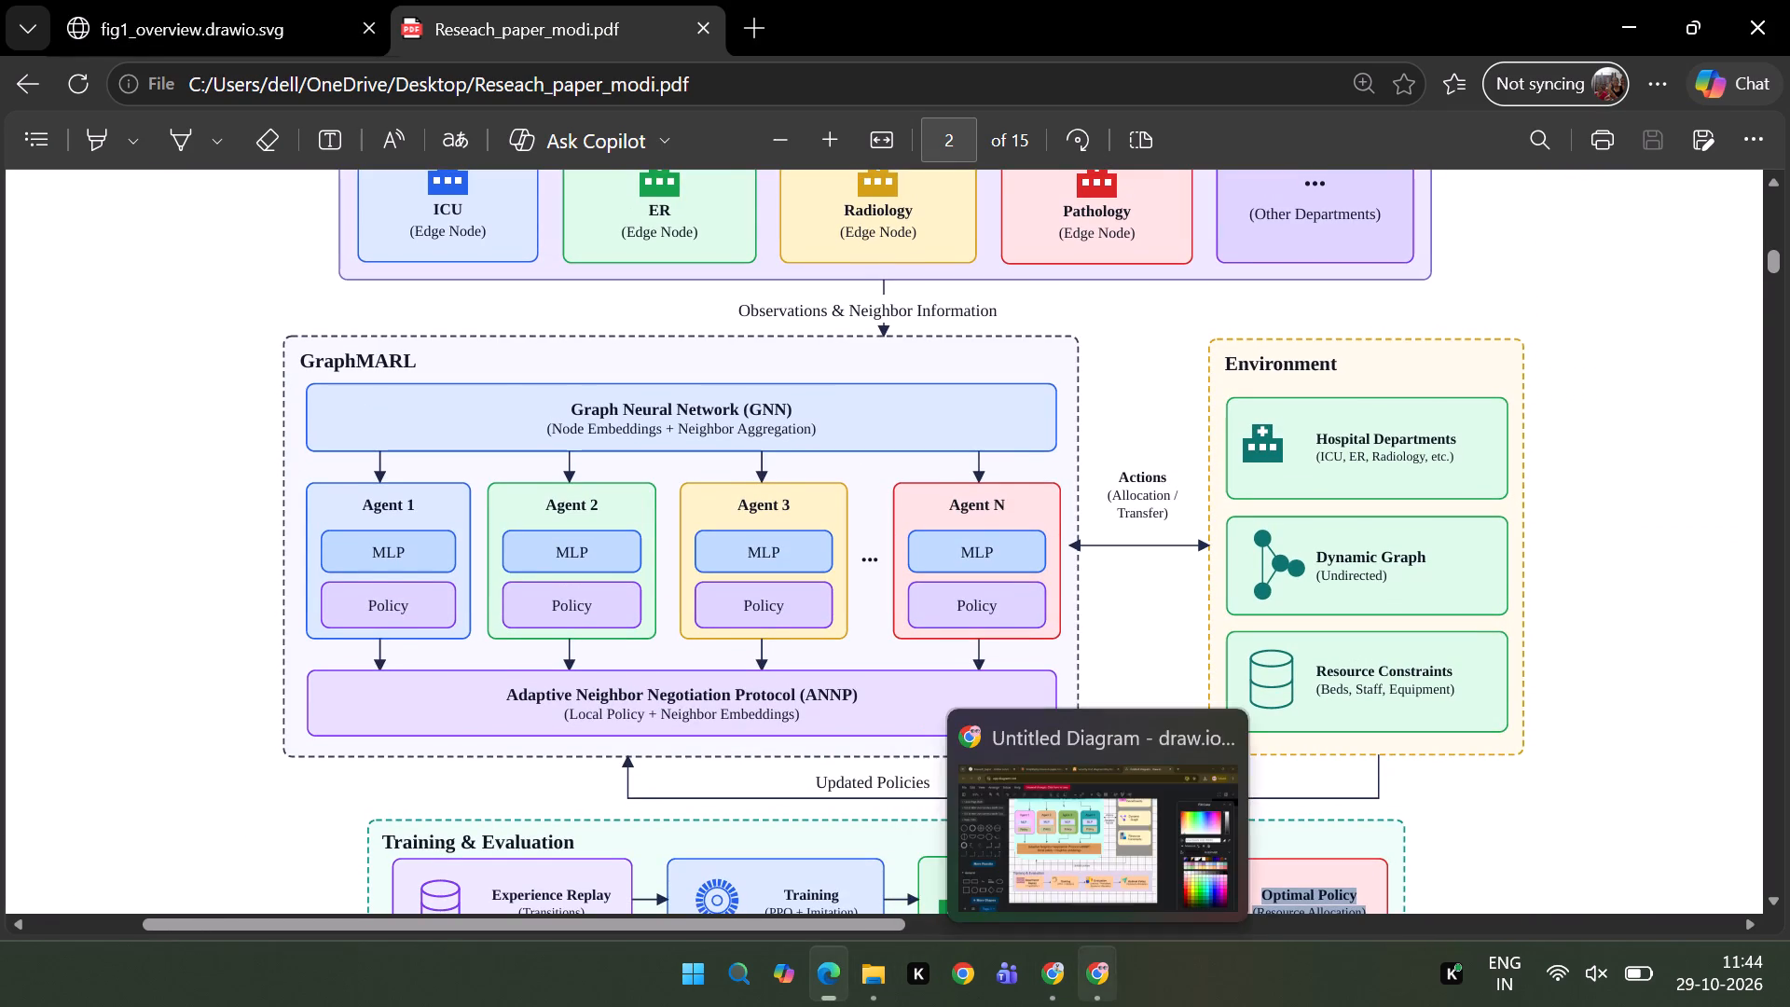
click(1099, 983)
scroll(1036, 663, up, 1)
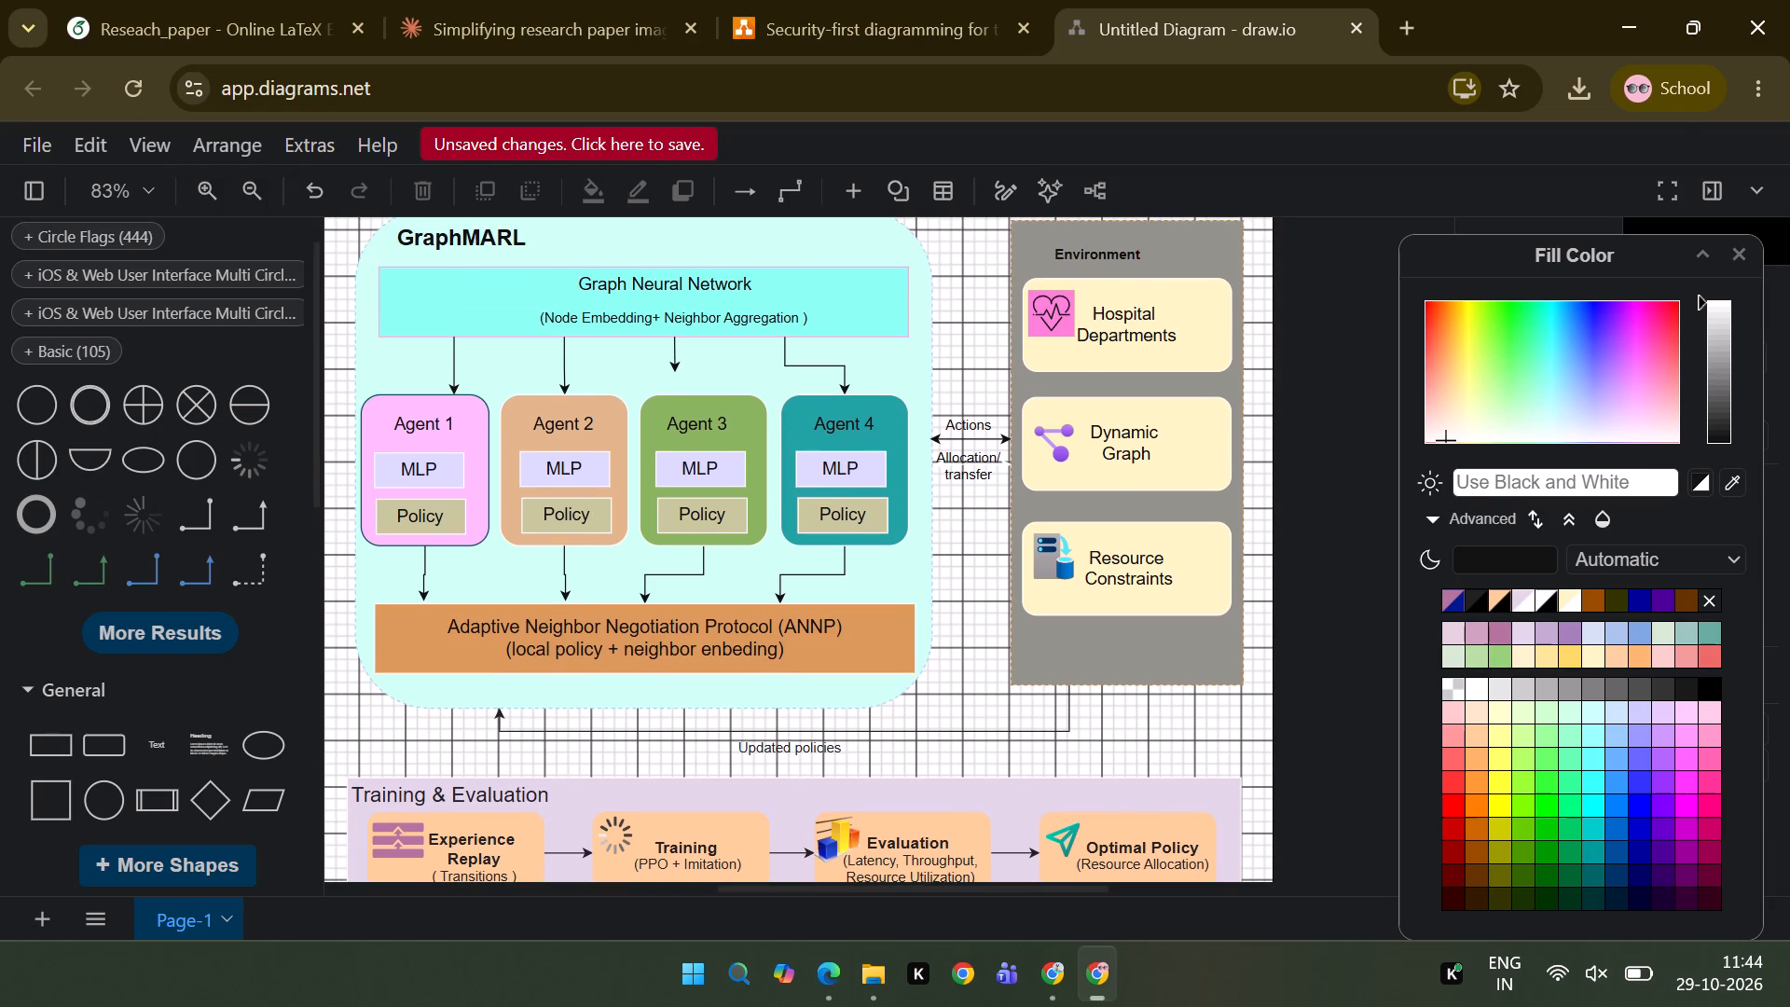
click(861, 973)
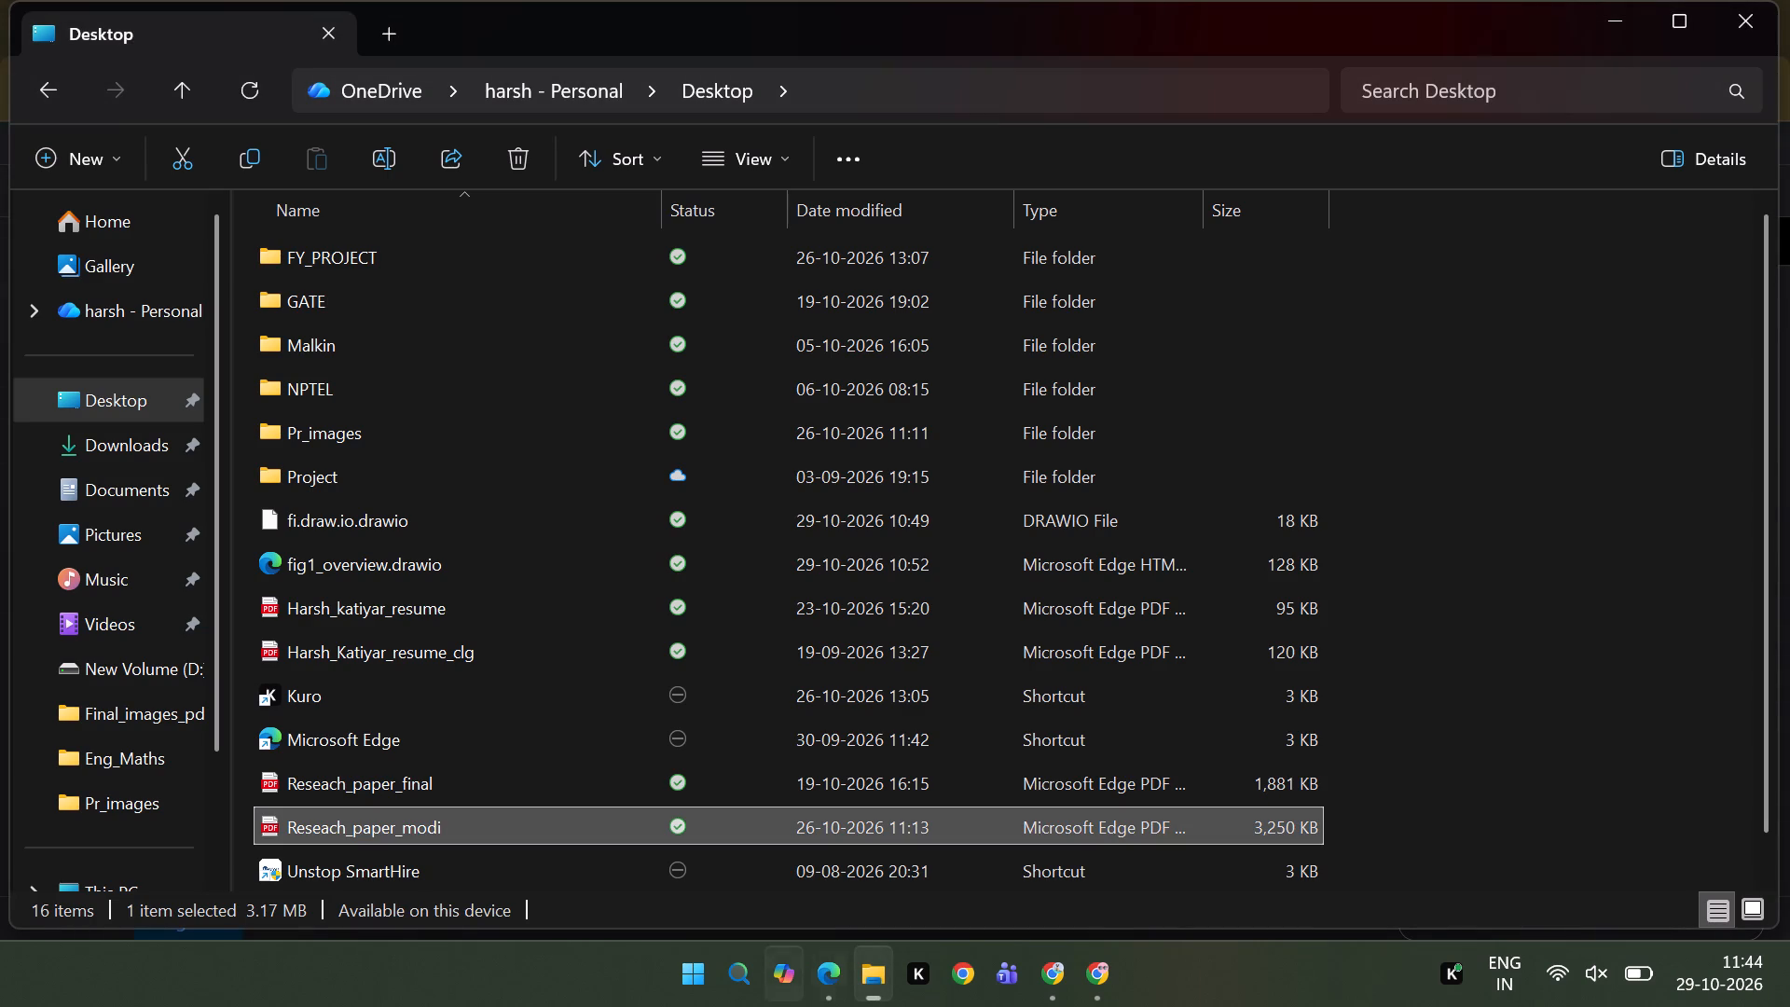
click(826, 969)
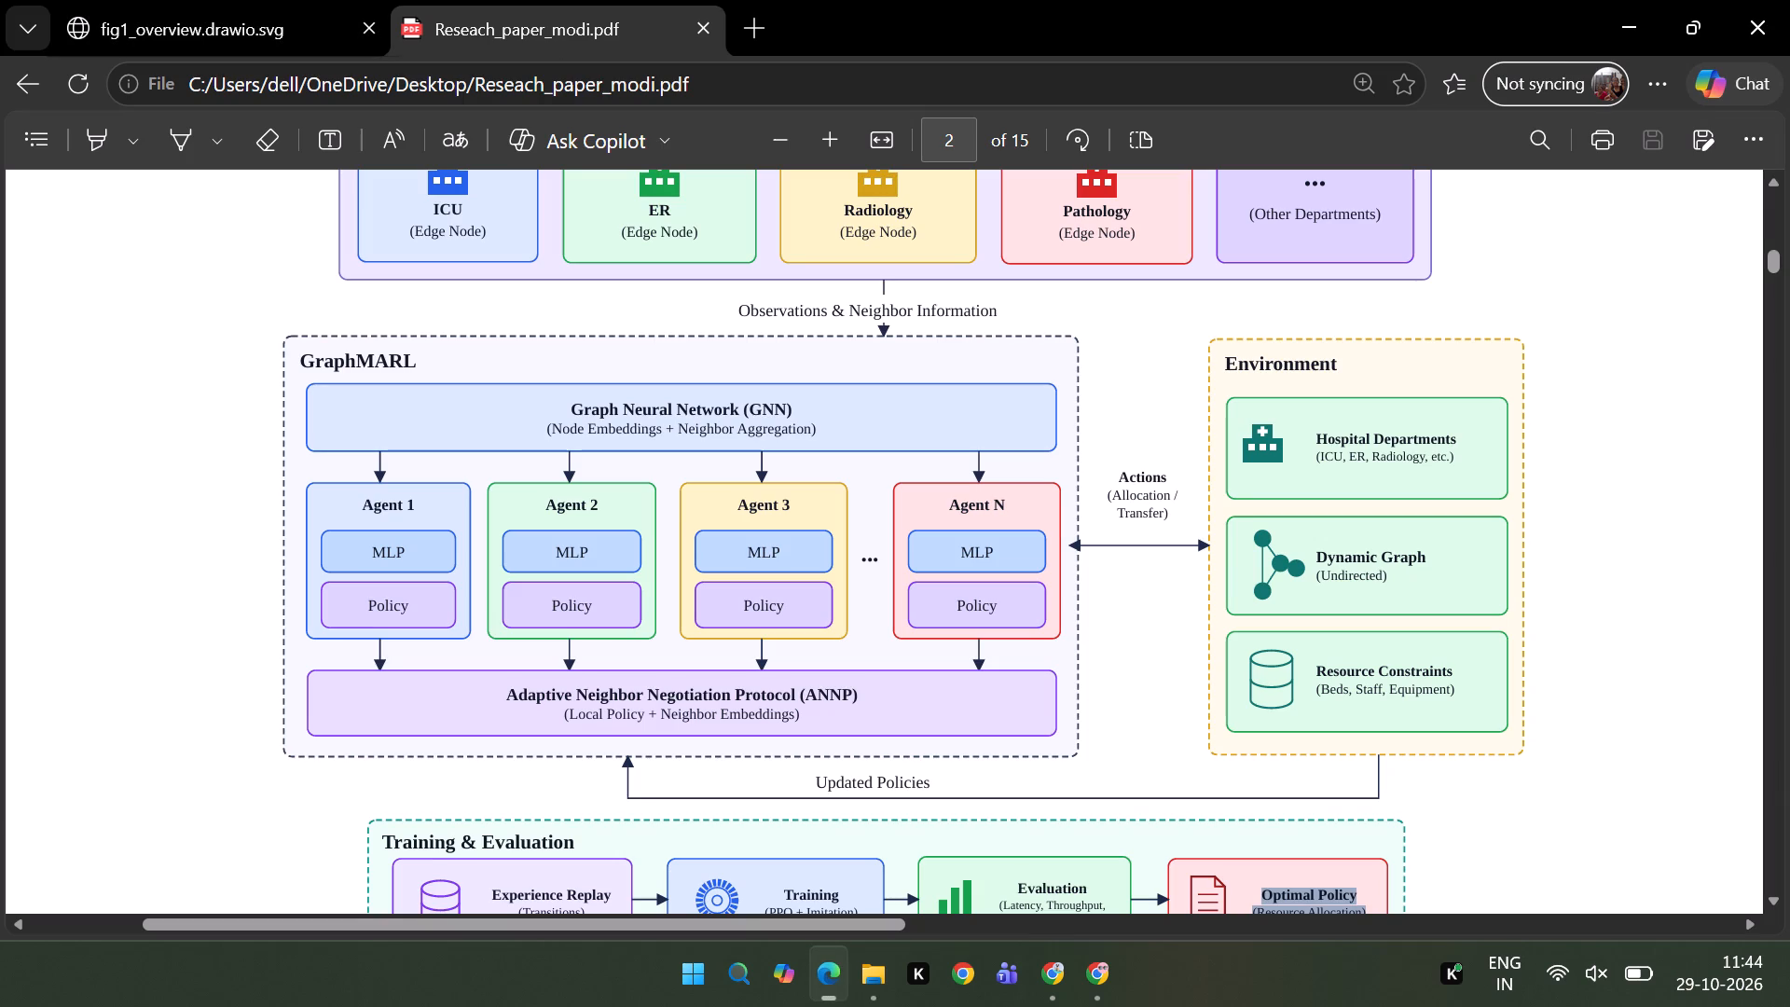
click(1088, 970)
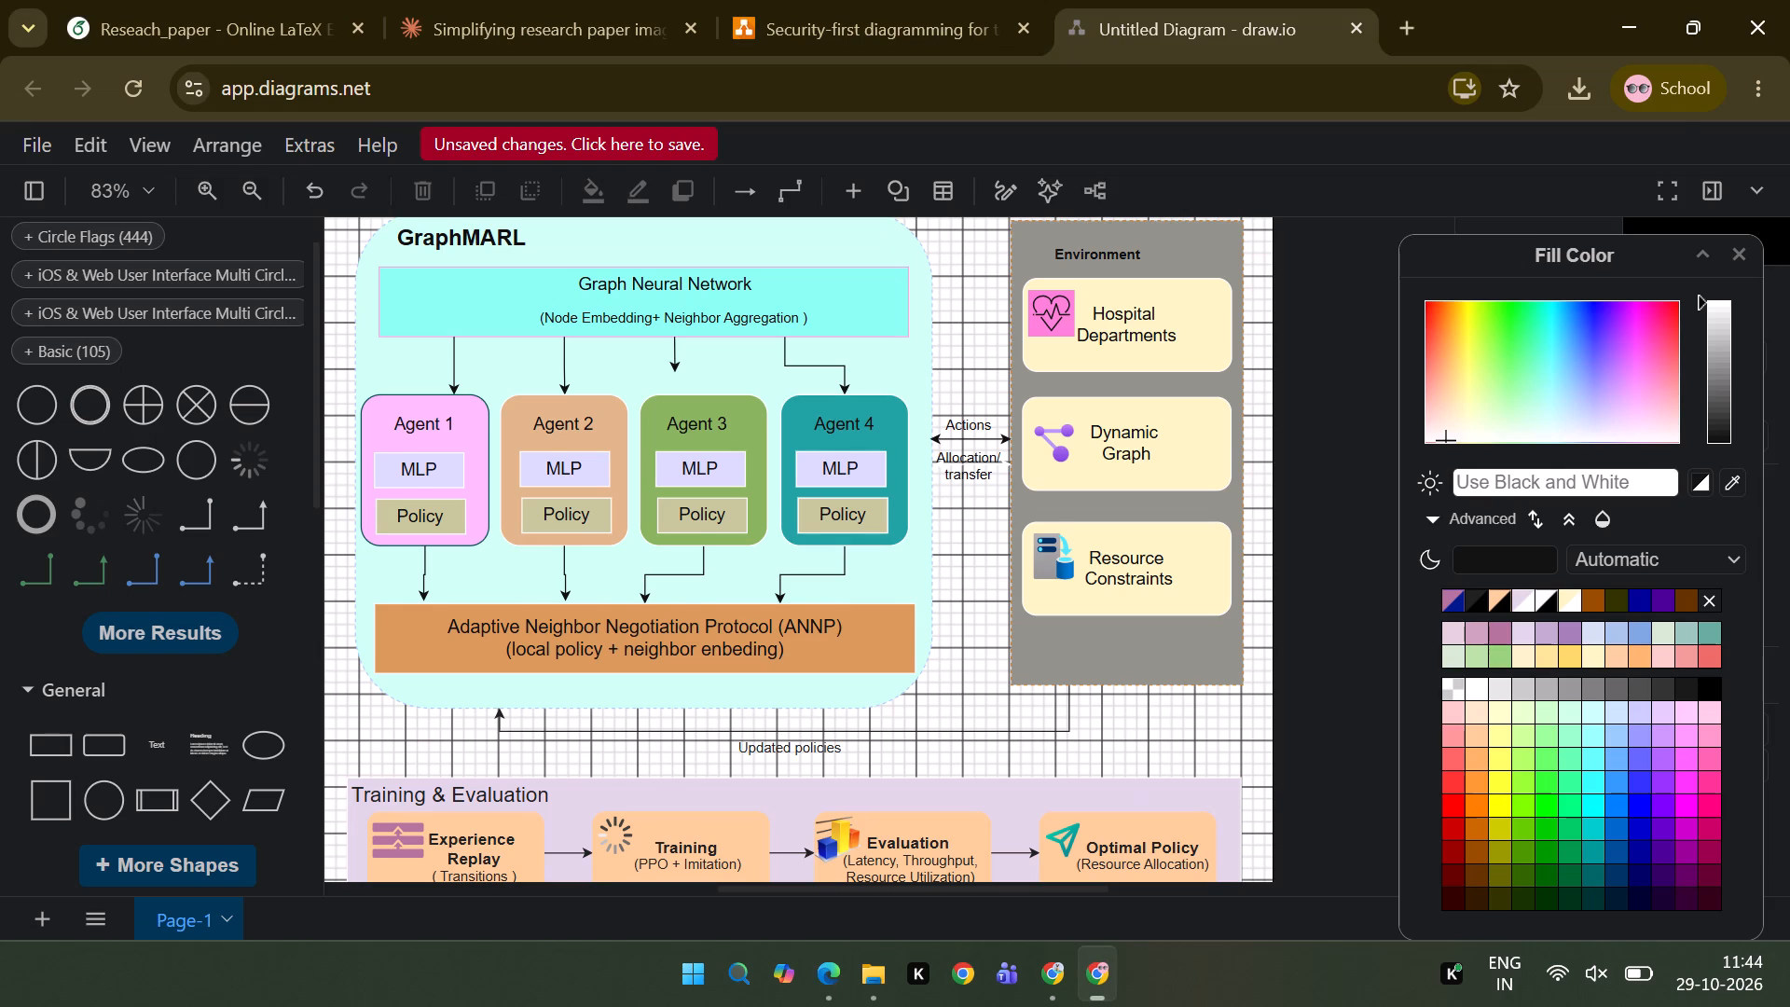
scroll(1110, 687, up, 1)
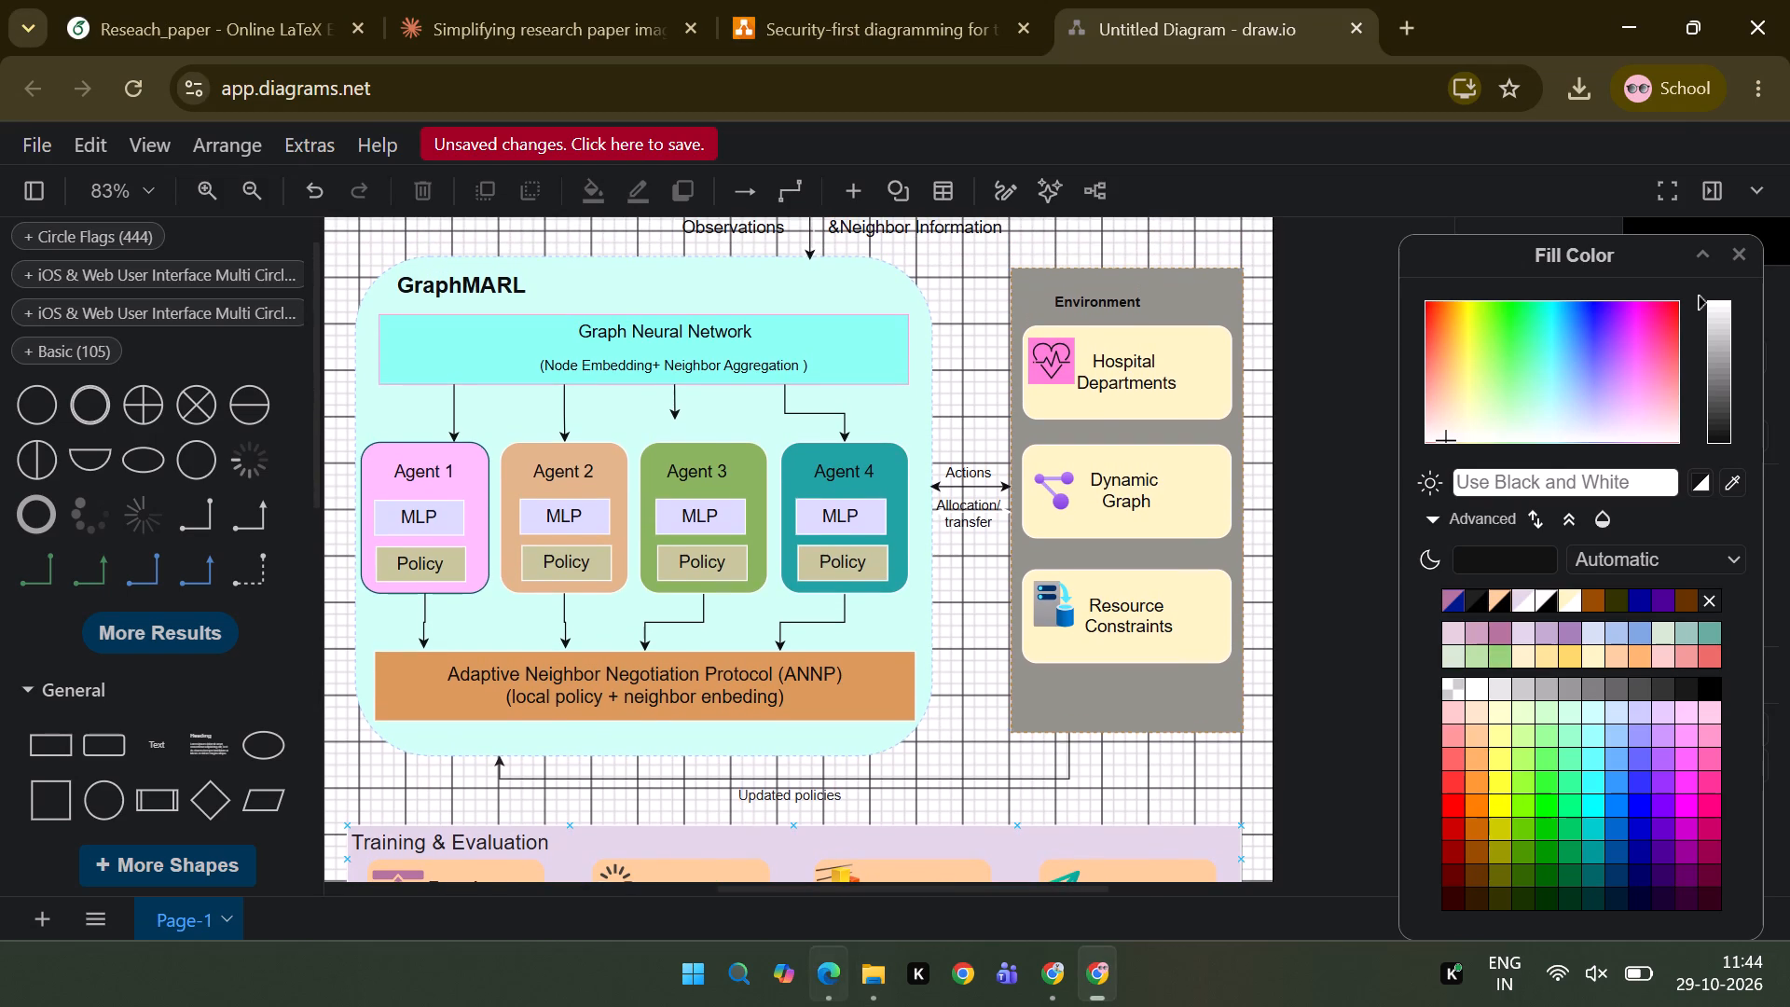
click(834, 970)
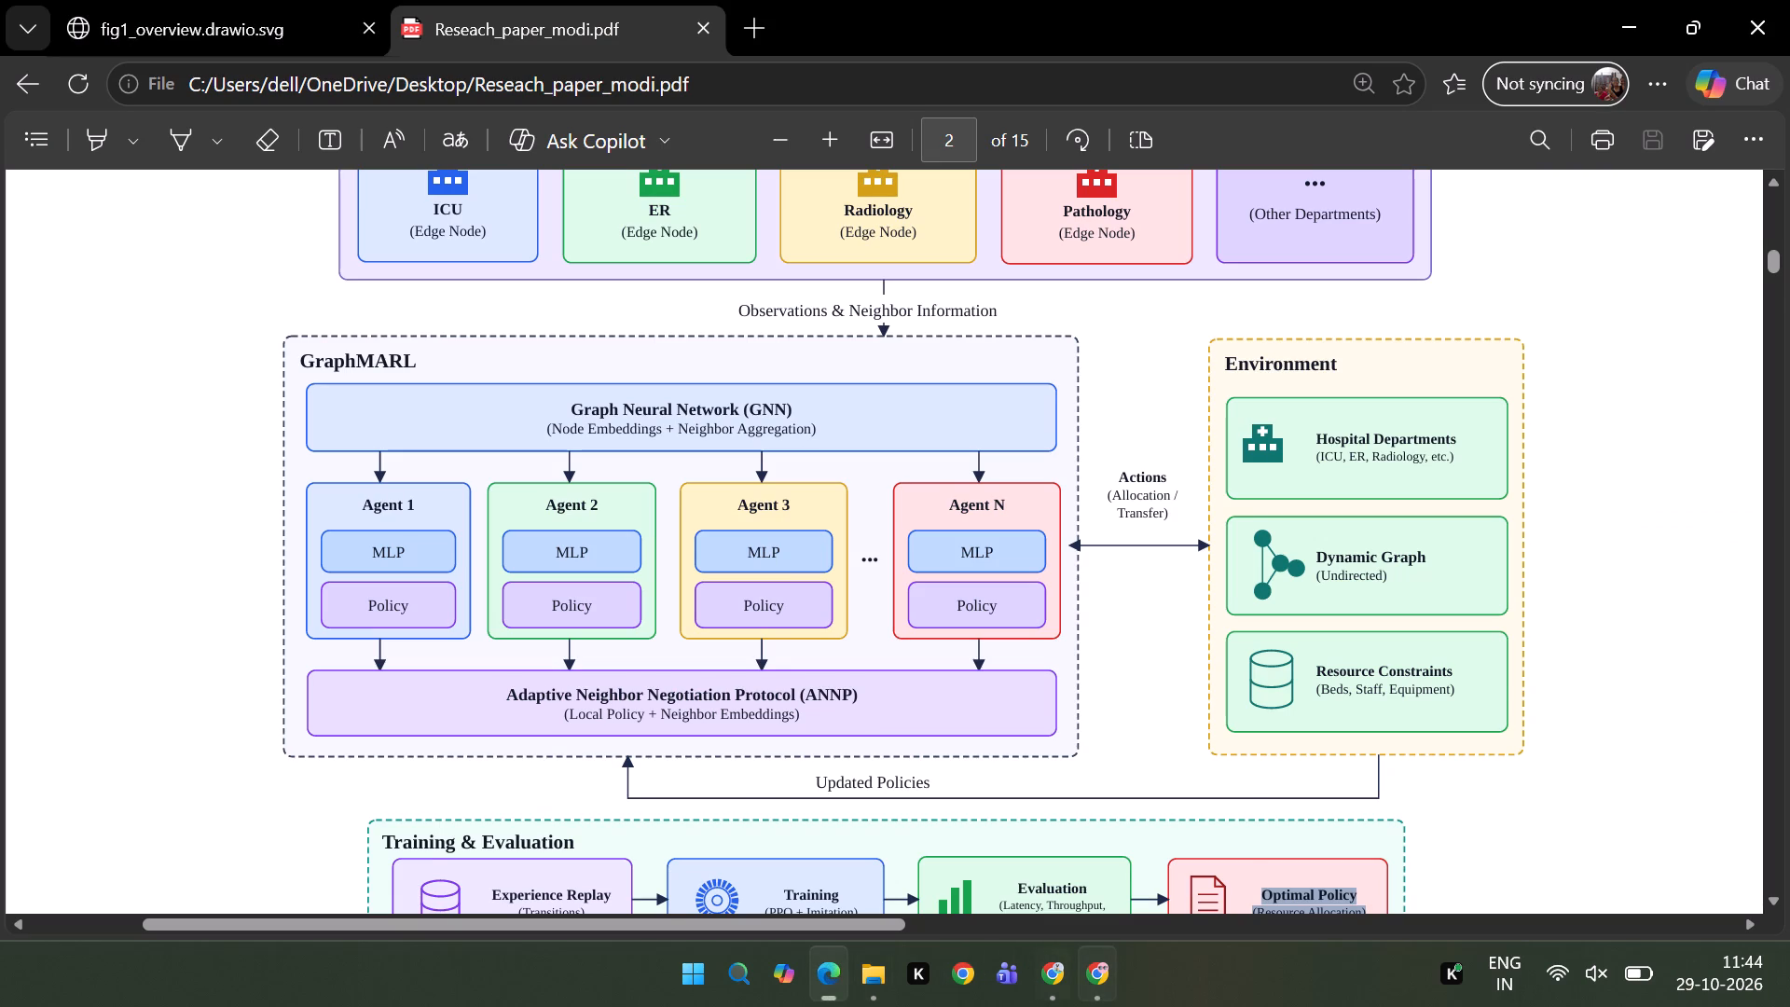
click(1097, 977)
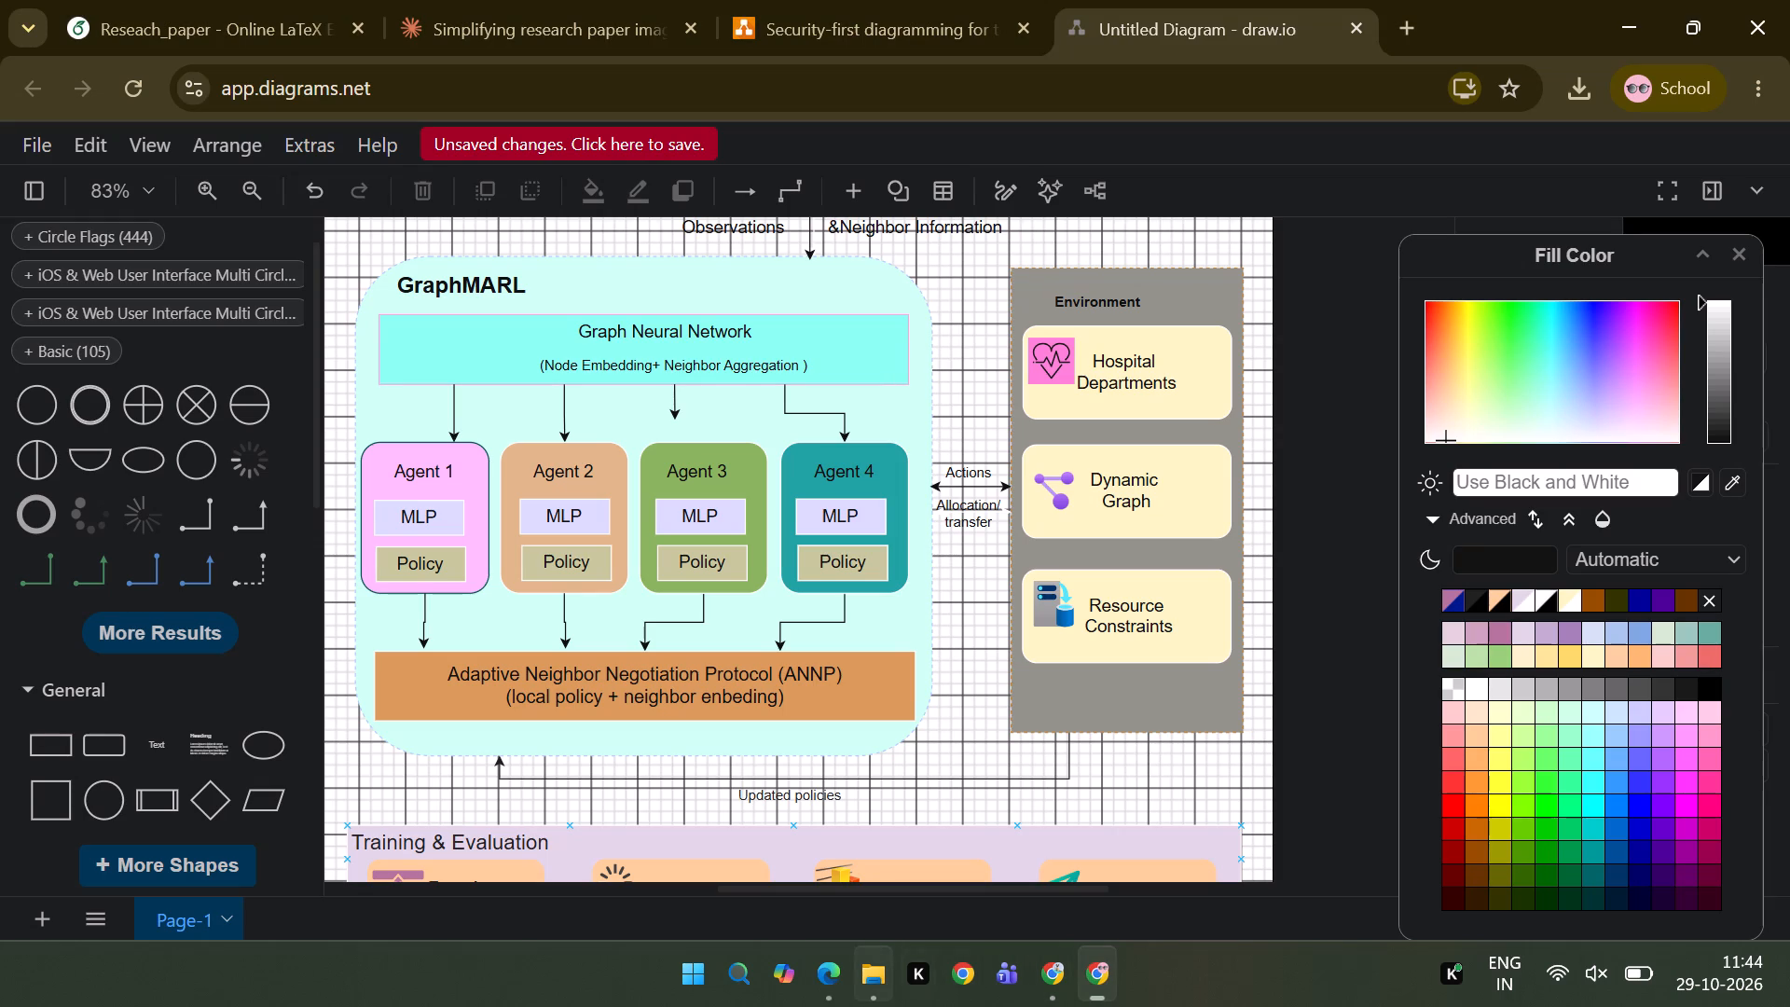
click(824, 974)
scroll(1246, 490, up, 2)
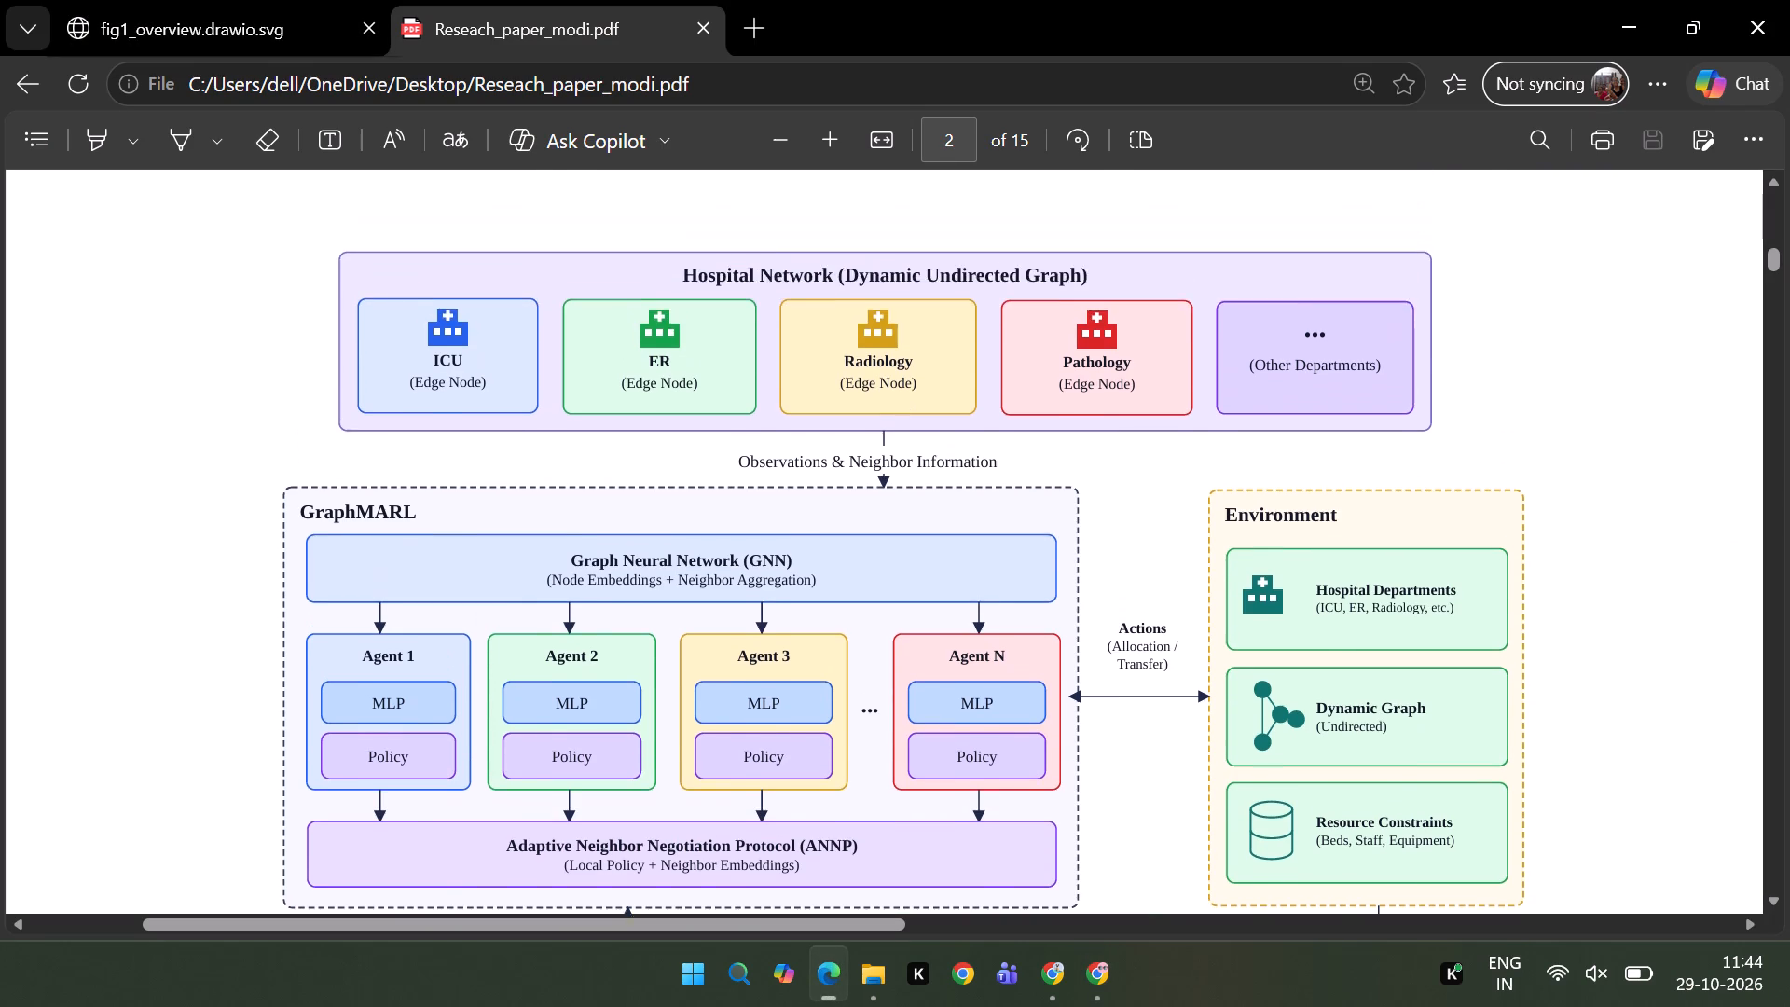
click(1102, 966)
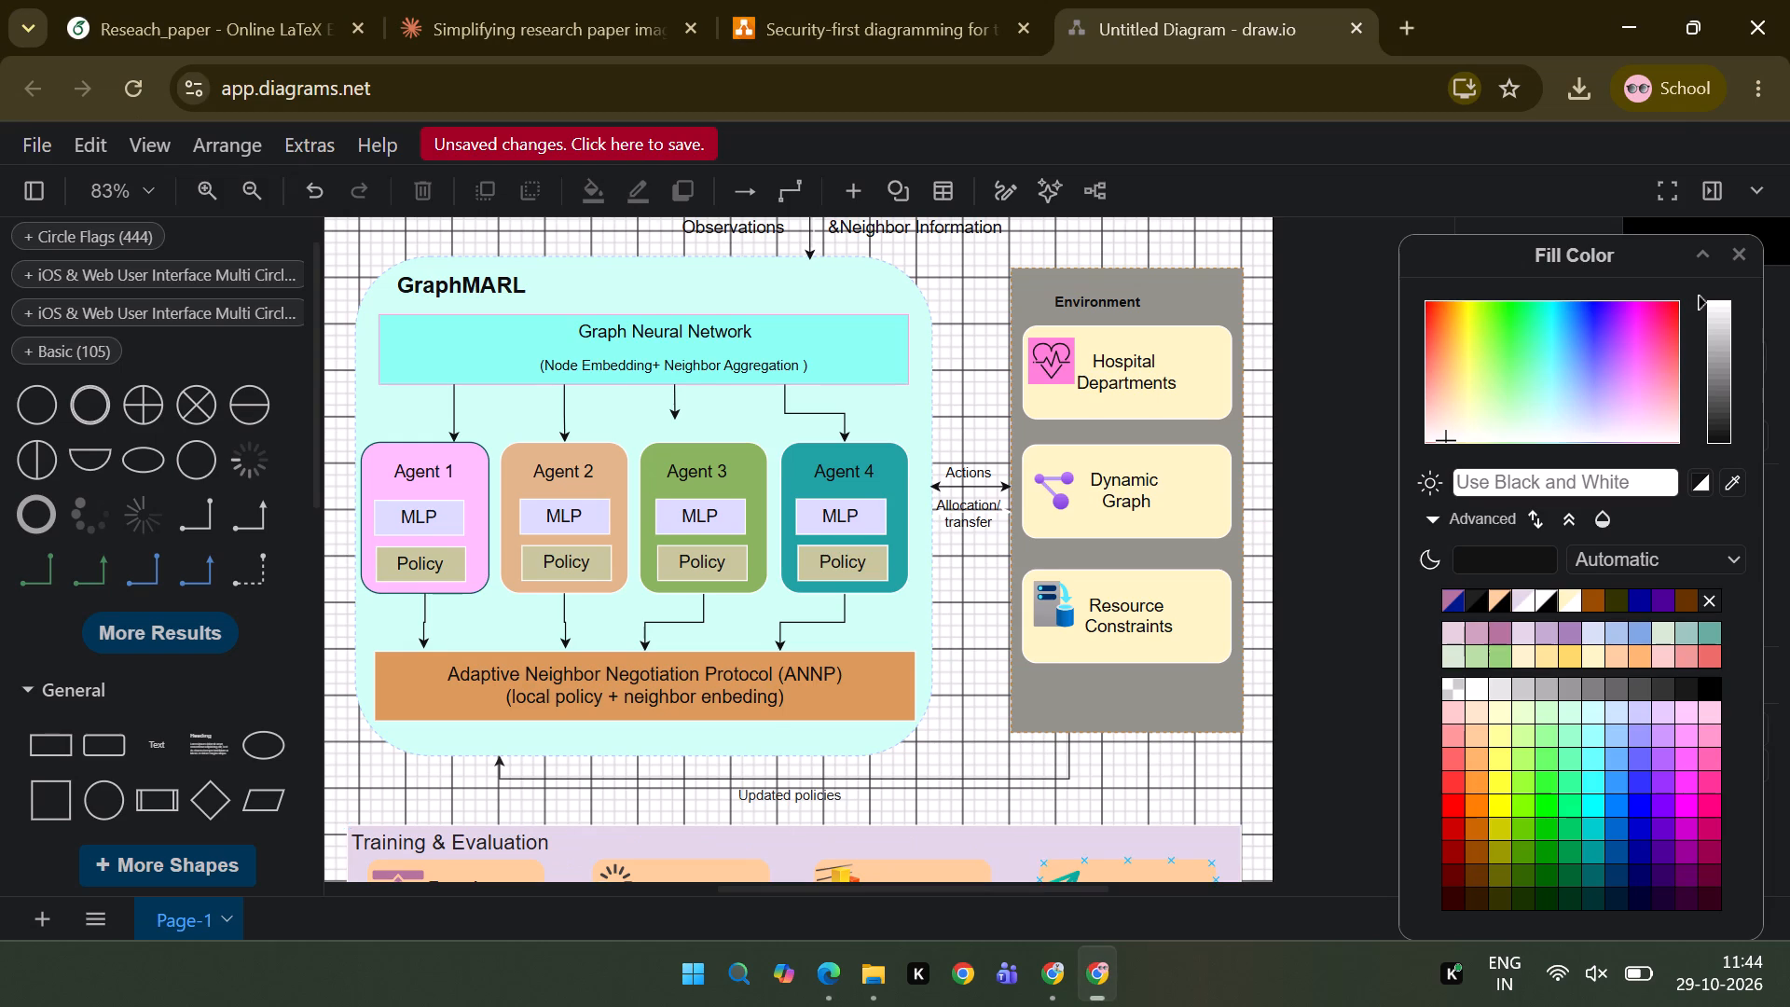
scroll(1003, 766, up, 2)
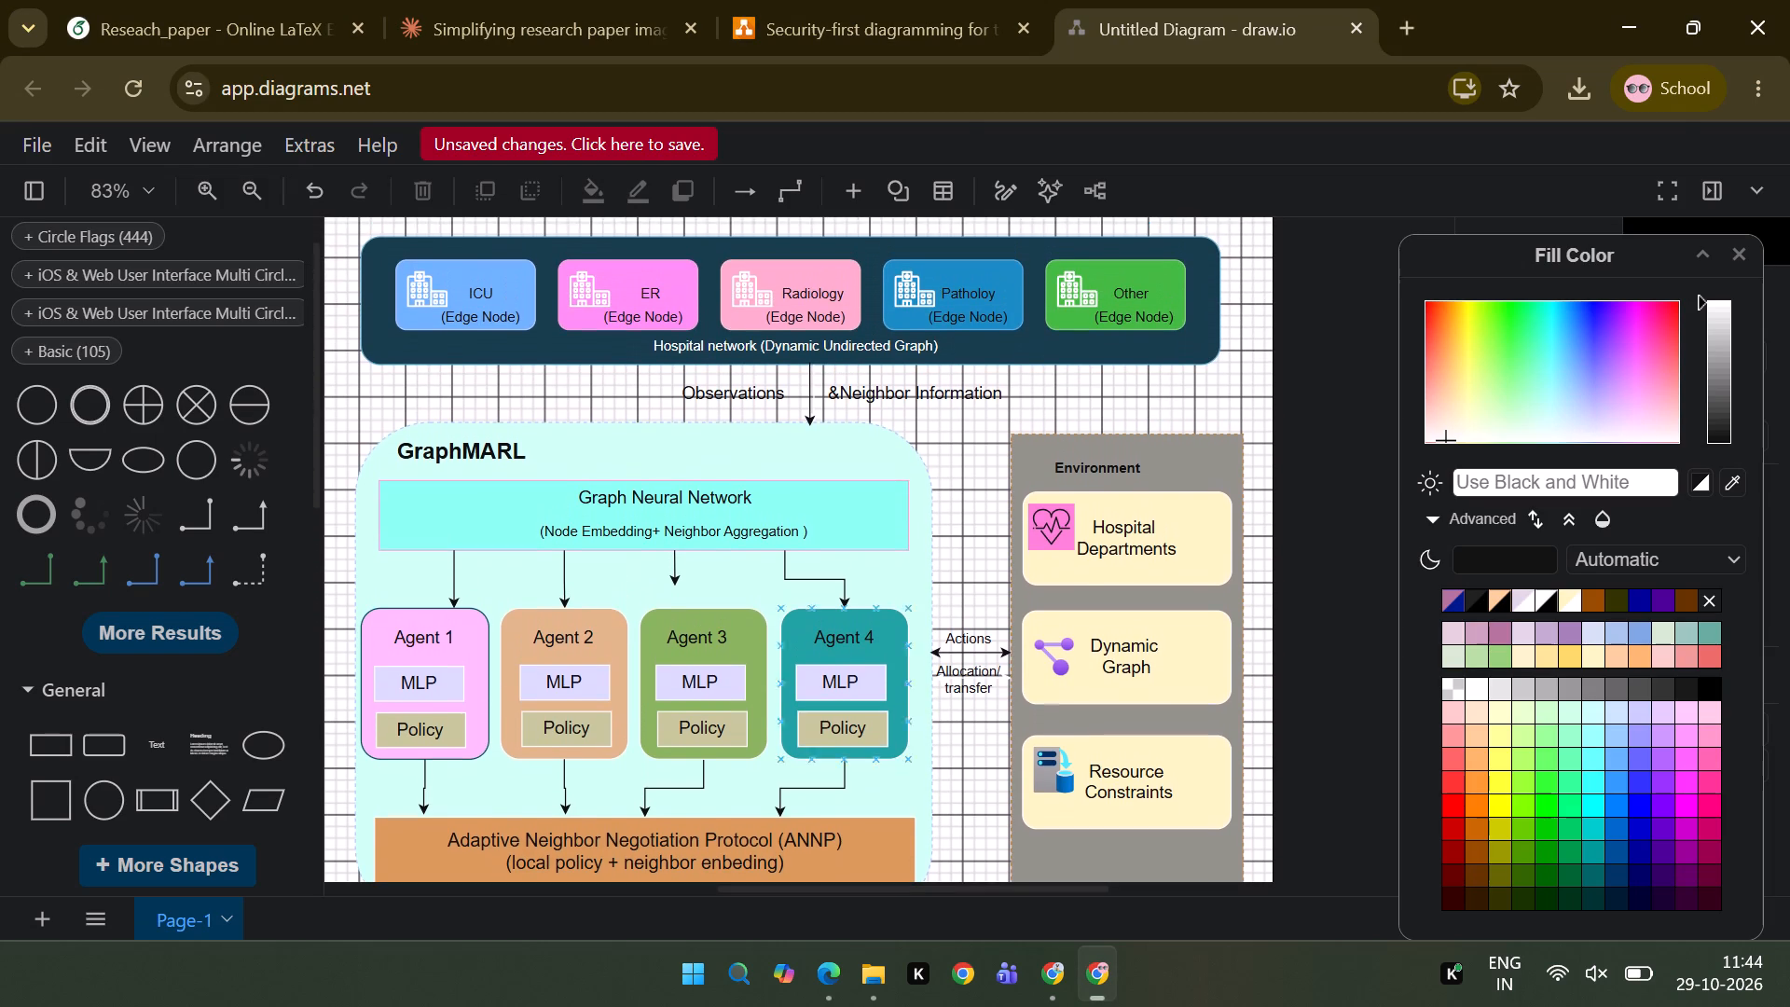
scroll(790, 512, up, 1)
click(827, 977)
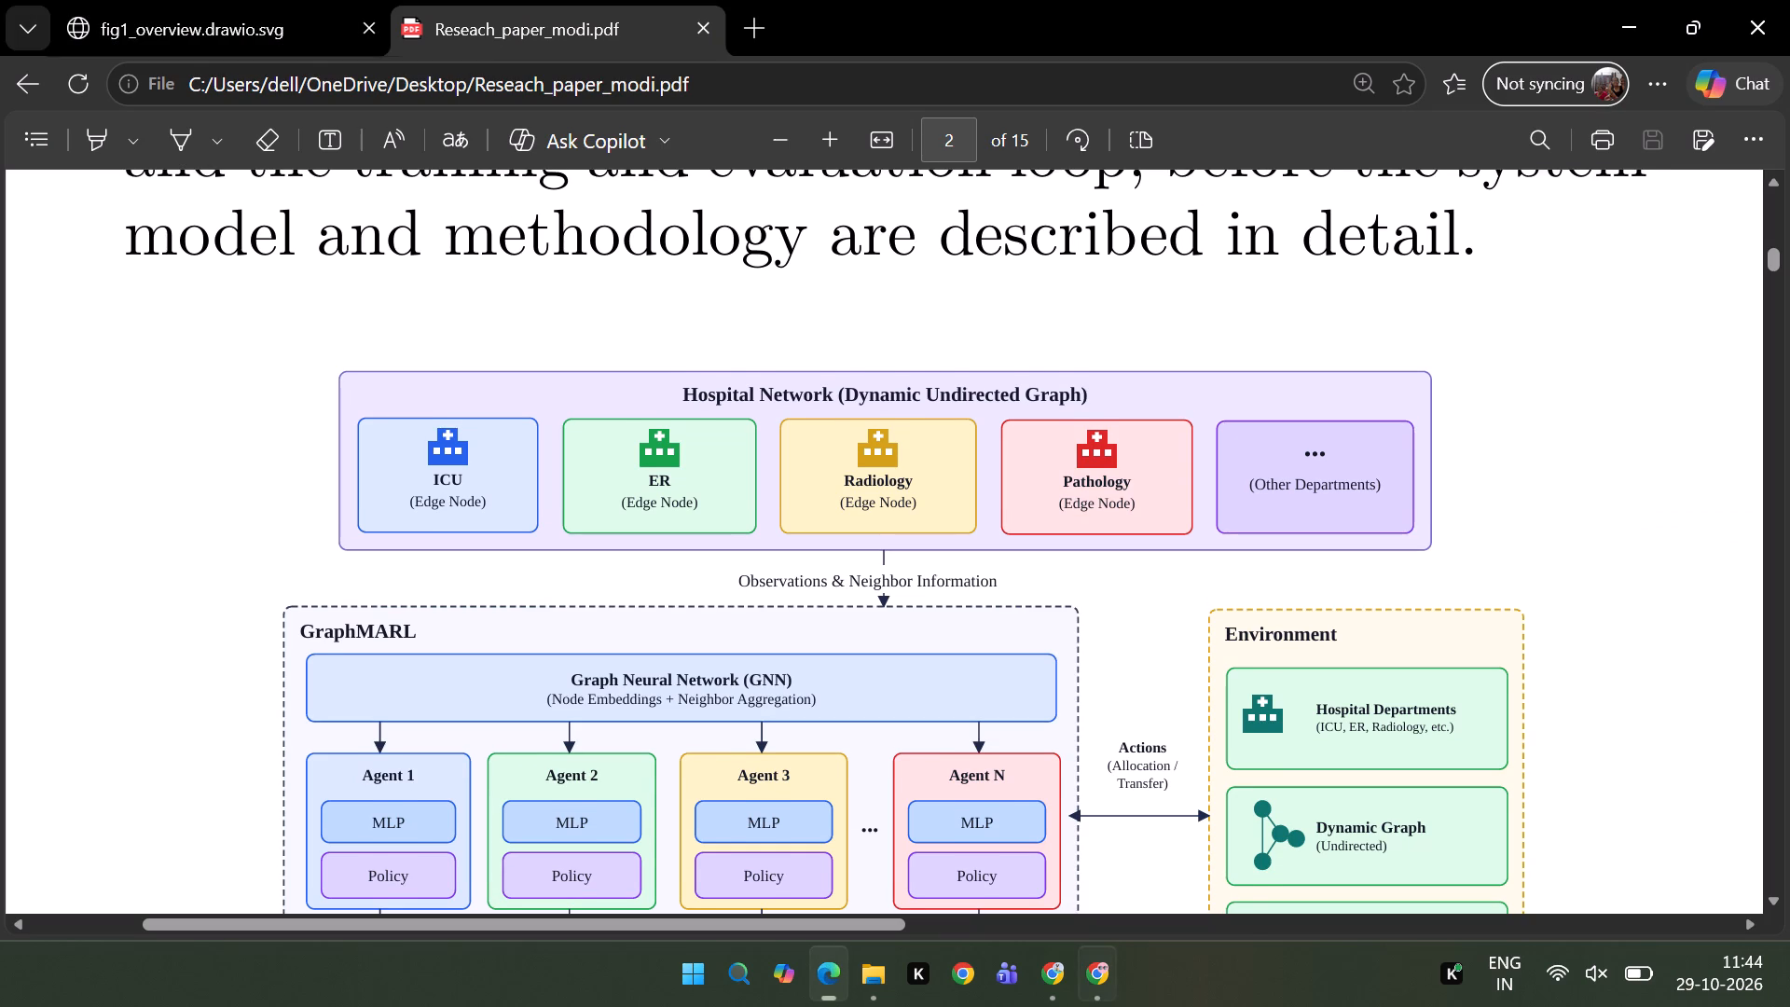
click(1106, 960)
In the draw.io diagram in Chrome, shift the Graph Neural Network label slightly down, closer to the Node Embedding line.
click(771, 569)
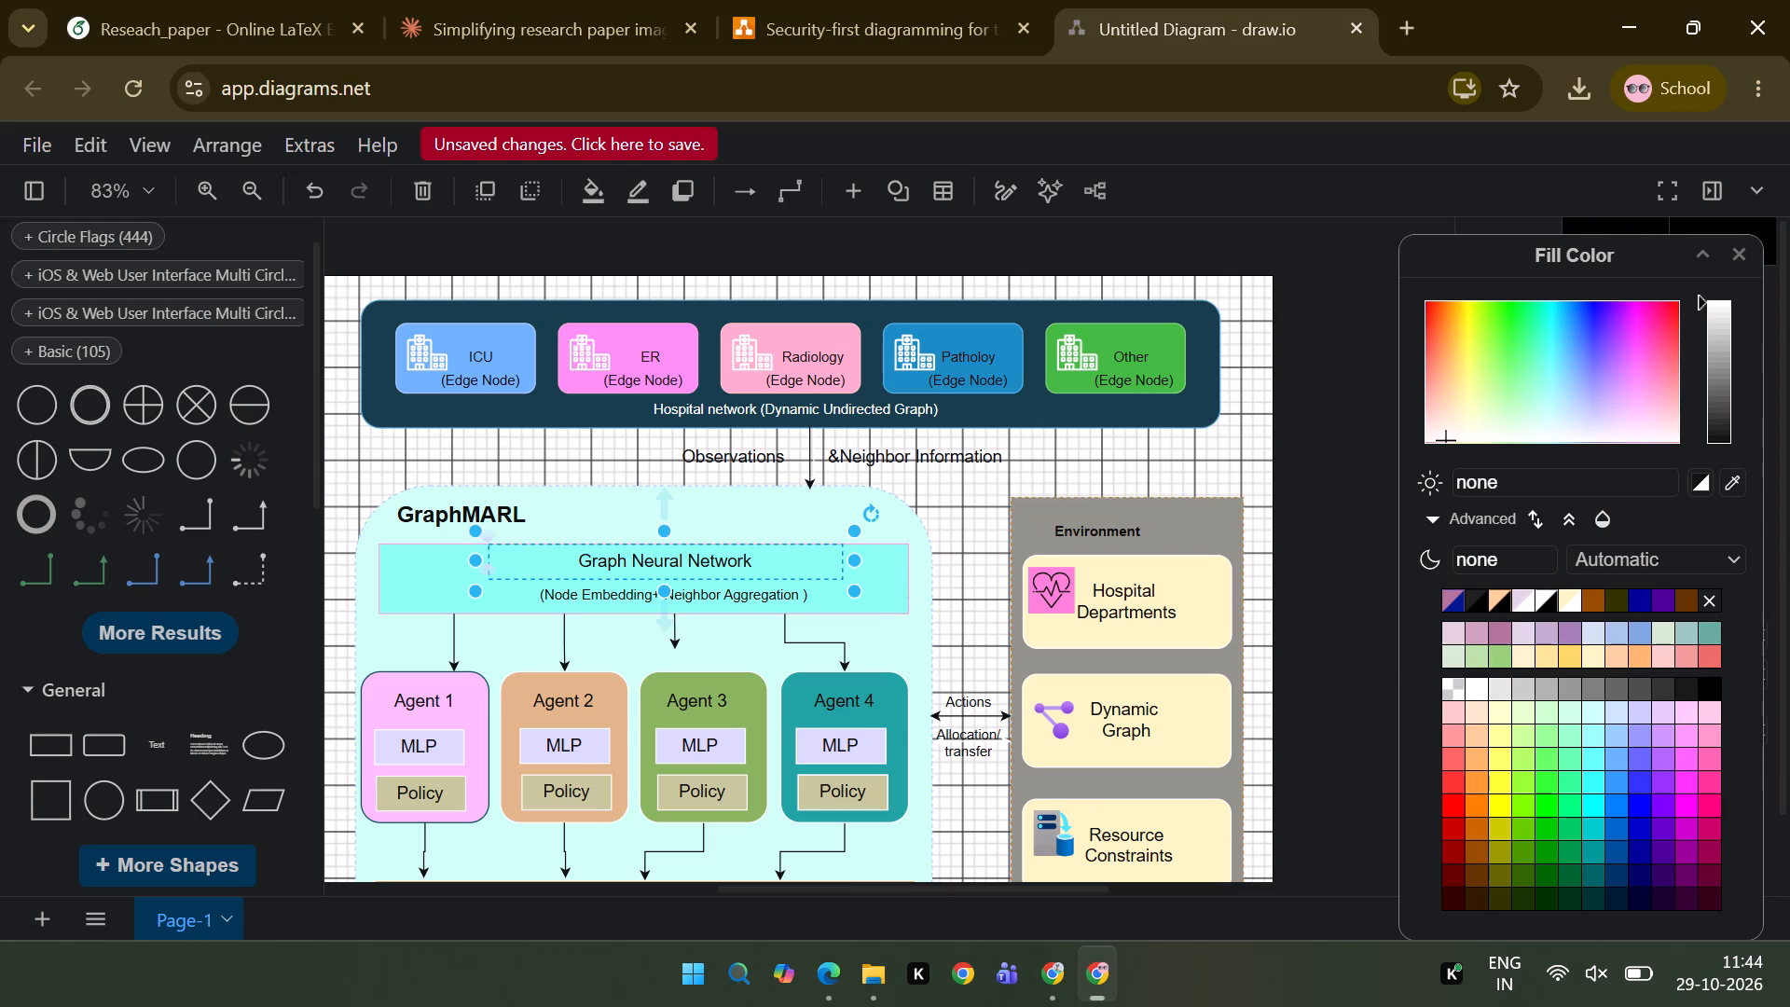
click(699, 557)
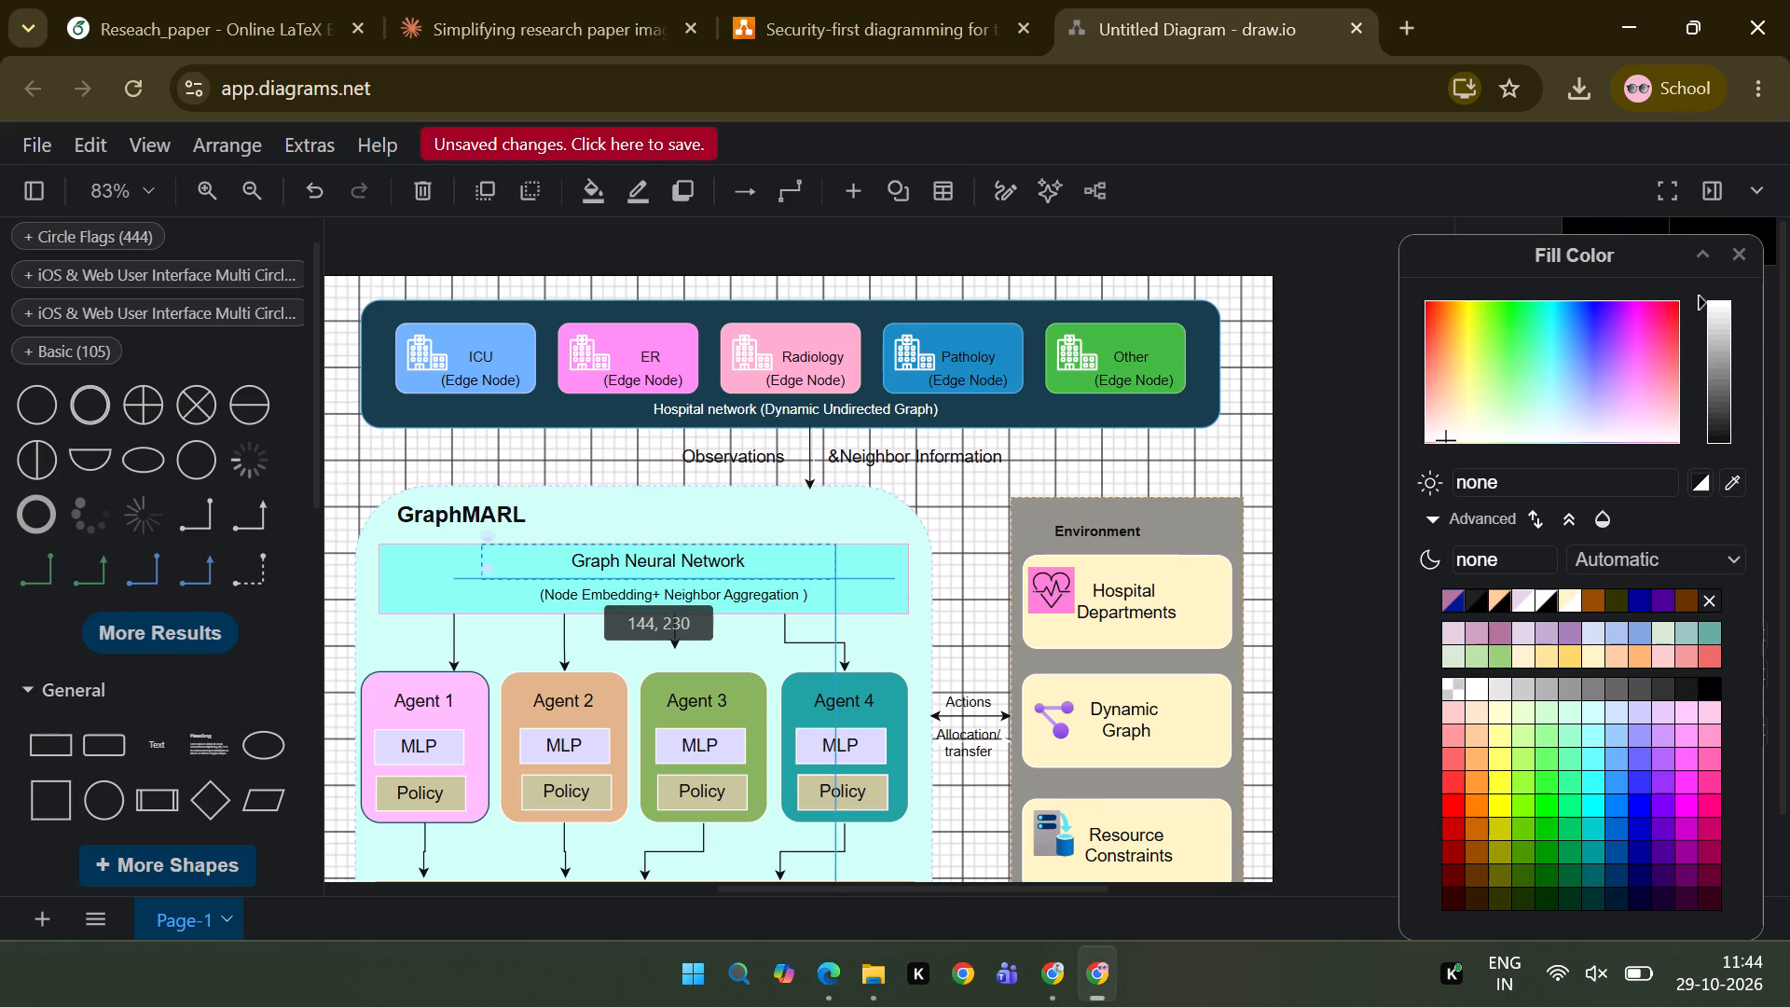
click(981, 595)
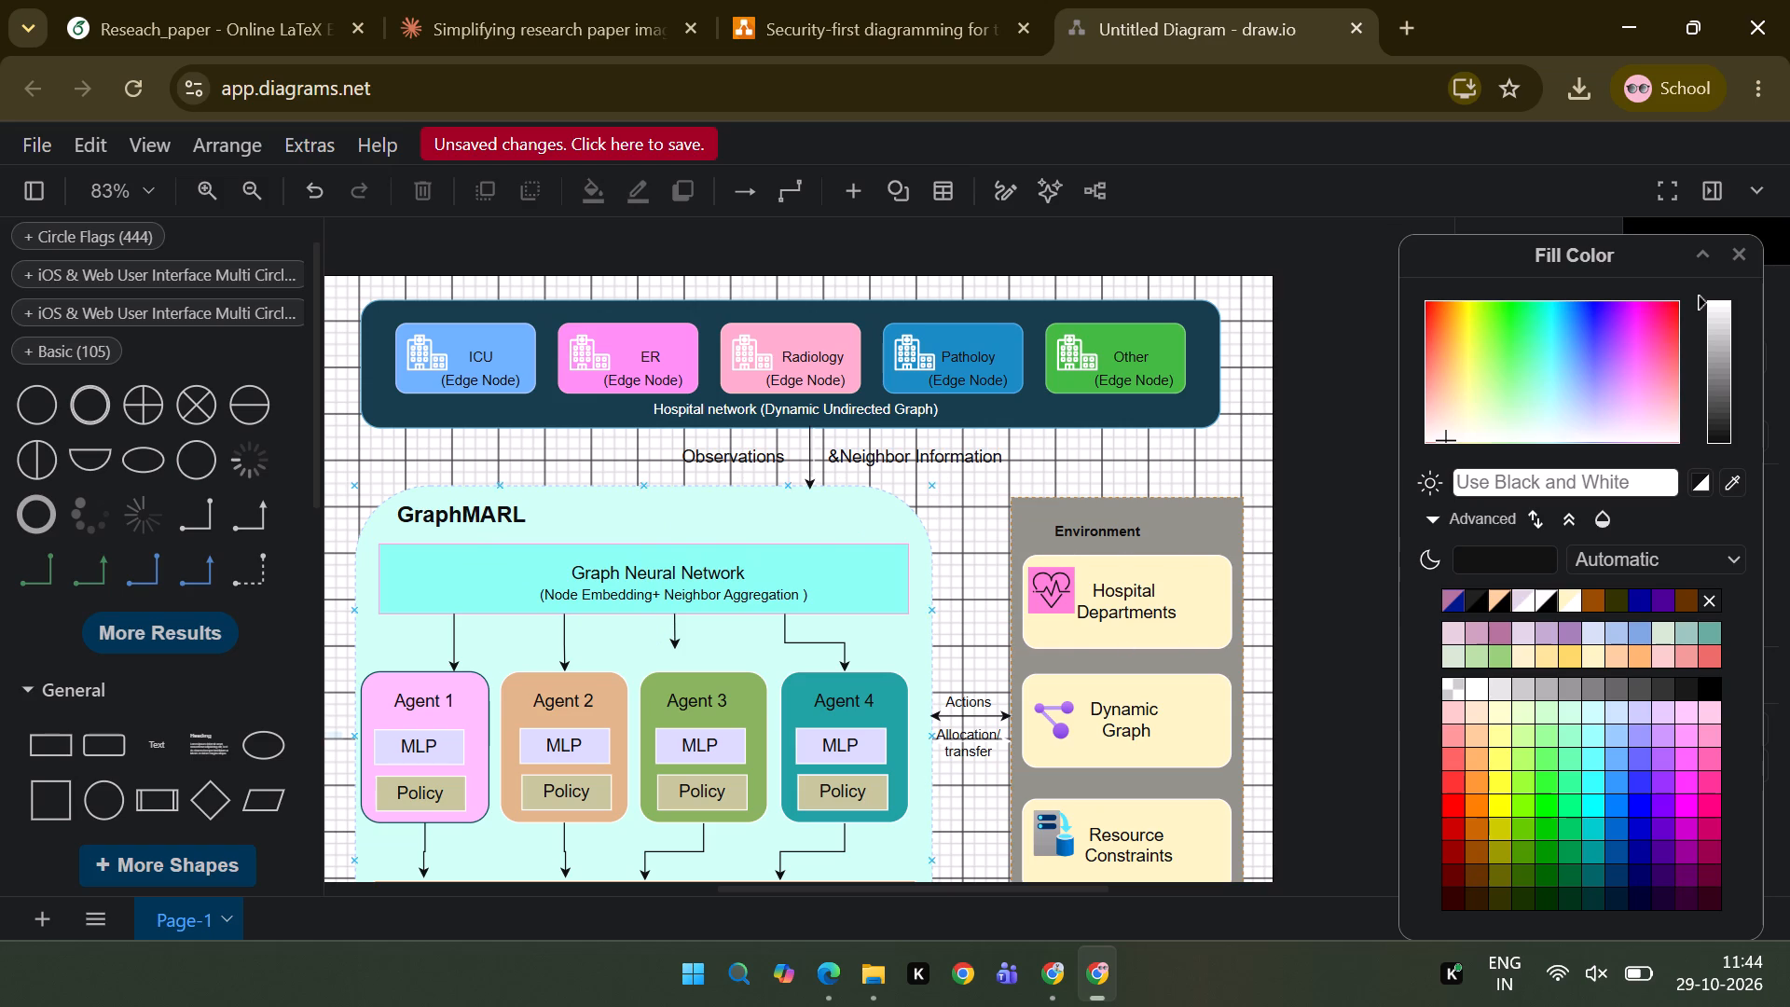
Set the Graph Neural Network label text to size 18 and bold.
triple_click(590, 572)
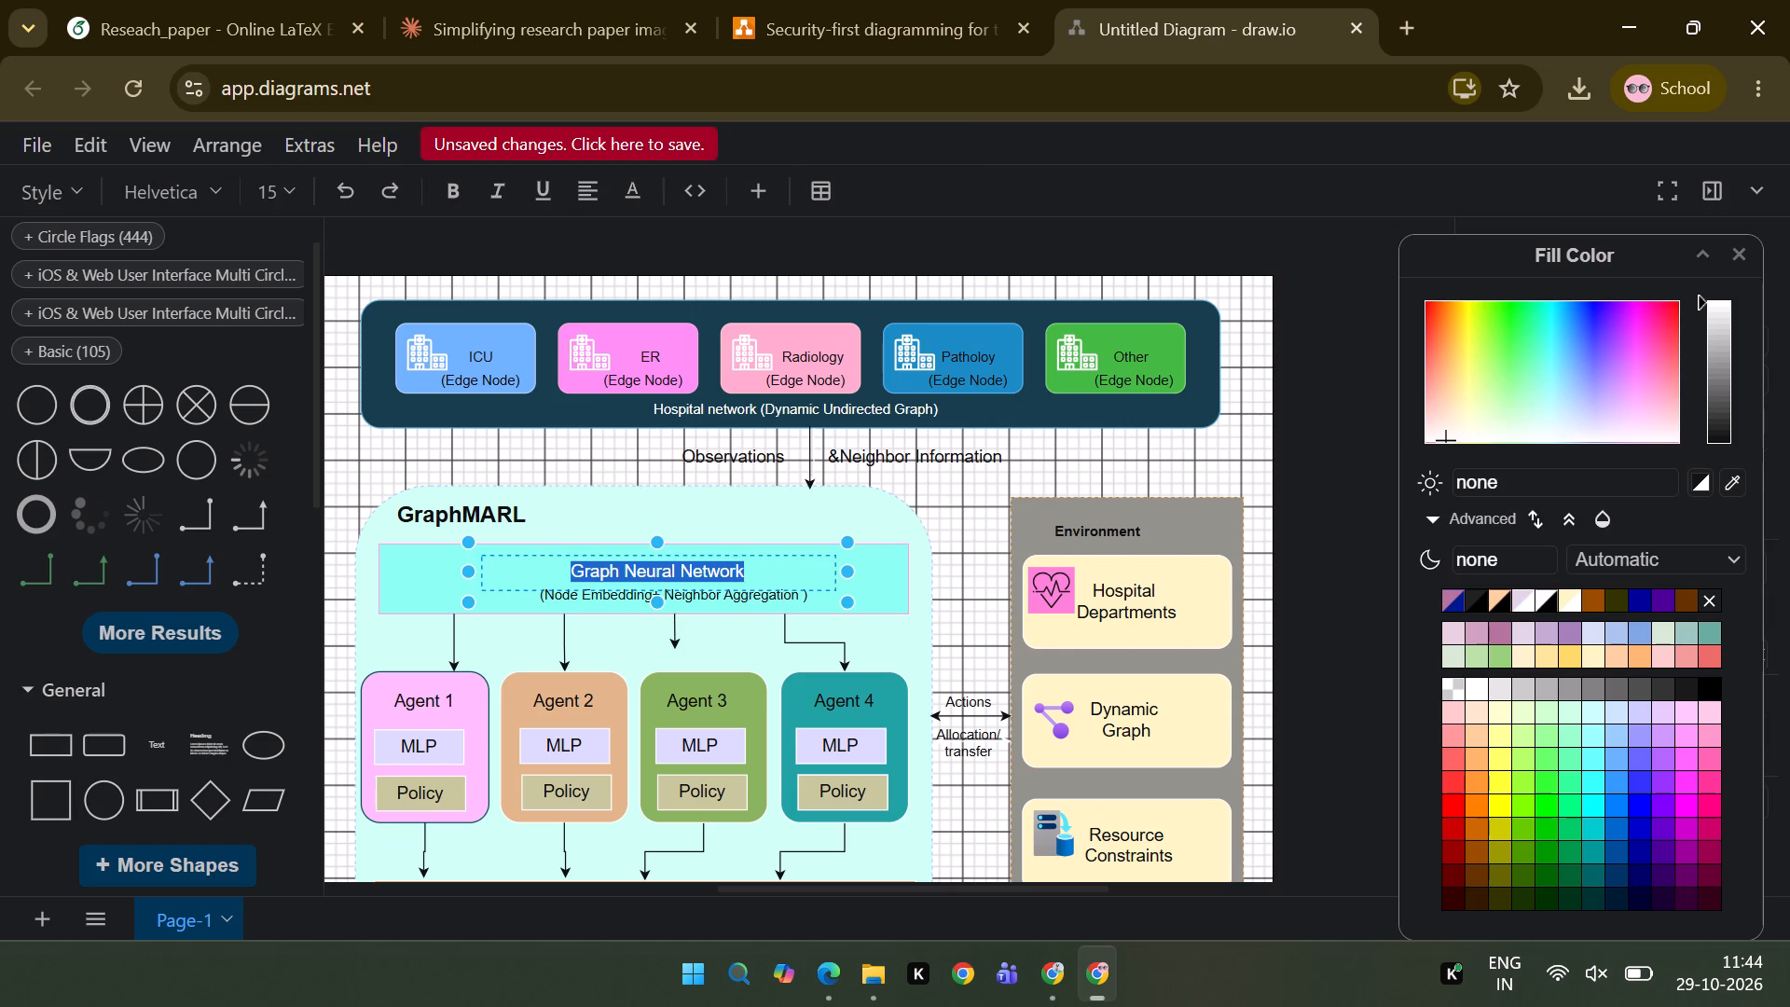
click(289, 179)
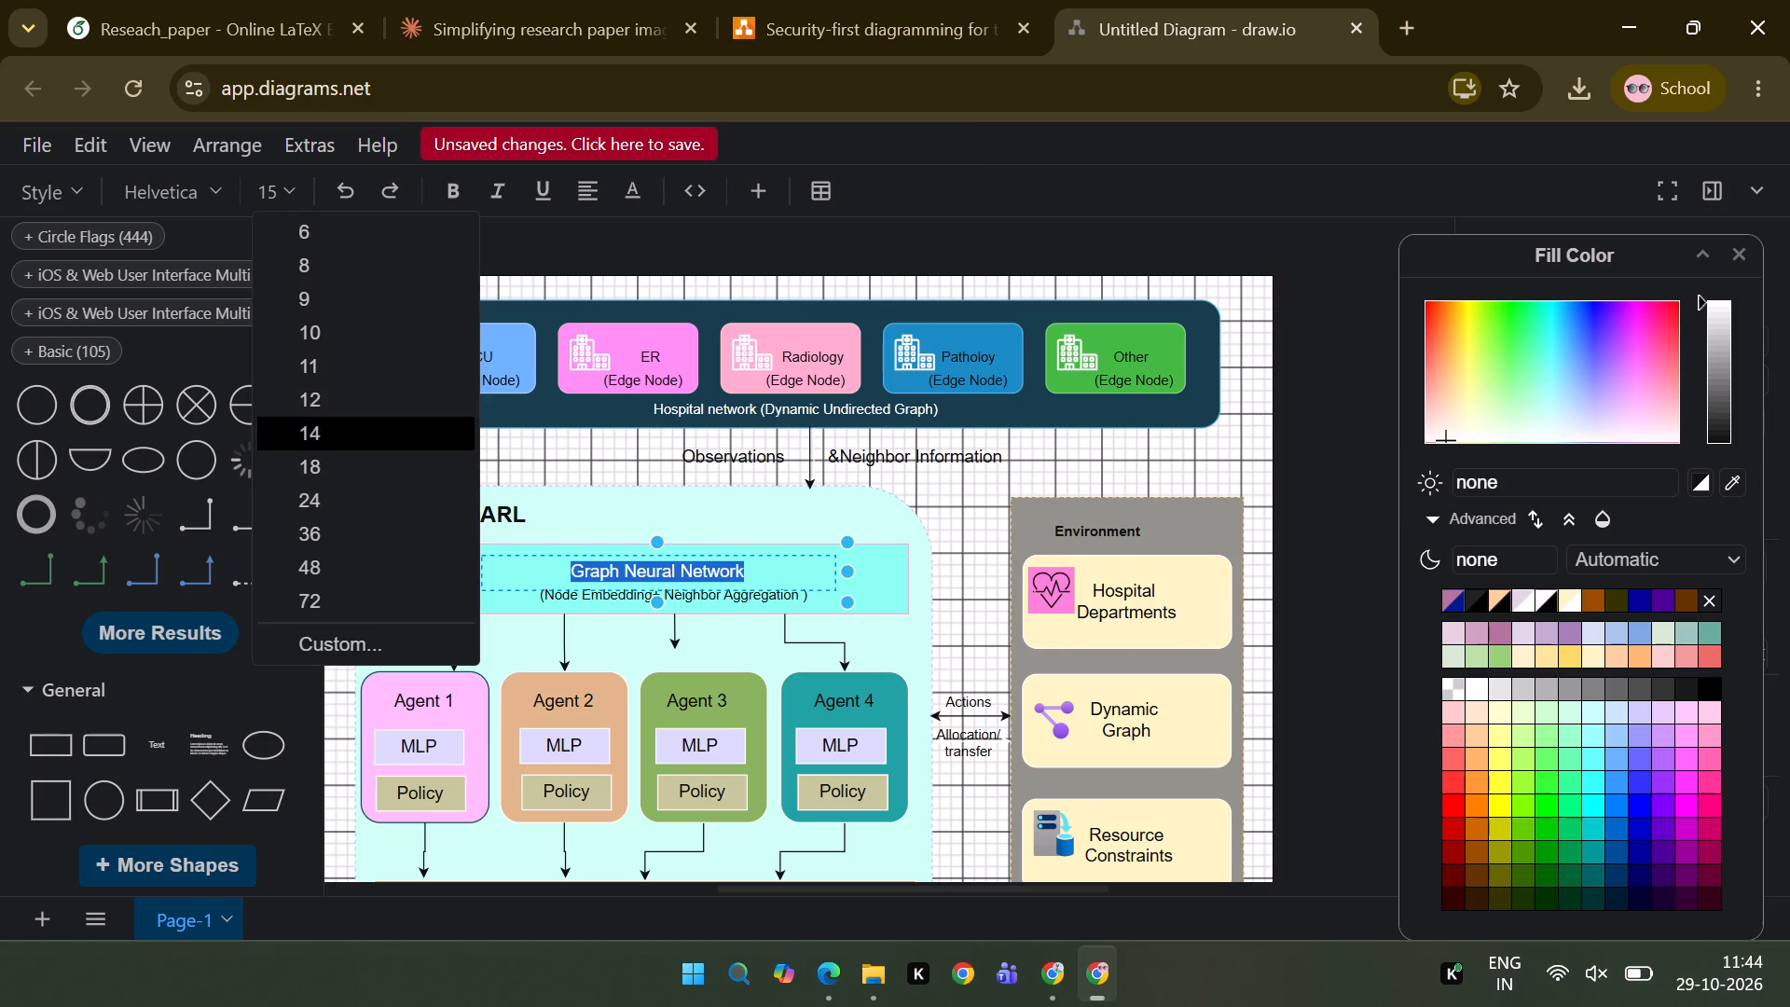
click(313, 461)
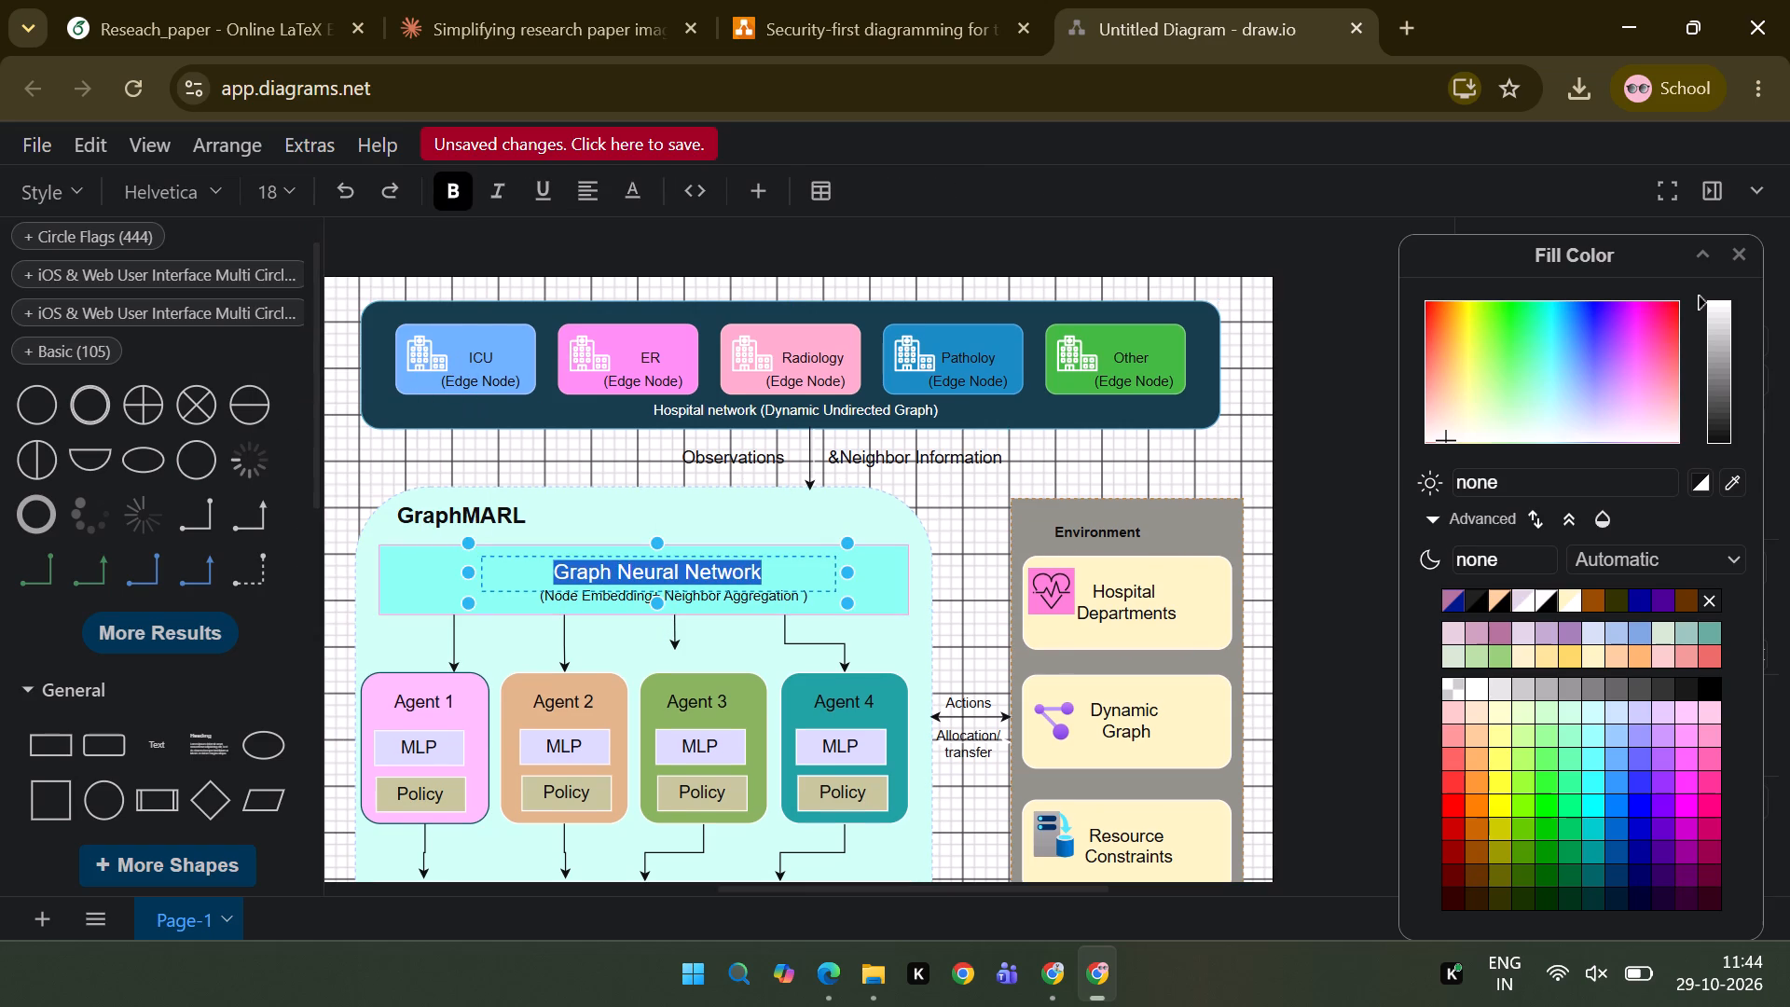
click(456, 186)
click(1309, 429)
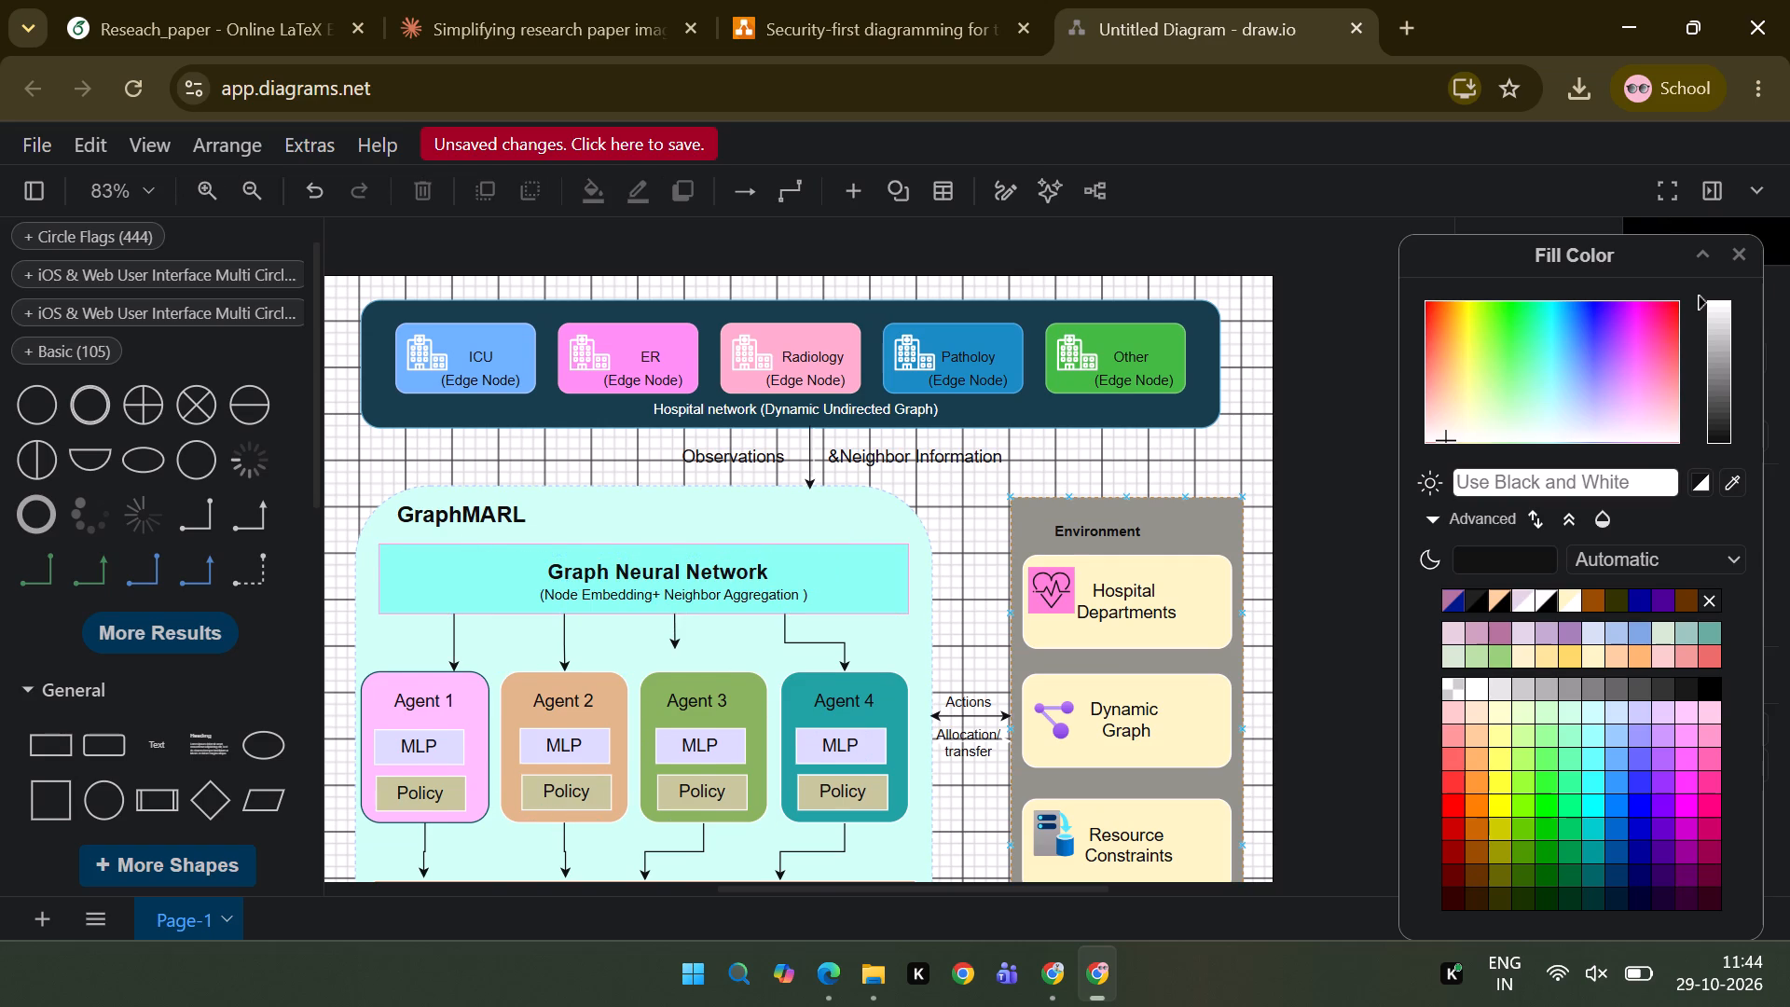
Attach the end of the third arrow below the Graph Neural Network box to the top of the Agent 3 box.
scroll(1271, 526, down, 2)
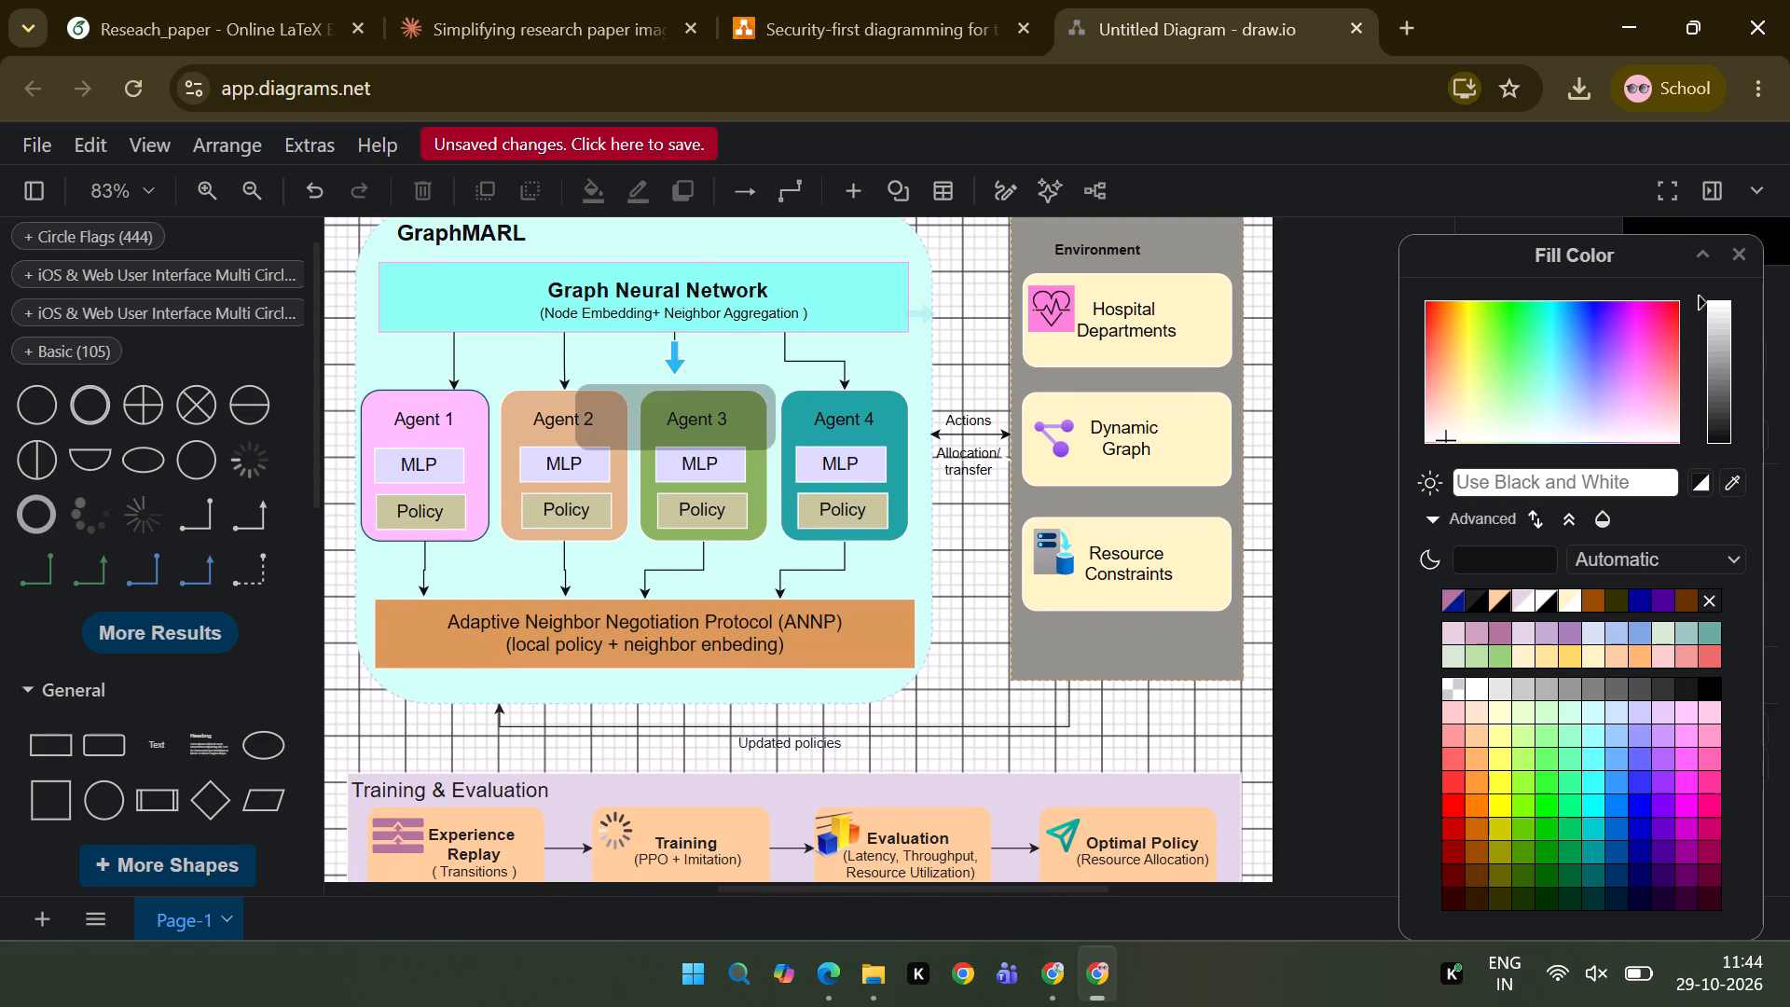
click(670, 363)
drag(670, 363, 698, 383)
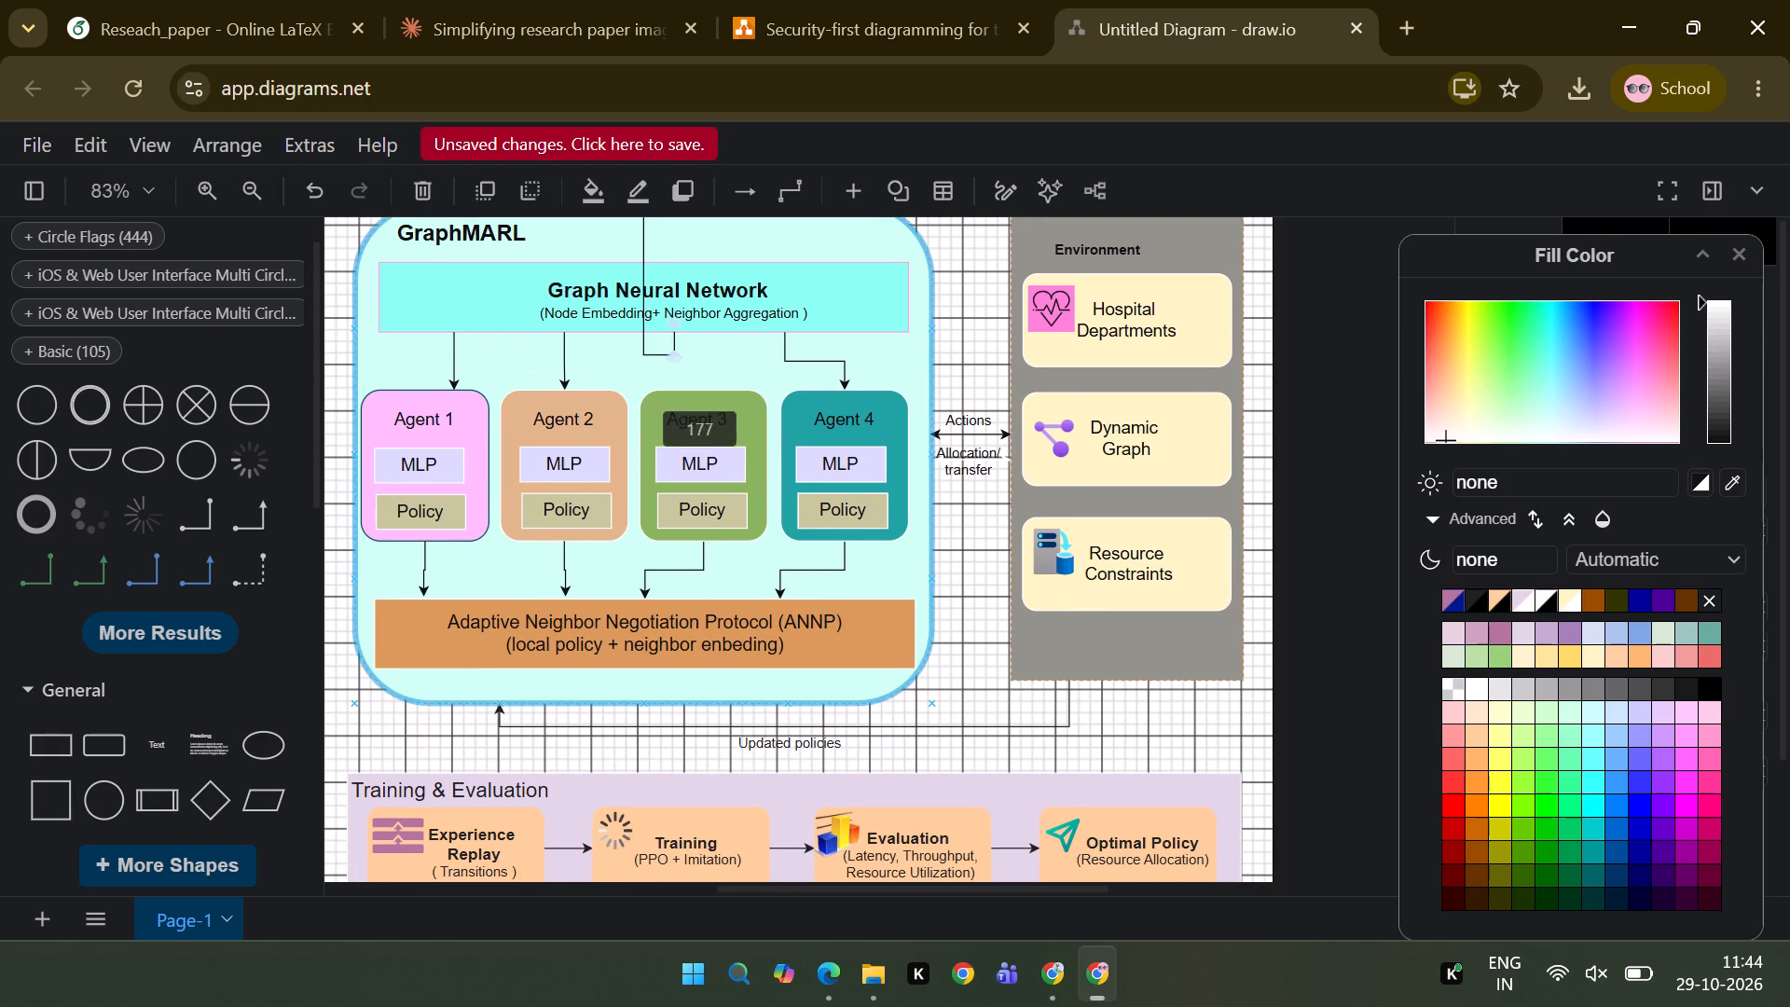
drag(698, 383, 707, 393)
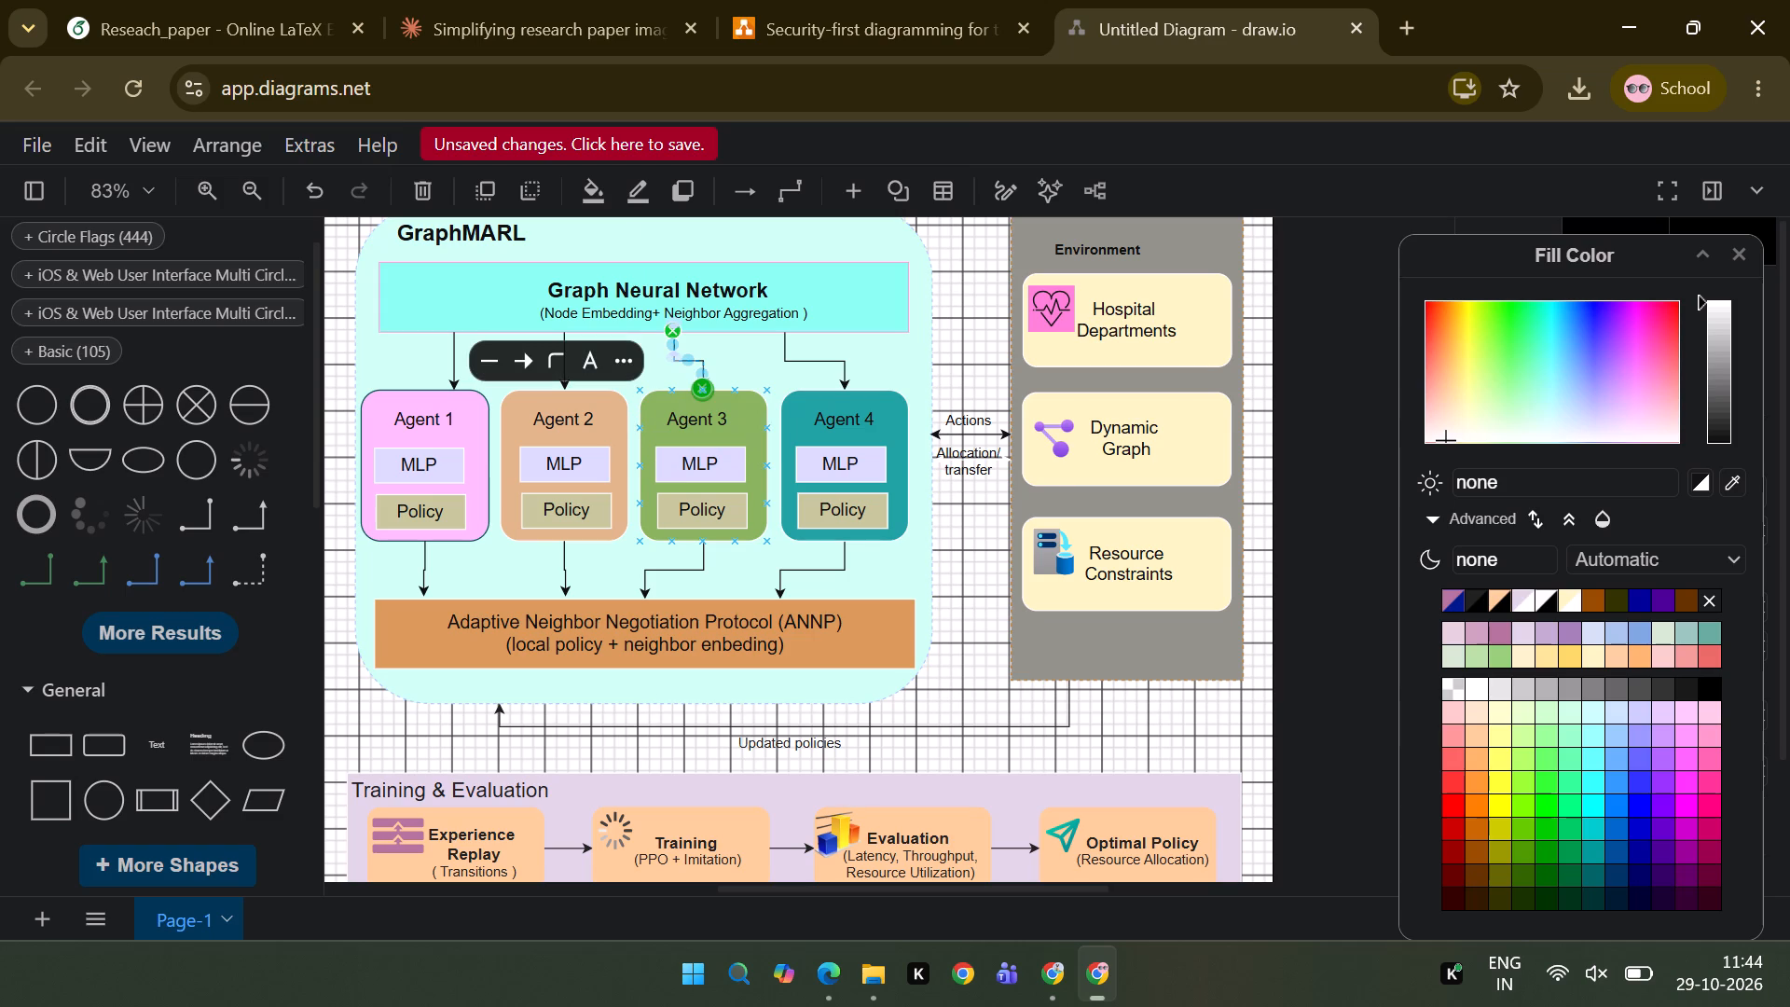
click(1319, 435)
Start saving the diagram and replace the default file name with fig1_ before the .drawio extension.
scroll(777, 601, up, 1)
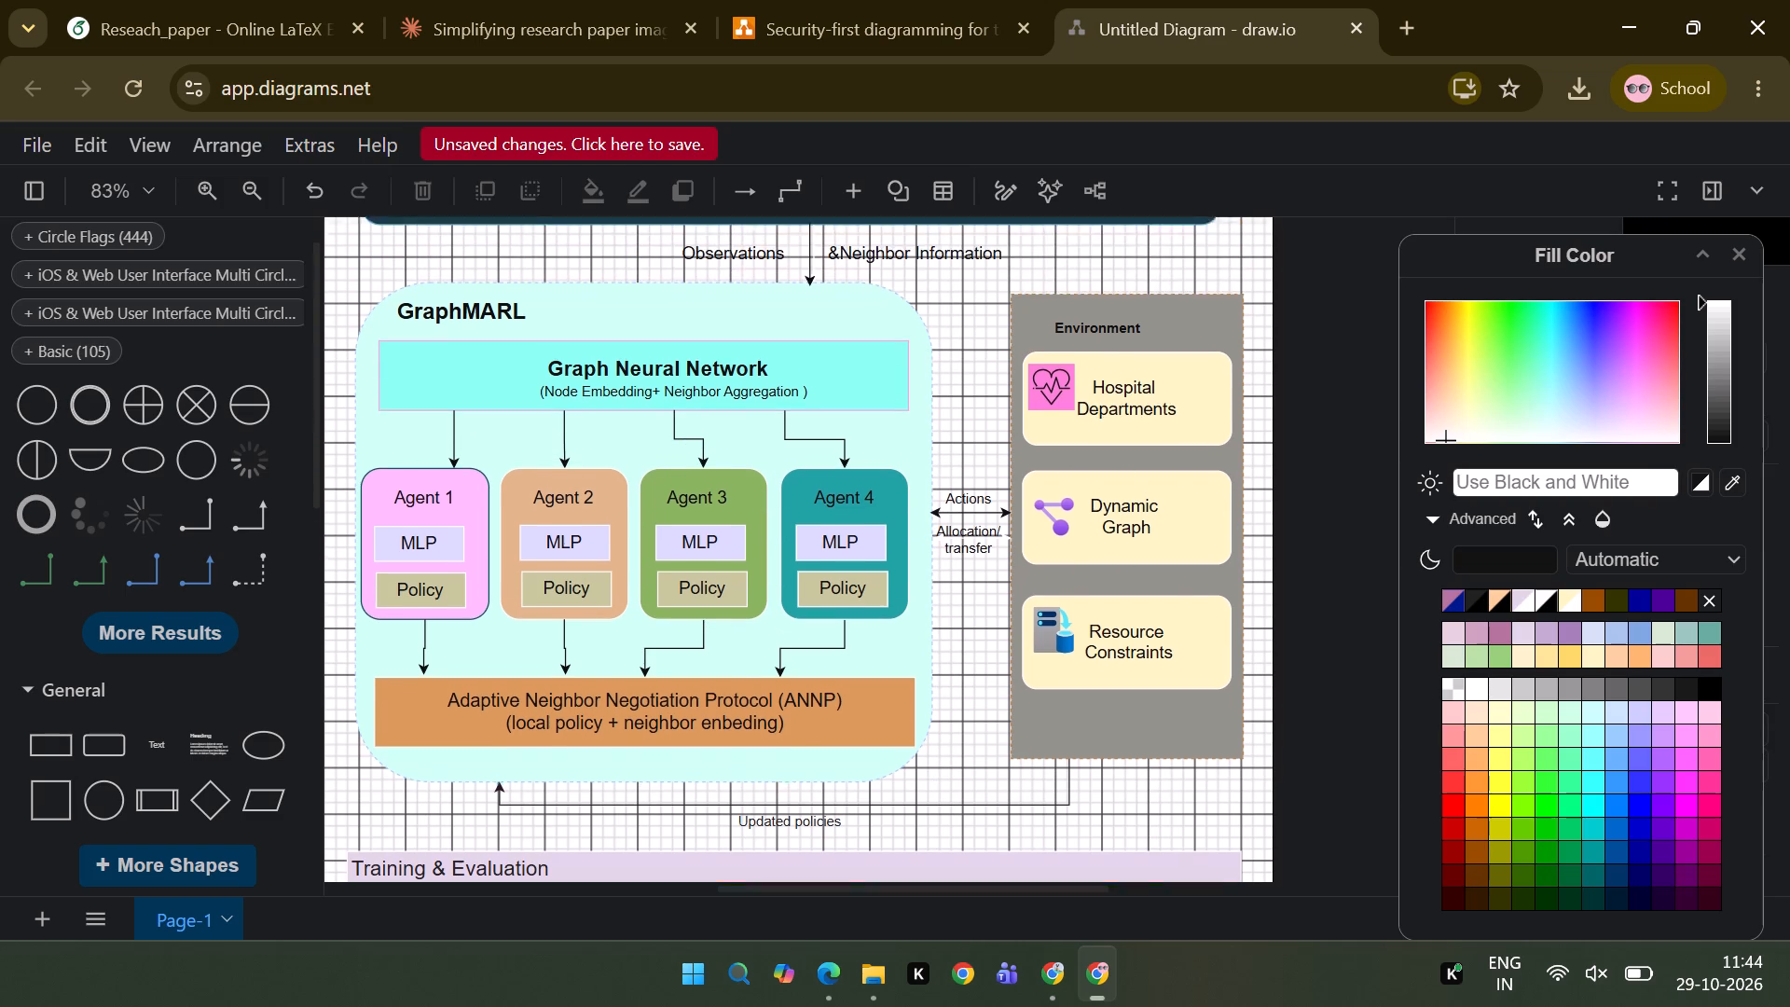
scroll(777, 601, up, 1)
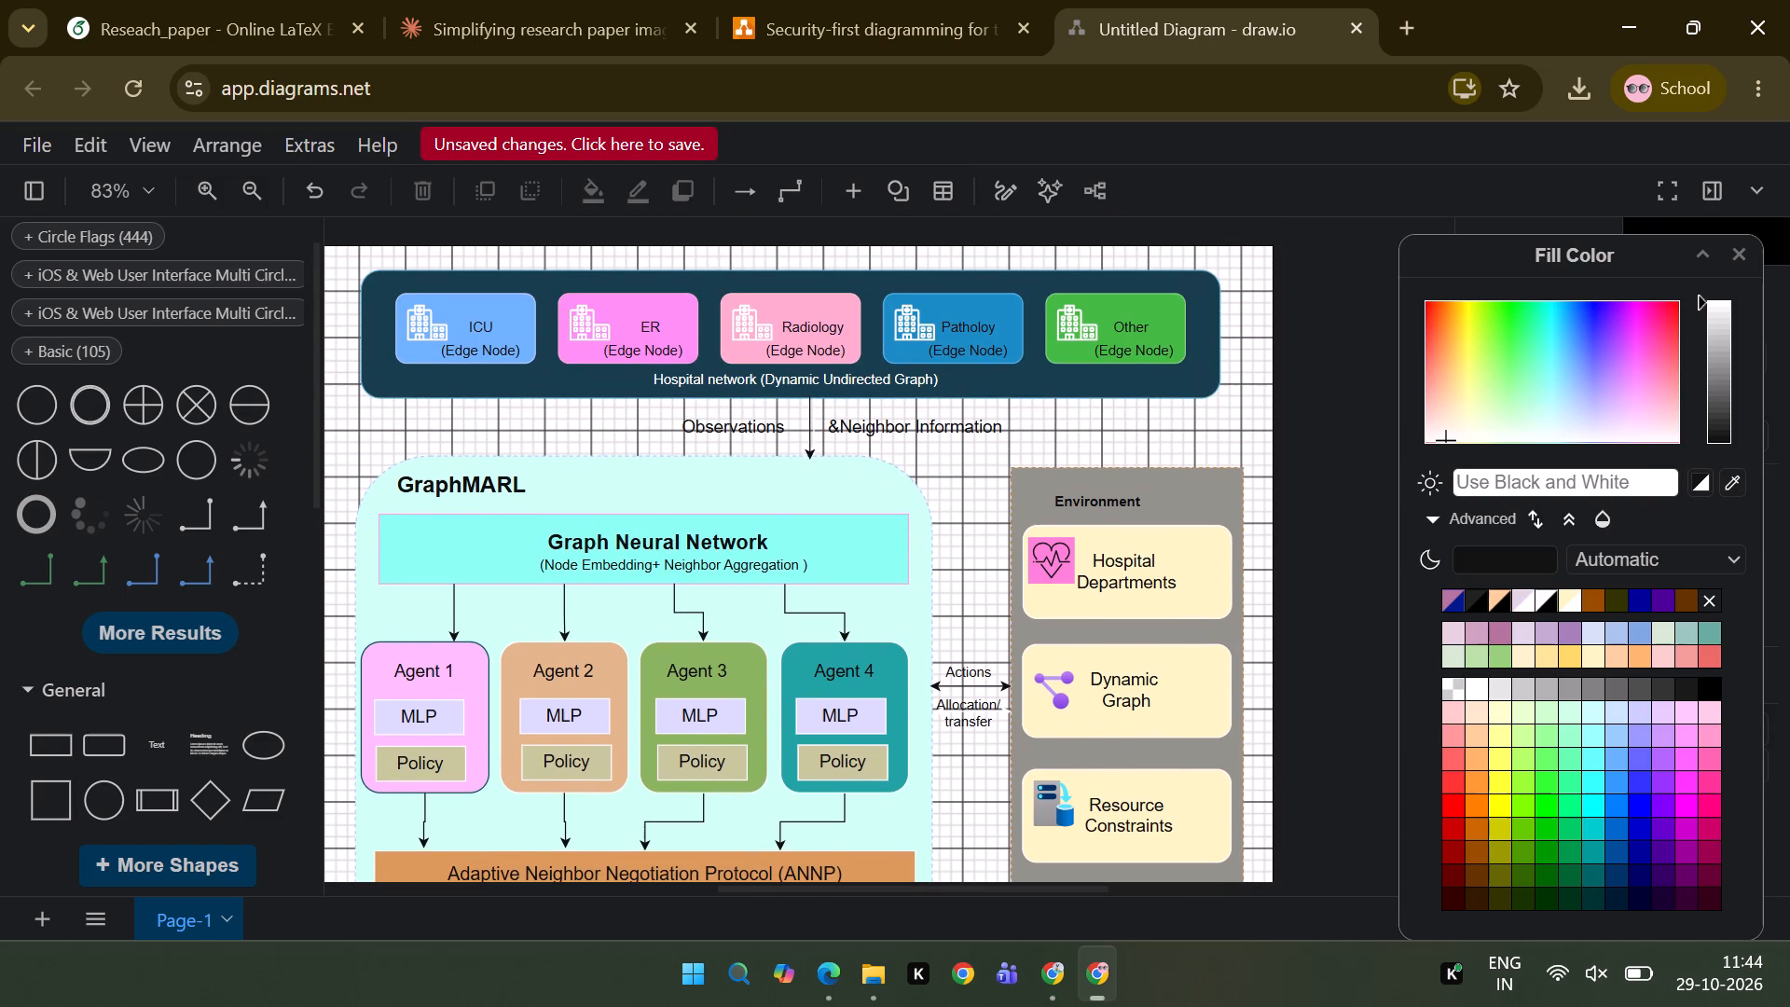
click(1332, 365)
key(ctrl+s)
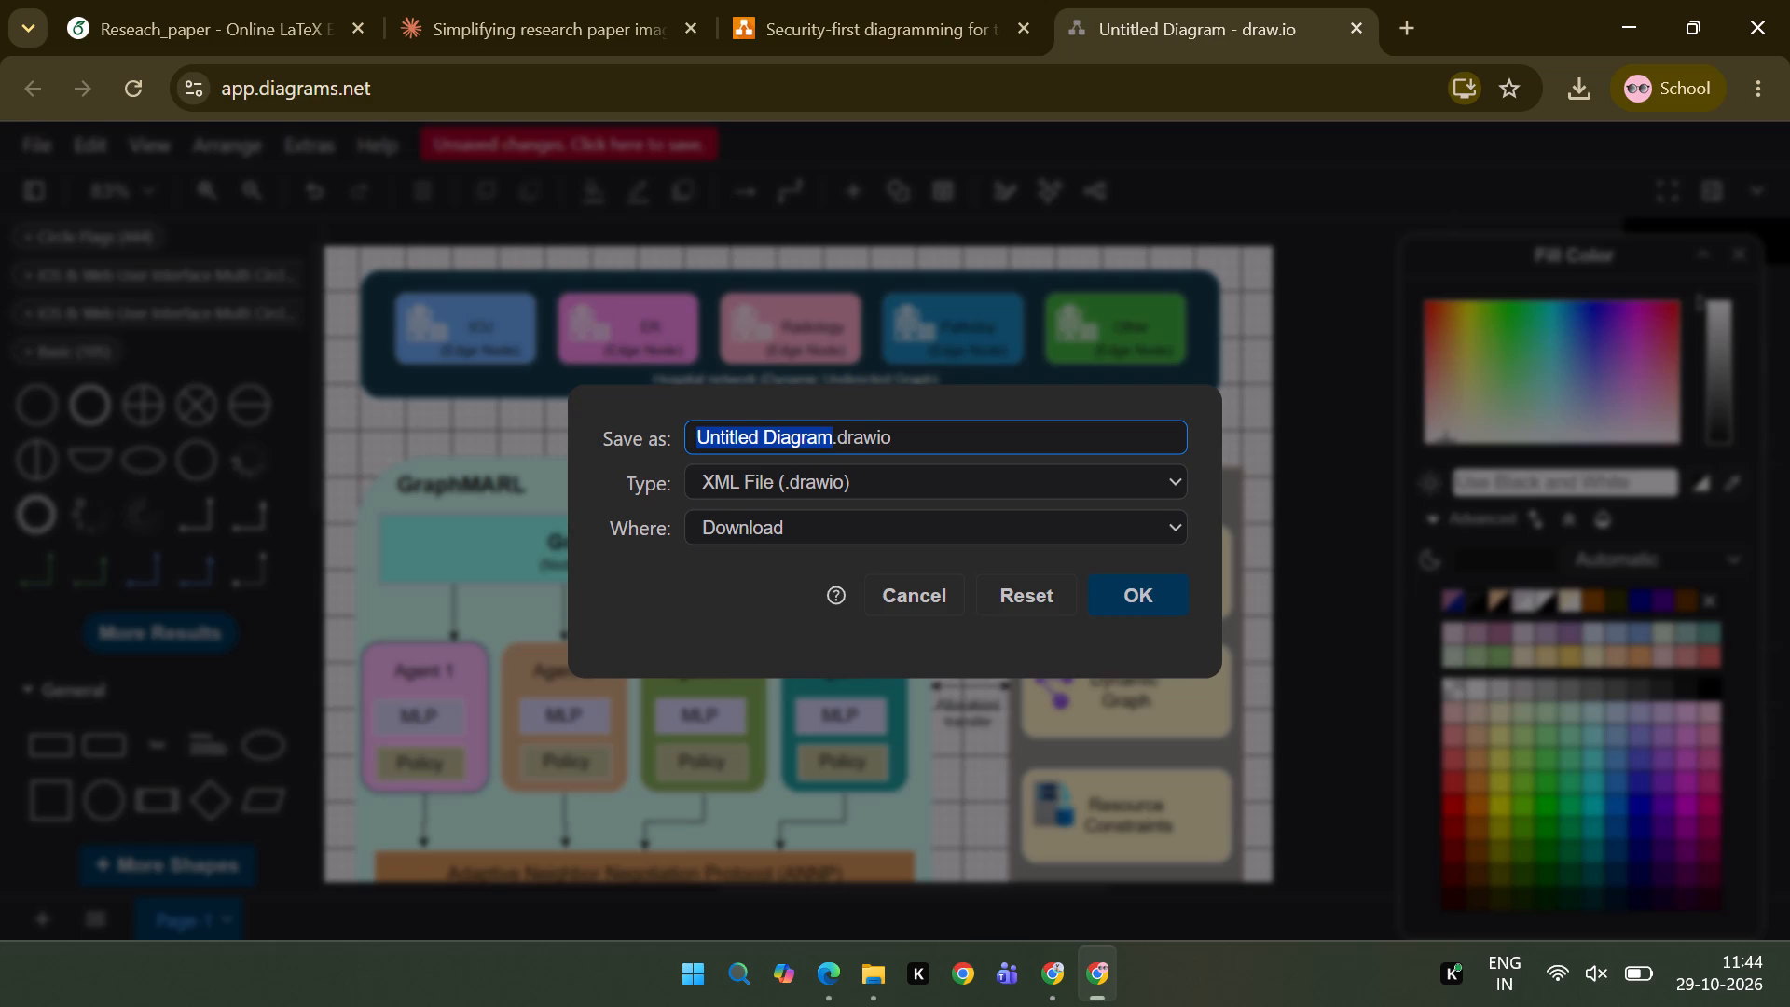
key(BackSpace)
text(fi)
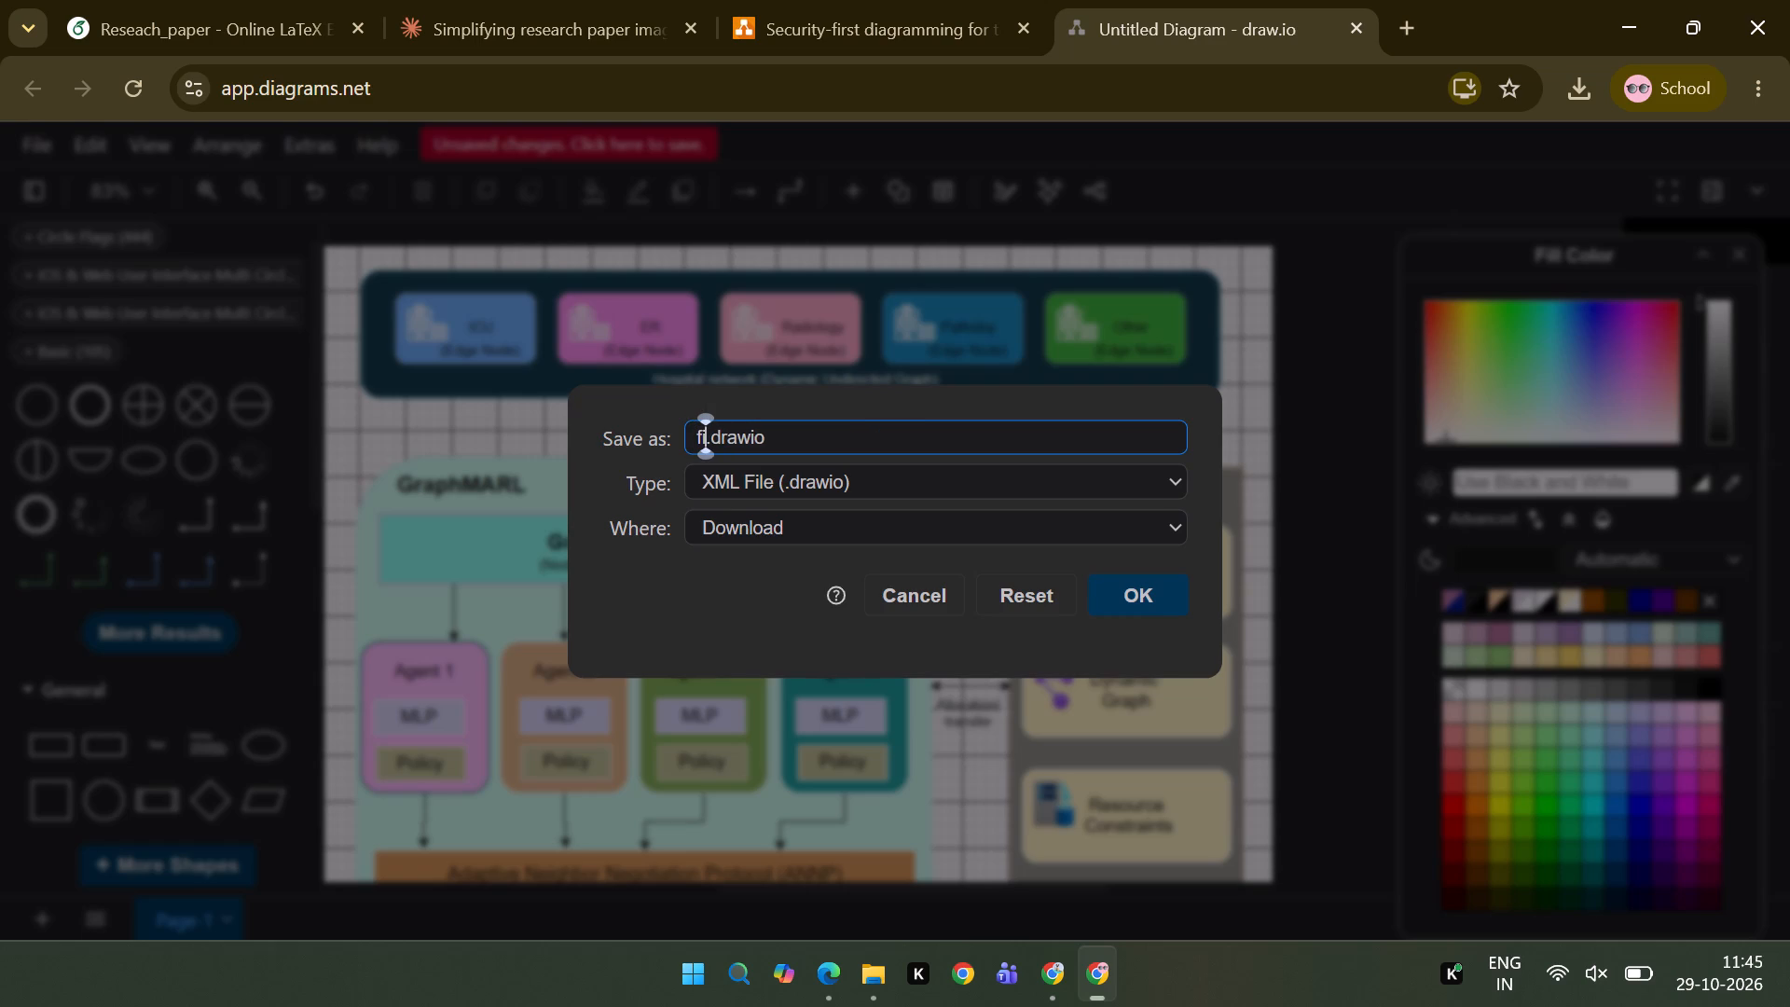
key(g)
text(1_)
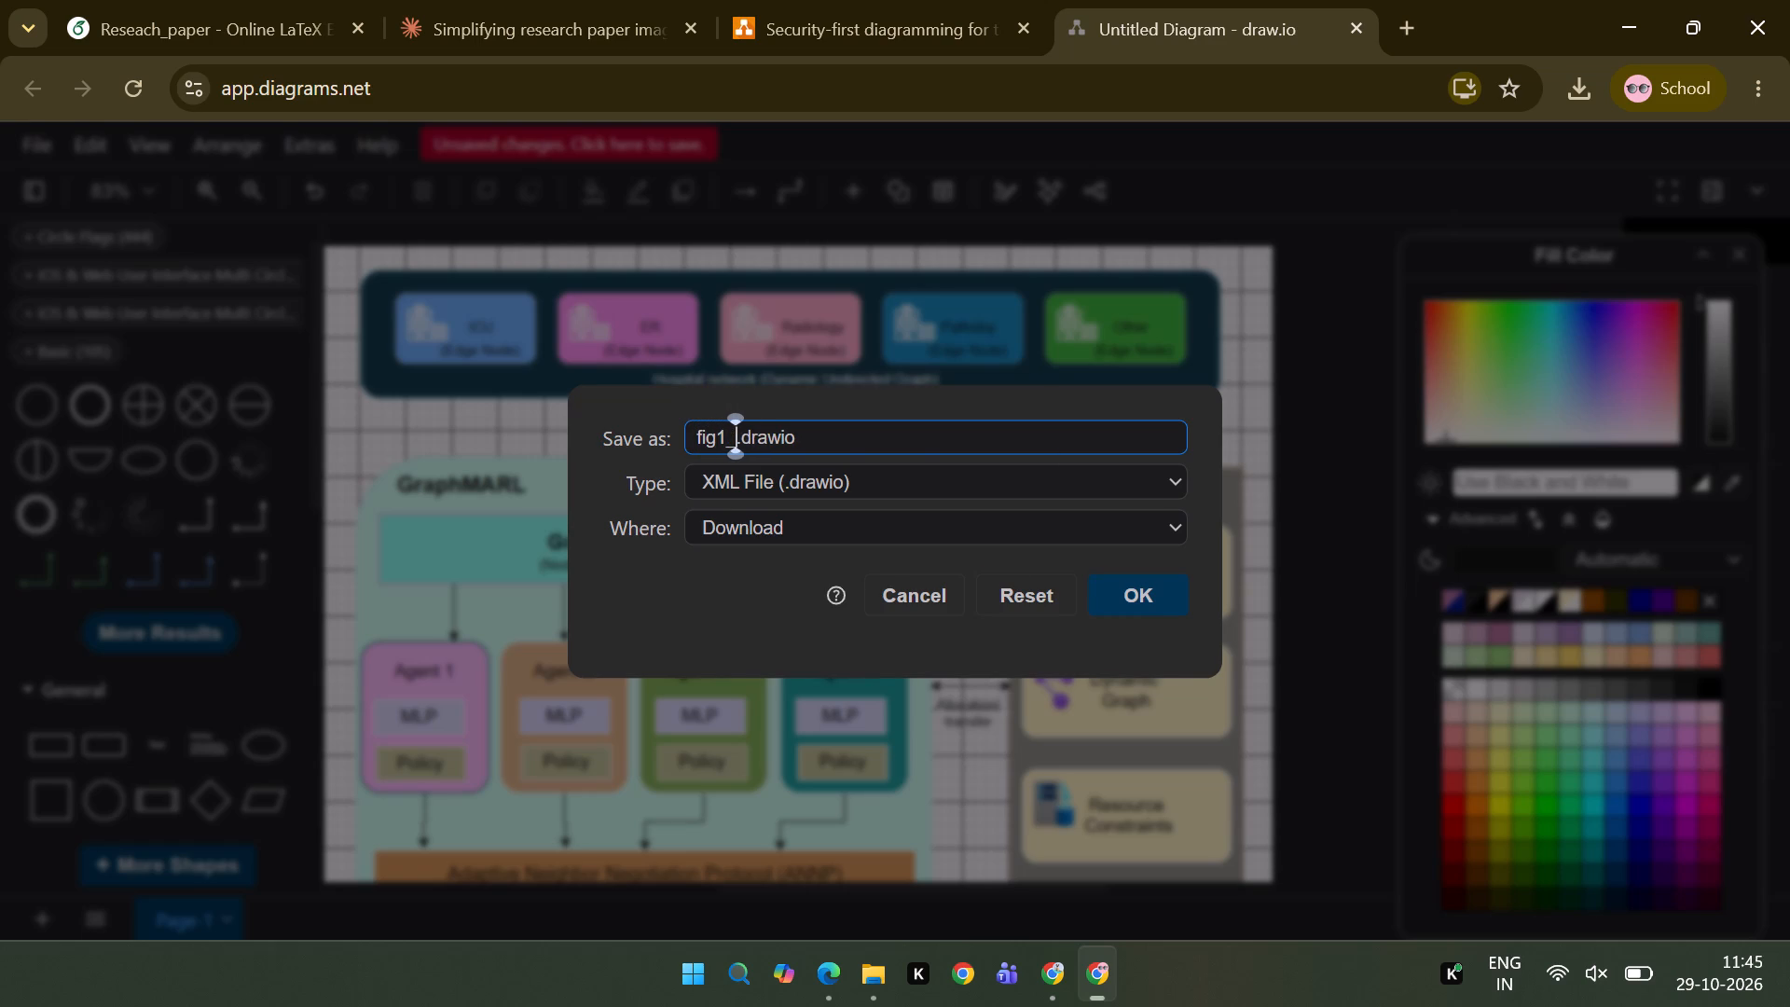
Switch to File Explorer and create a new folder named draw.io_images on the Desktop.
click(864, 967)
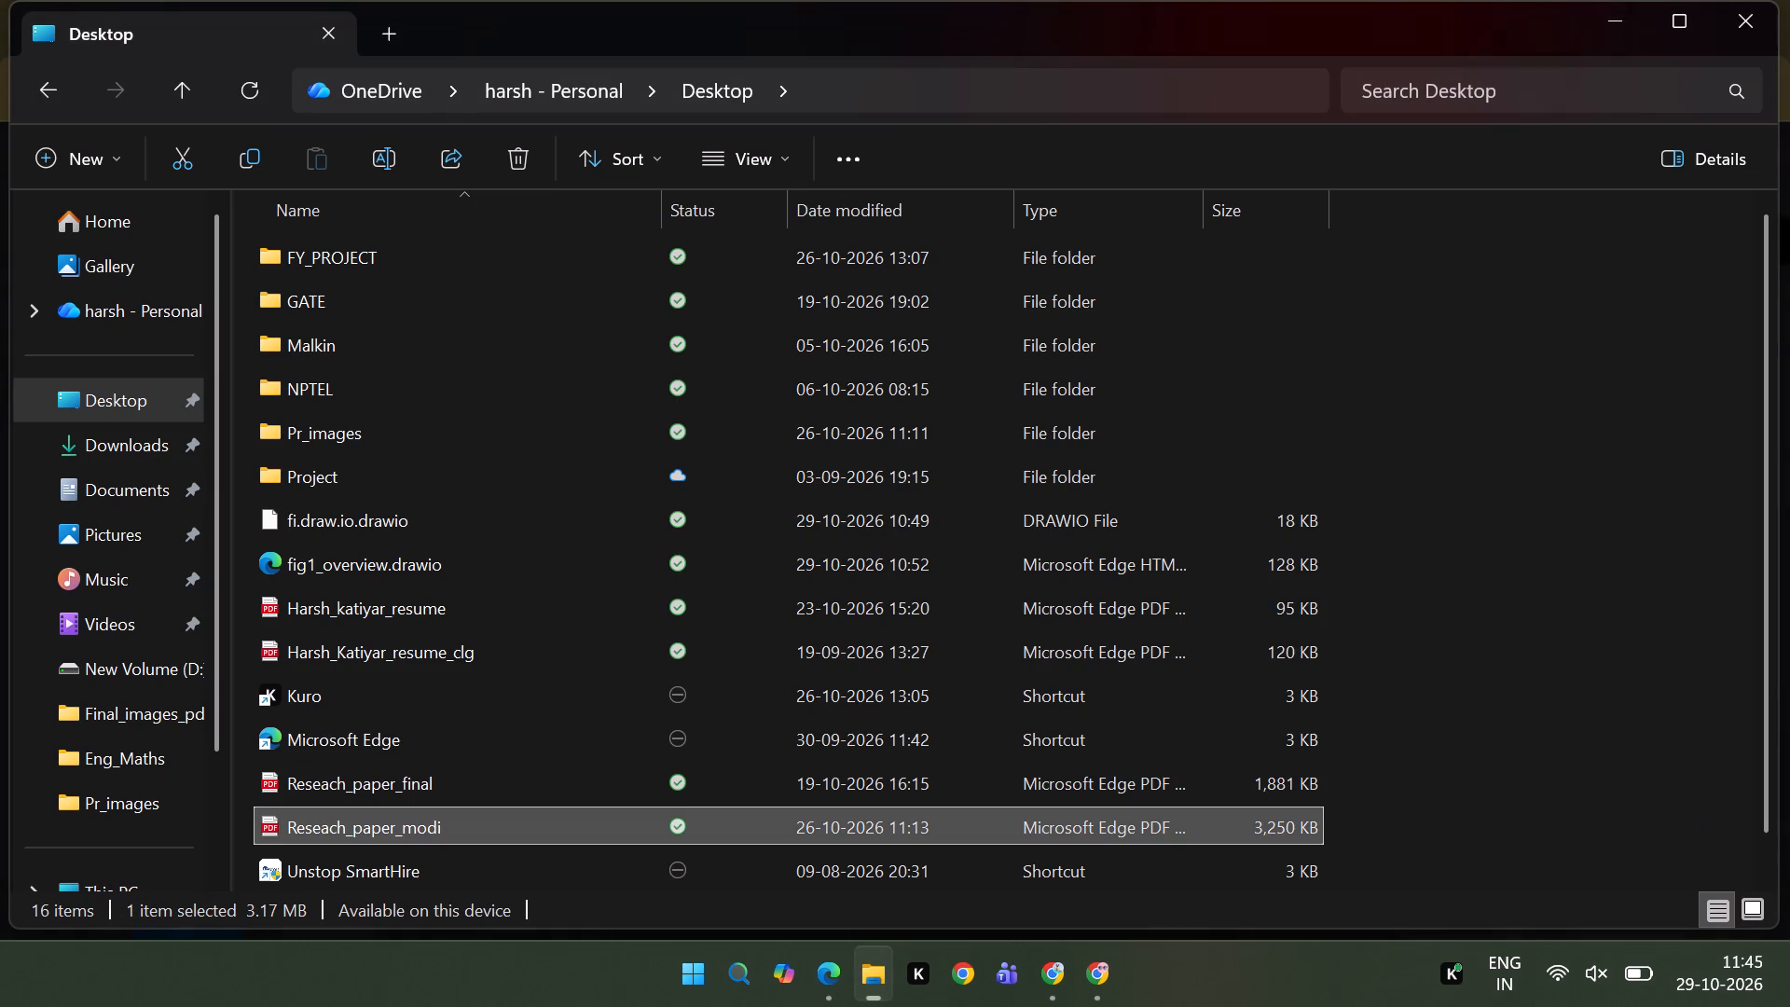
click(113, 150)
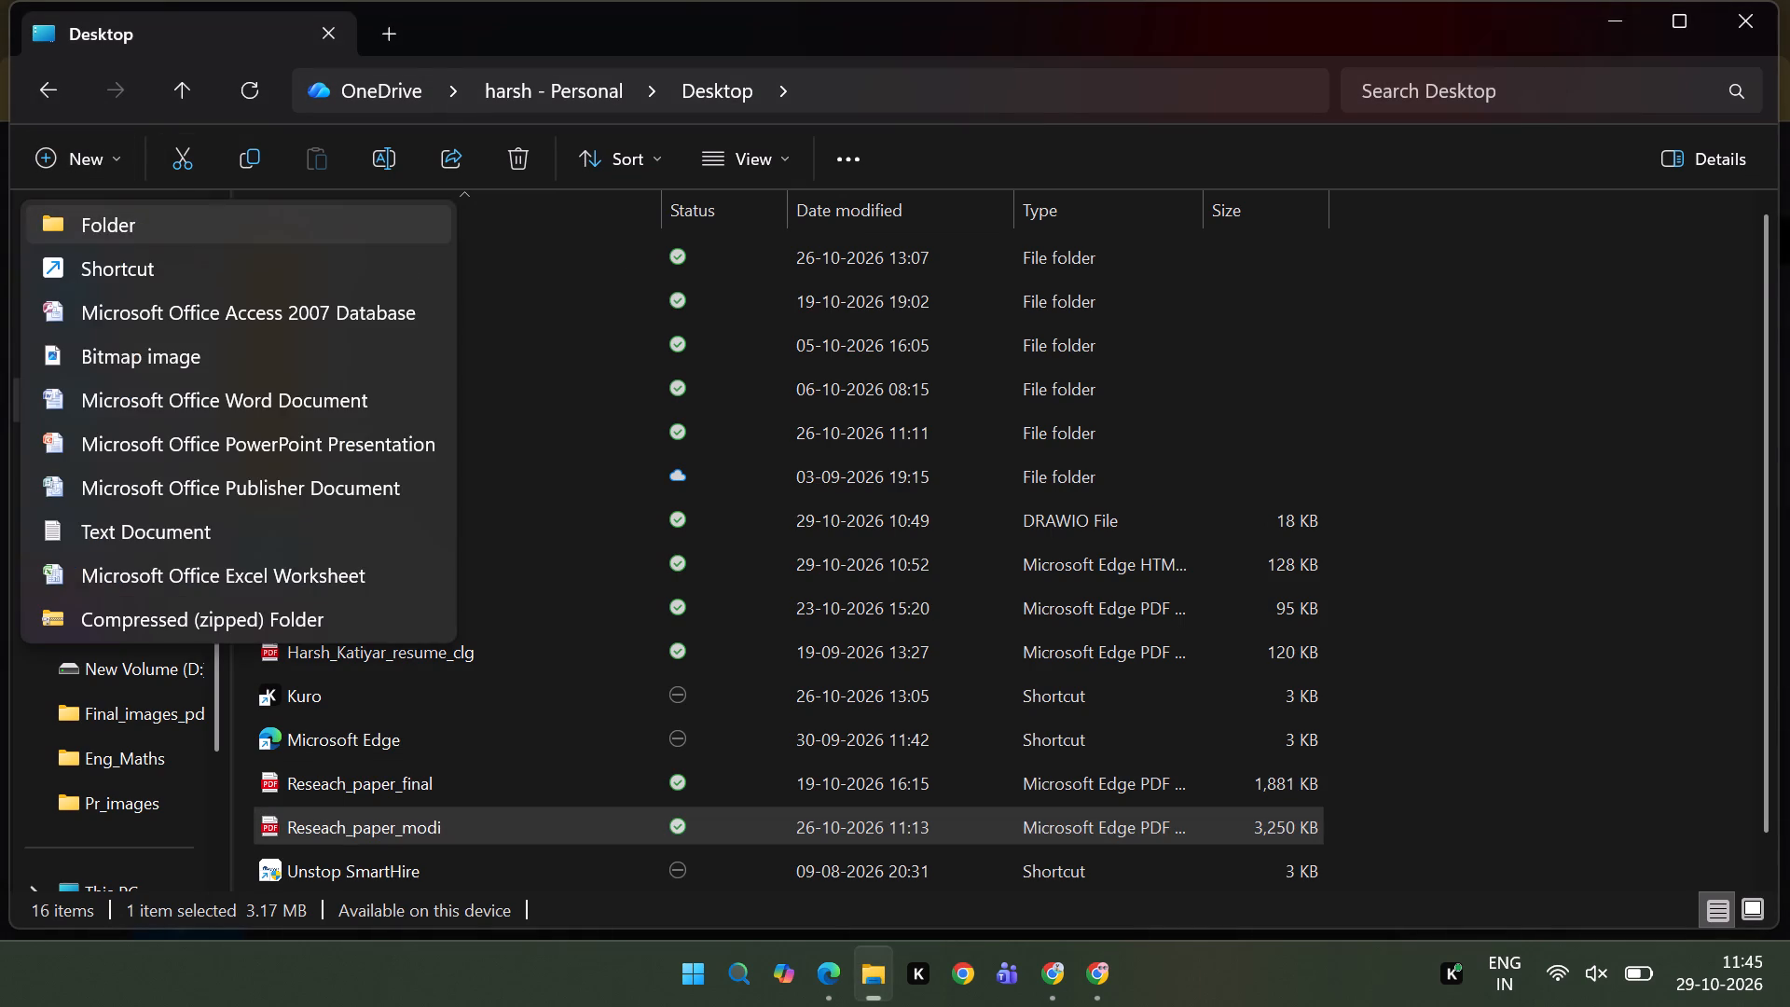
click(159, 235)
key(BackSpace)
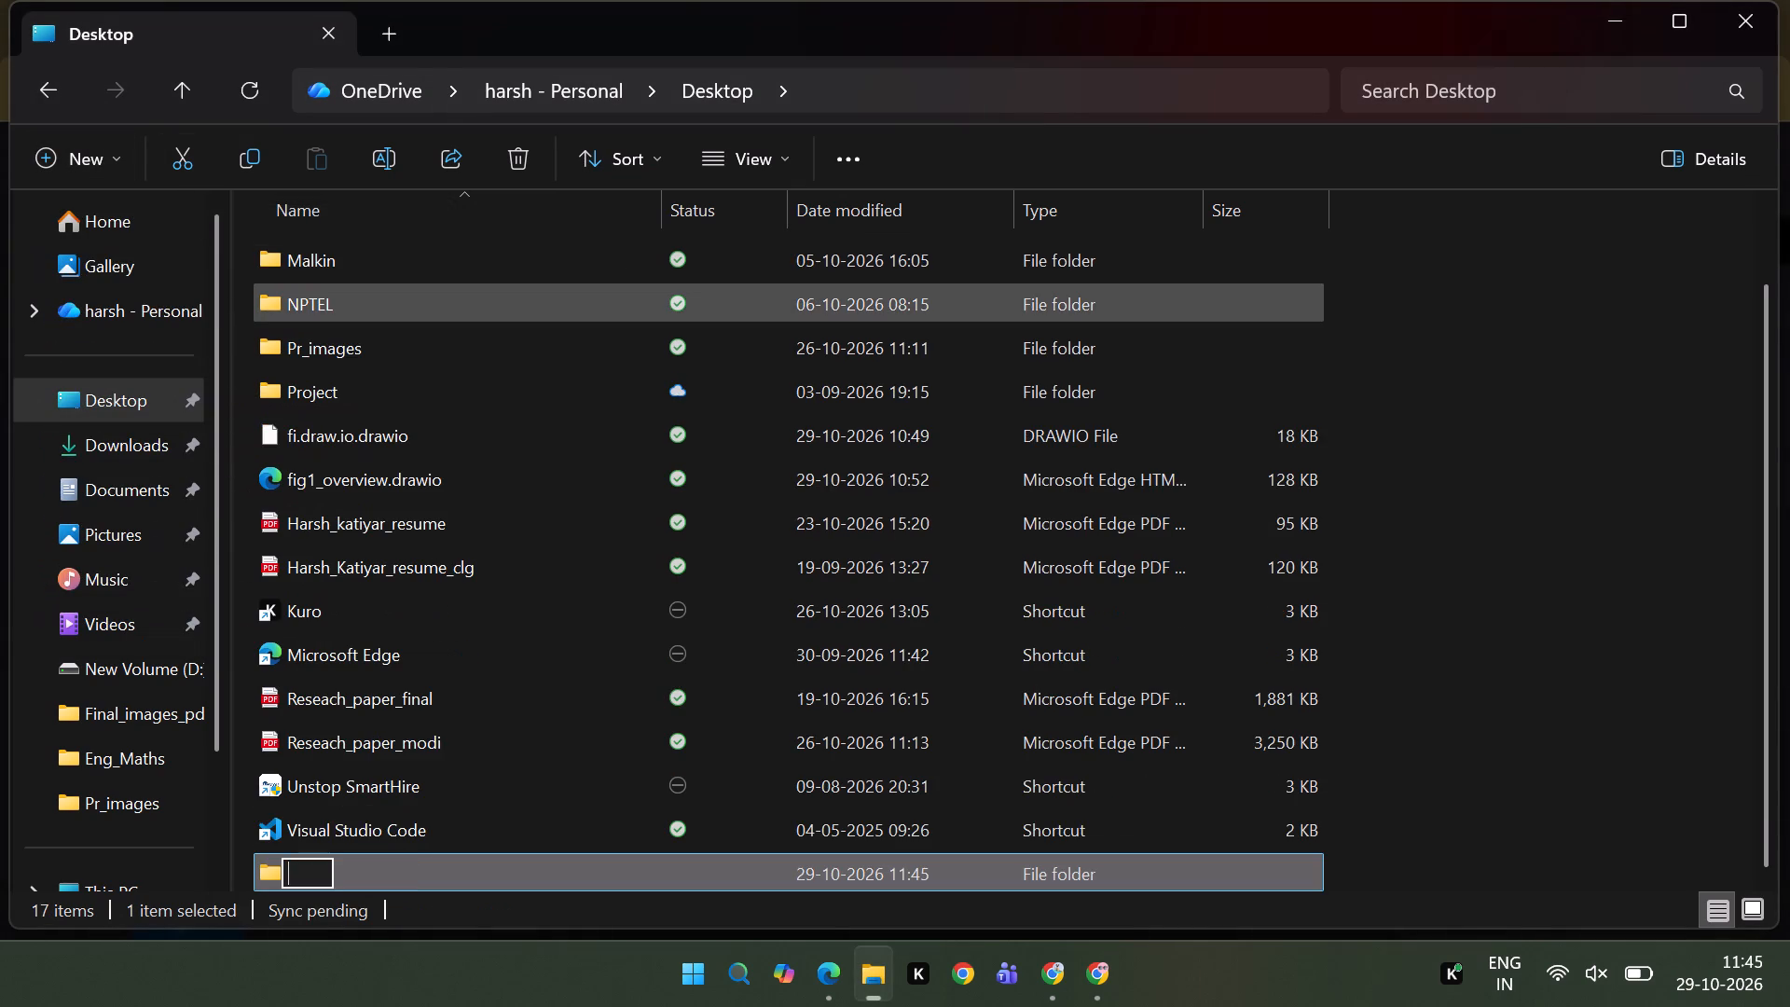
text(draw,)
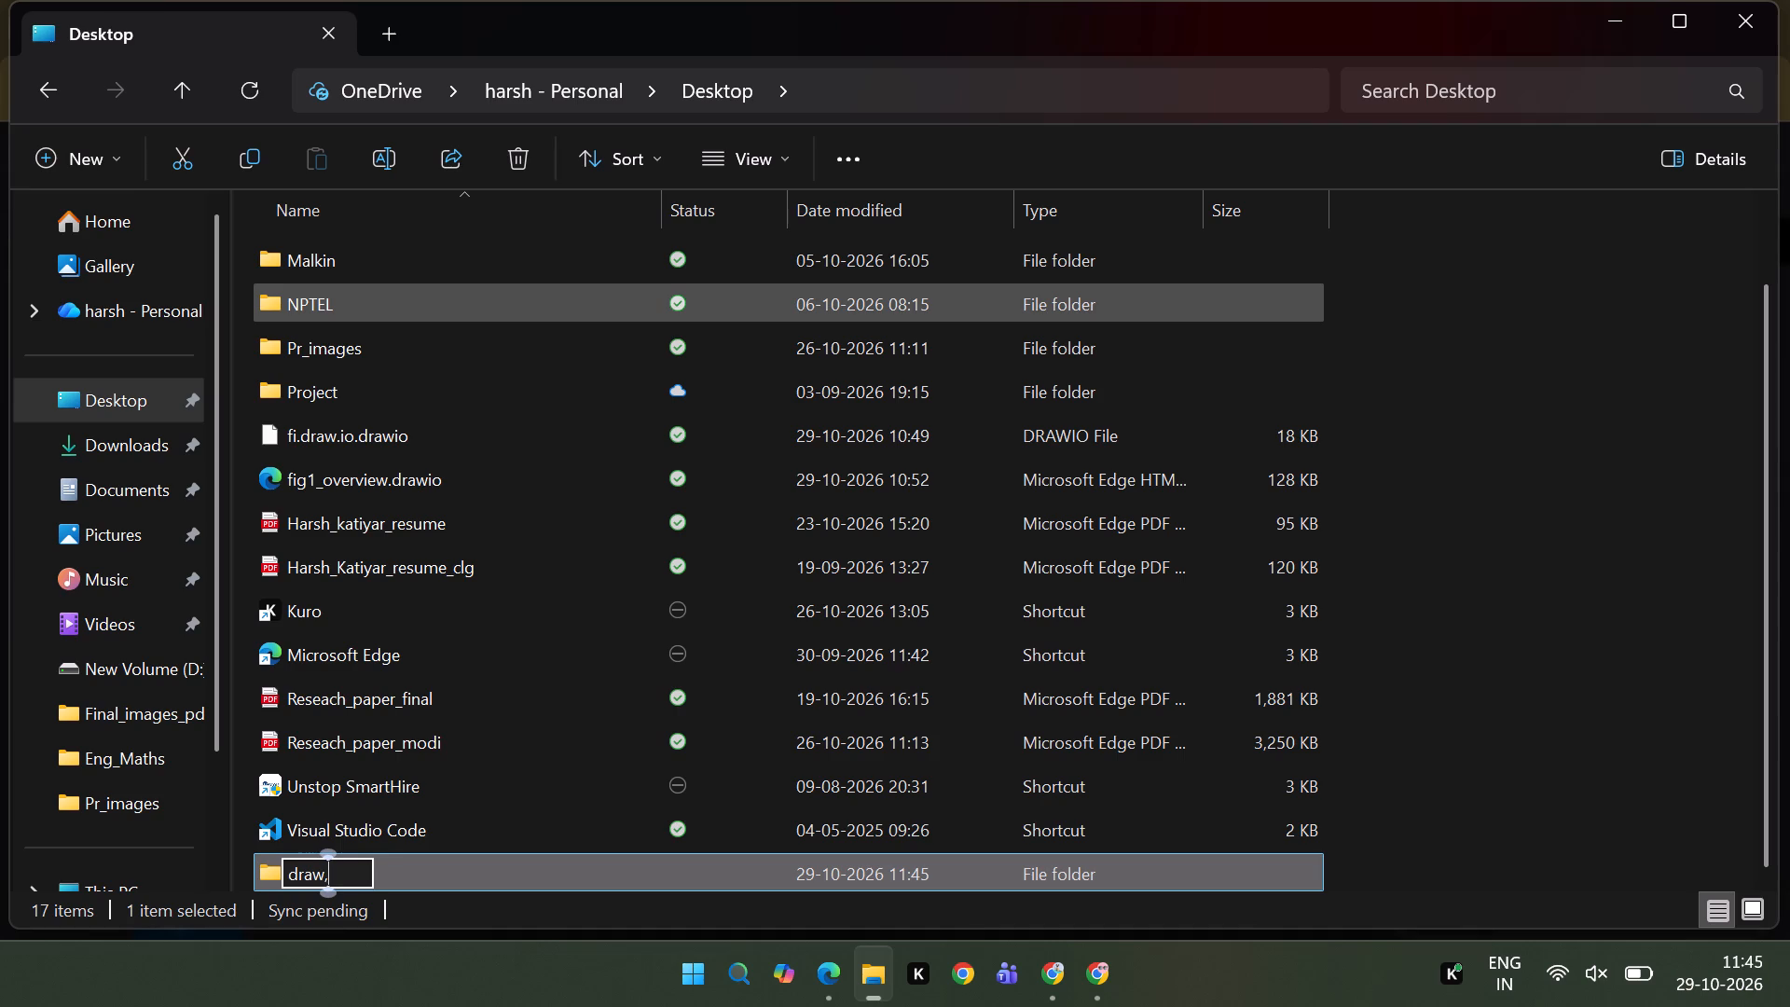
key(BackSpace)
text(.io_i,)
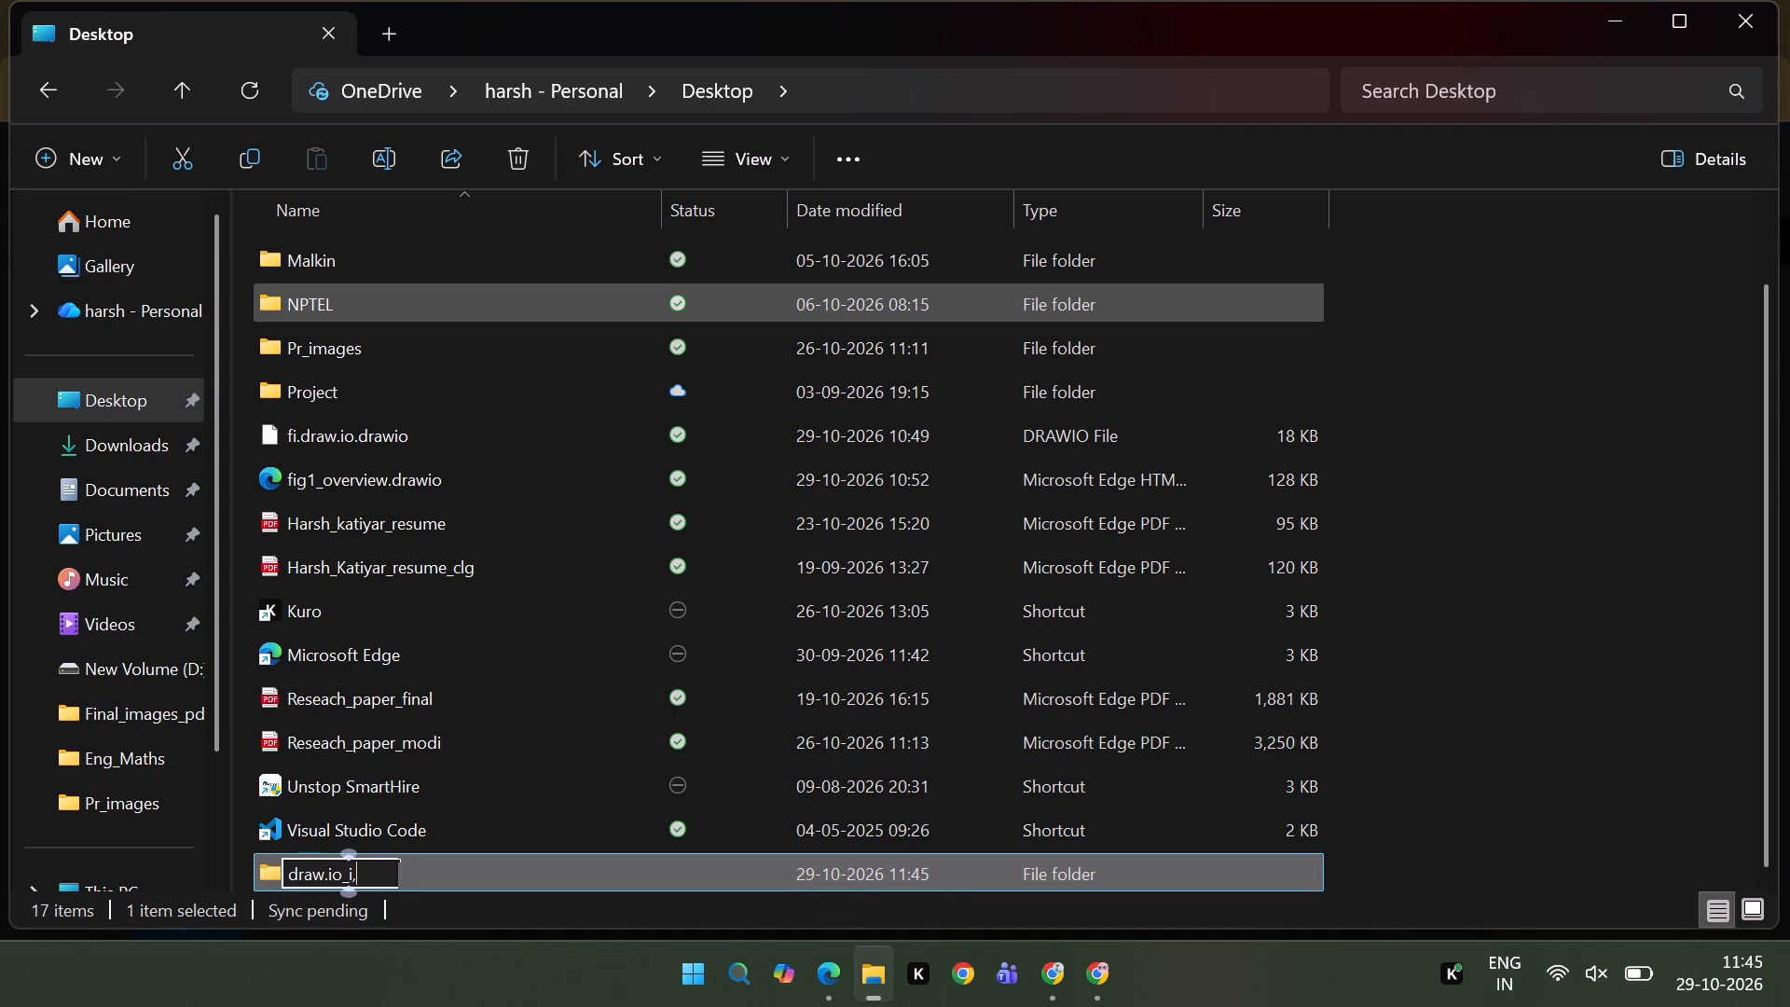
key(e)
key(BackSpace)
key(BackSpace)
text(mag)
text(es)
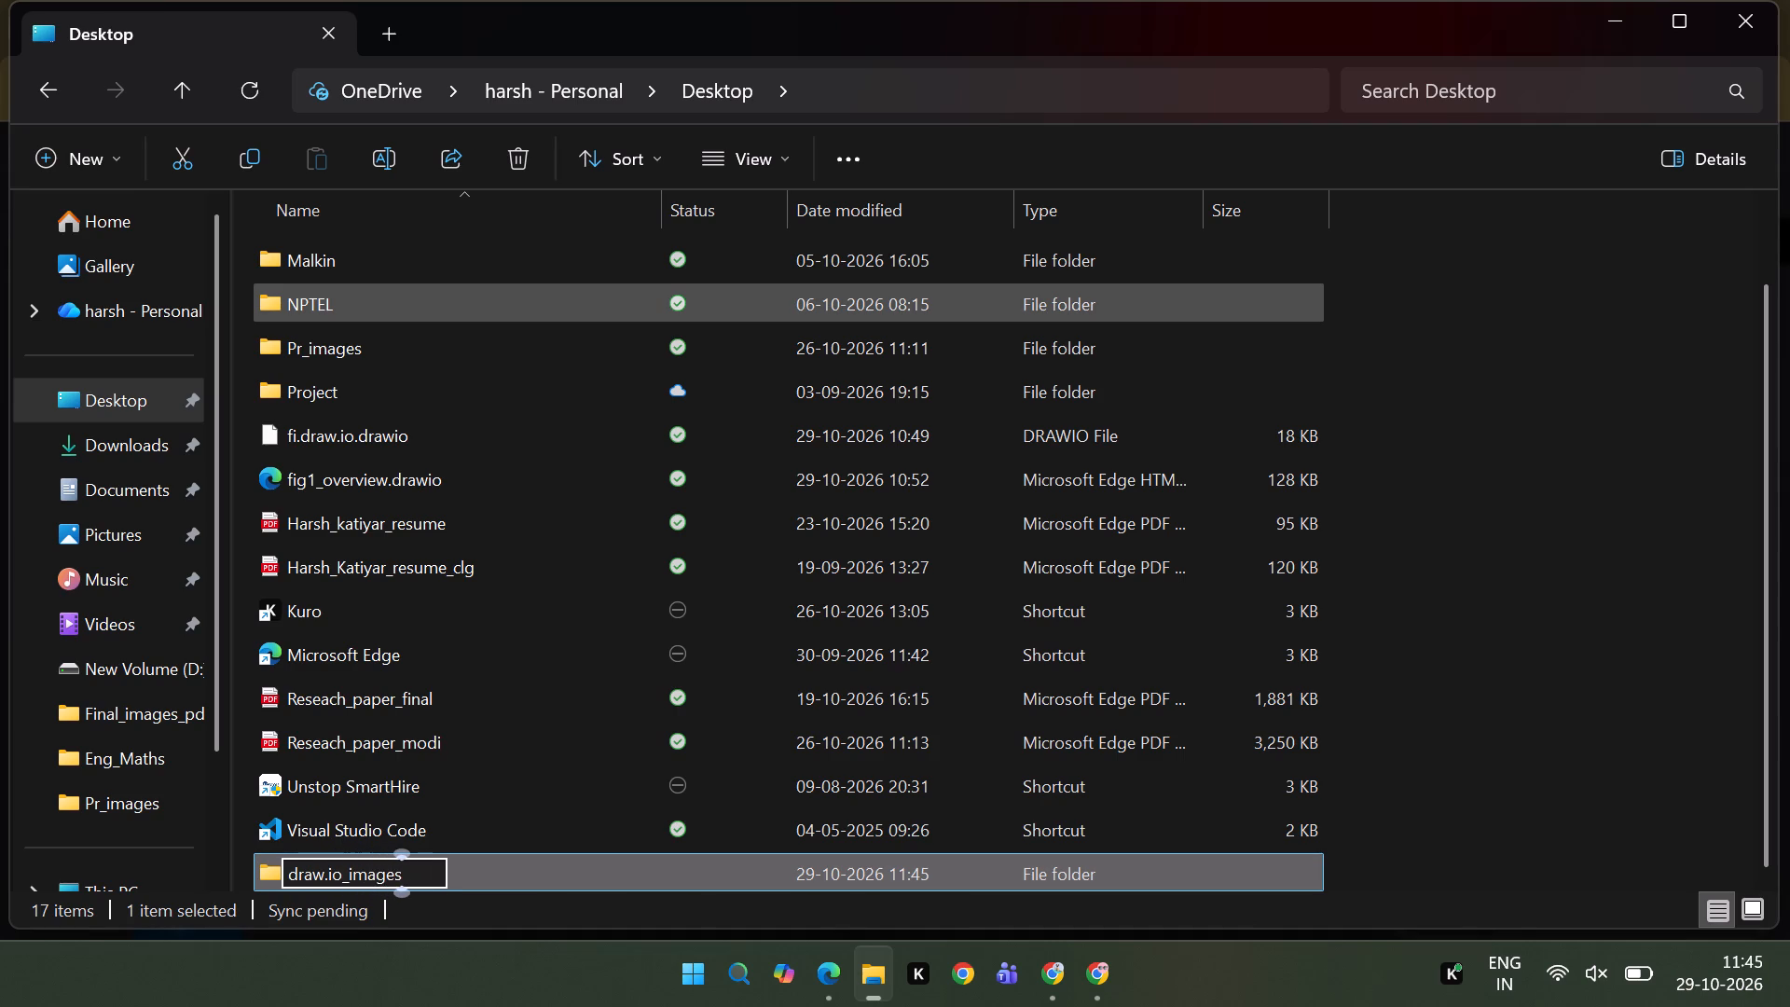
key(Return)
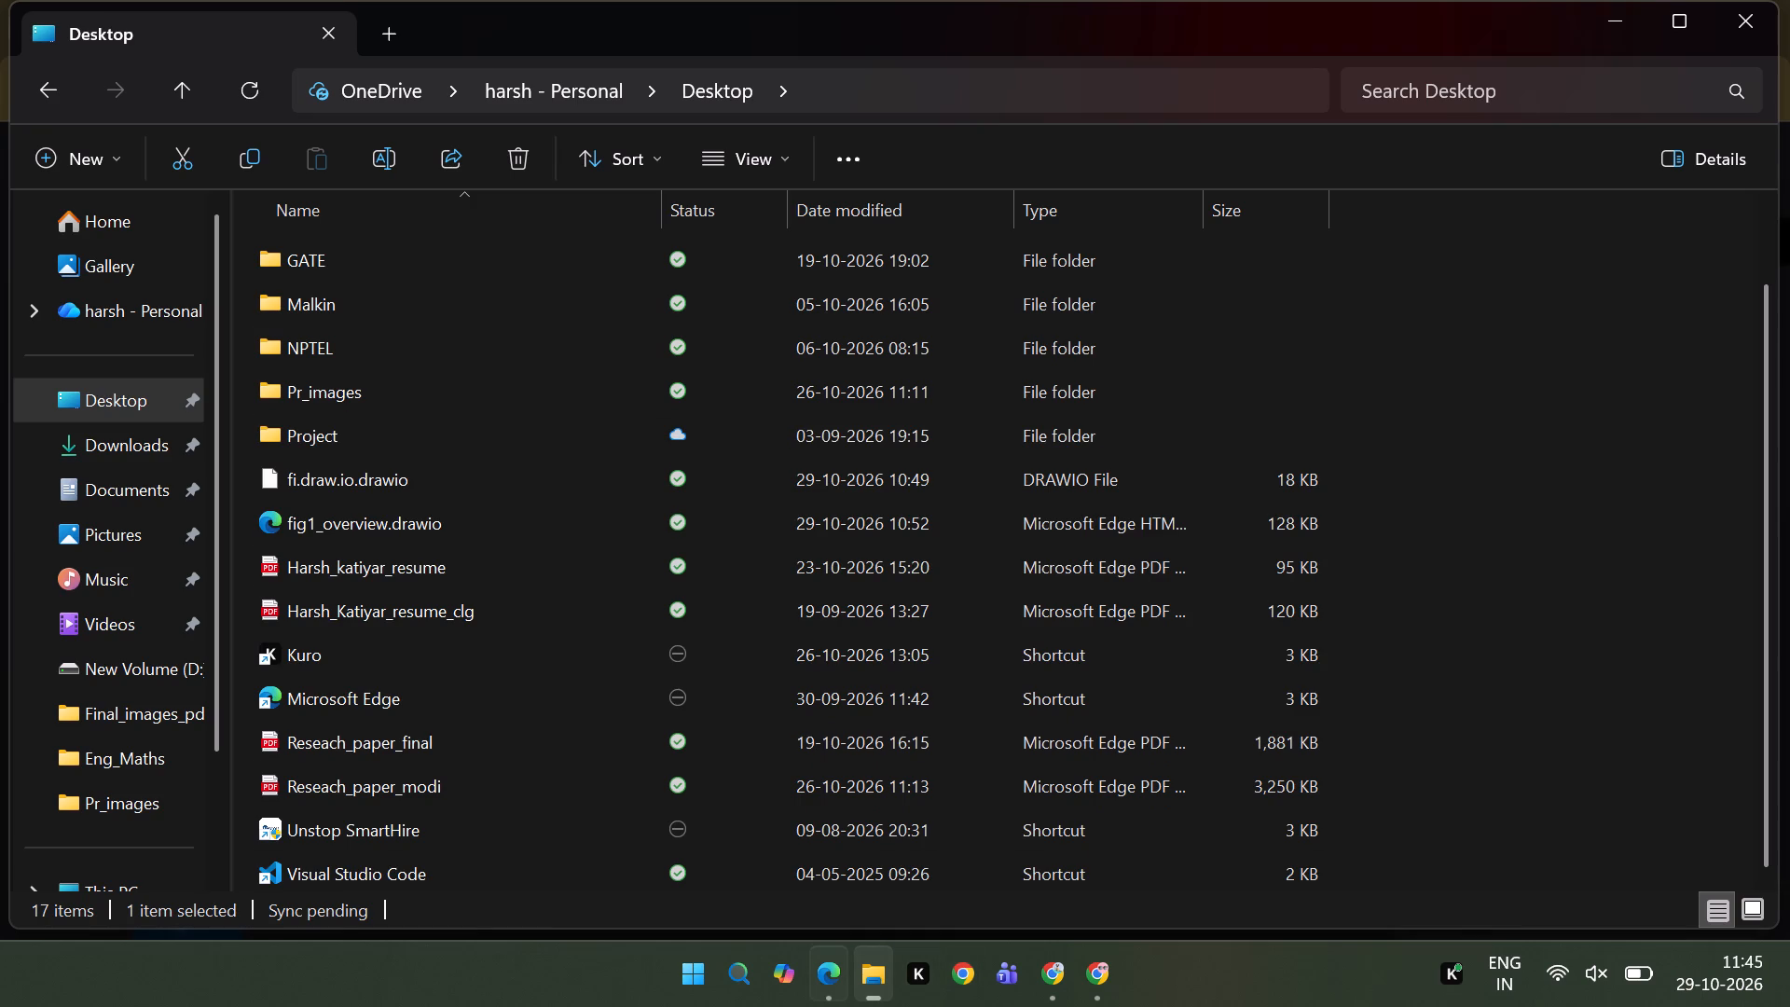
Back in draw.io, save the diagram as an Editable Vector Image named fig1_overview.drawio.svg with Download as the destination.
click(1100, 964)
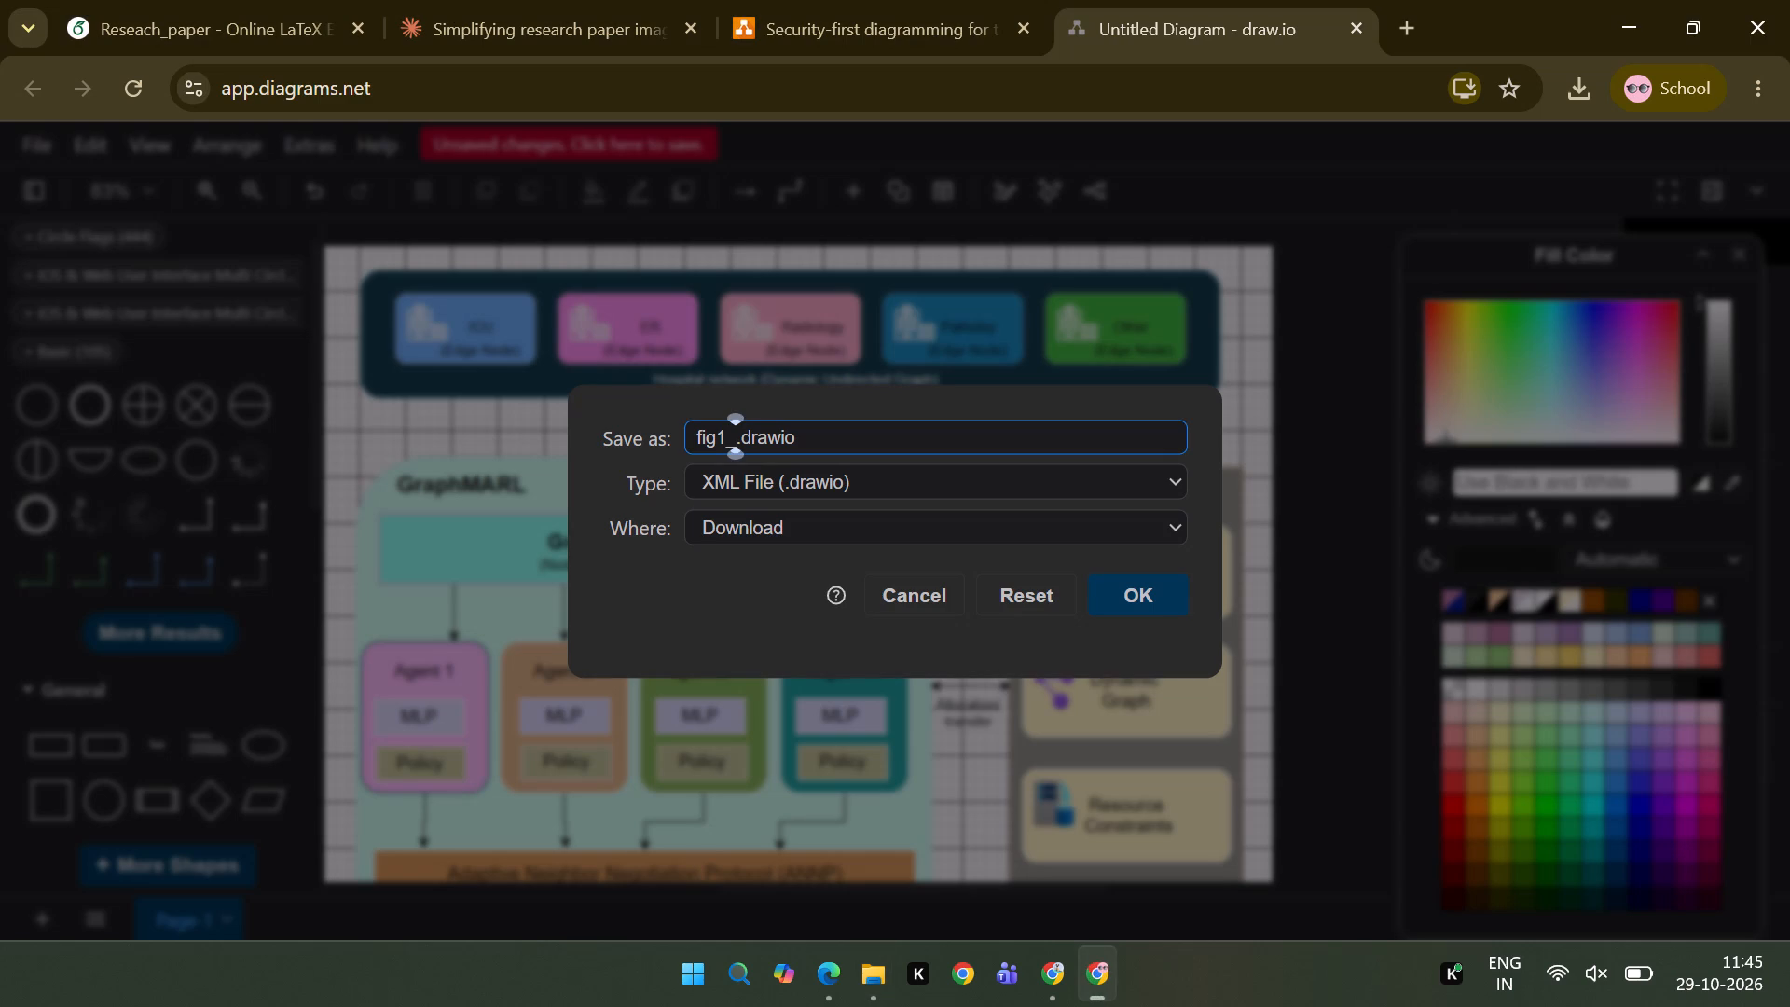
click(829, 527)
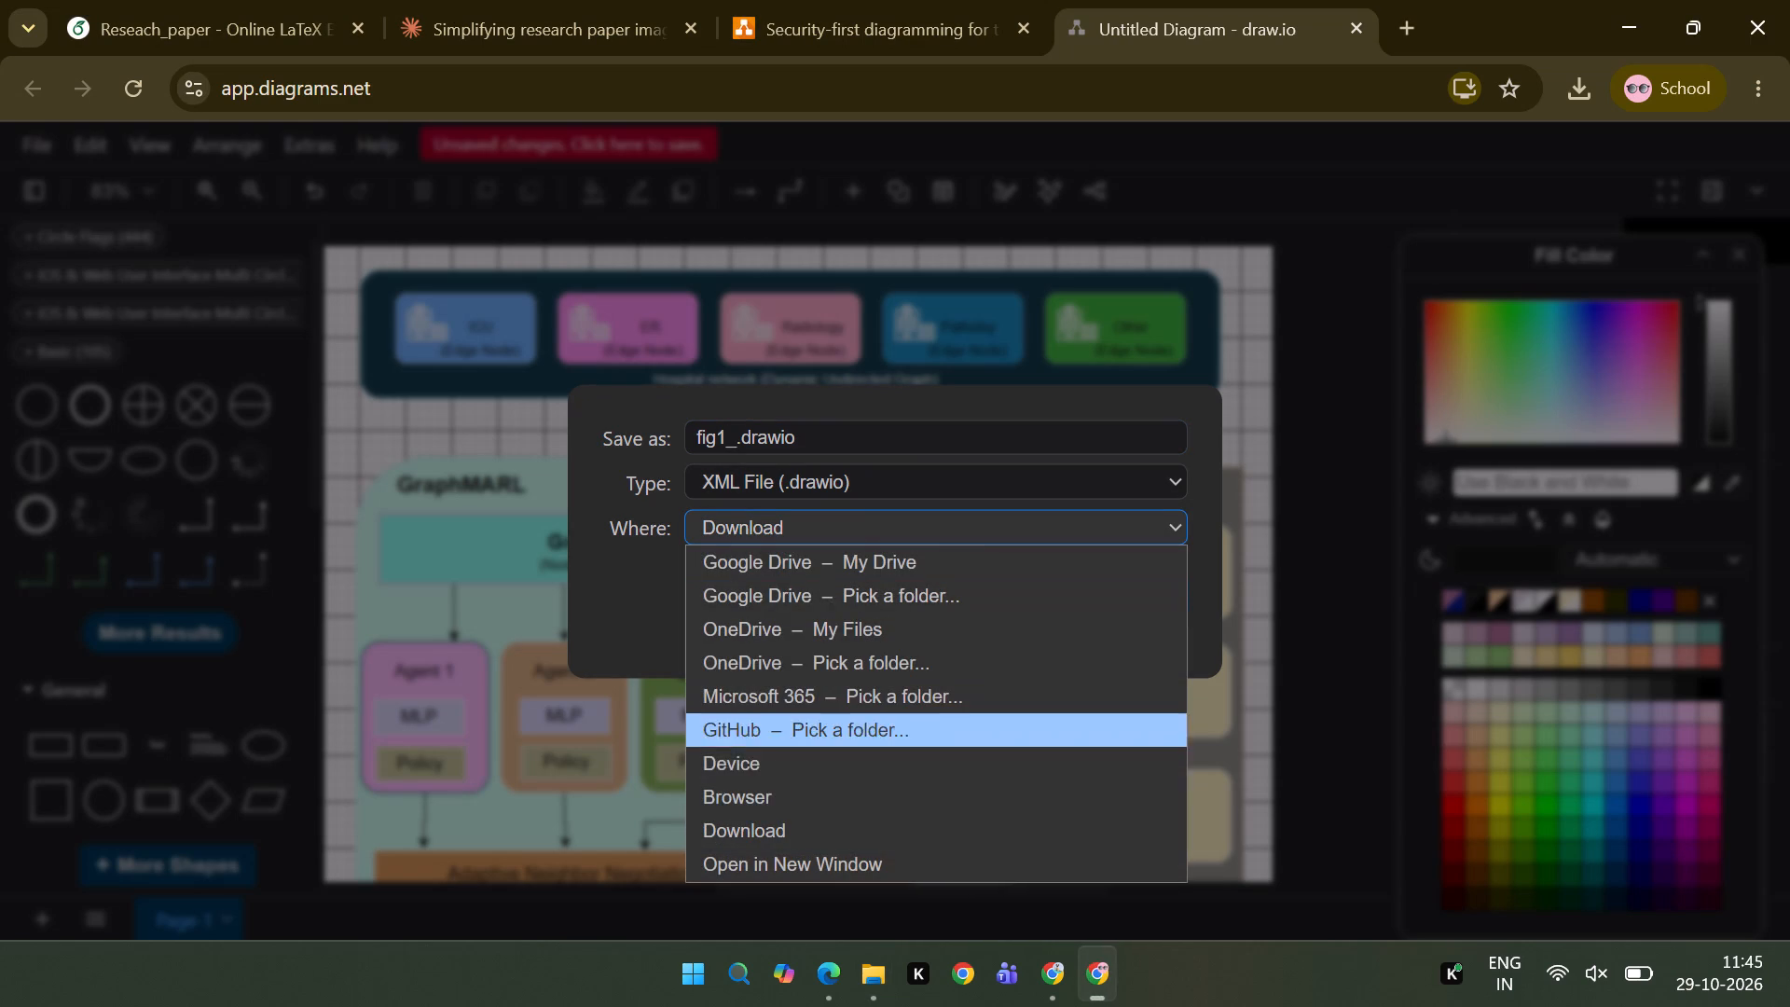
click(740, 801)
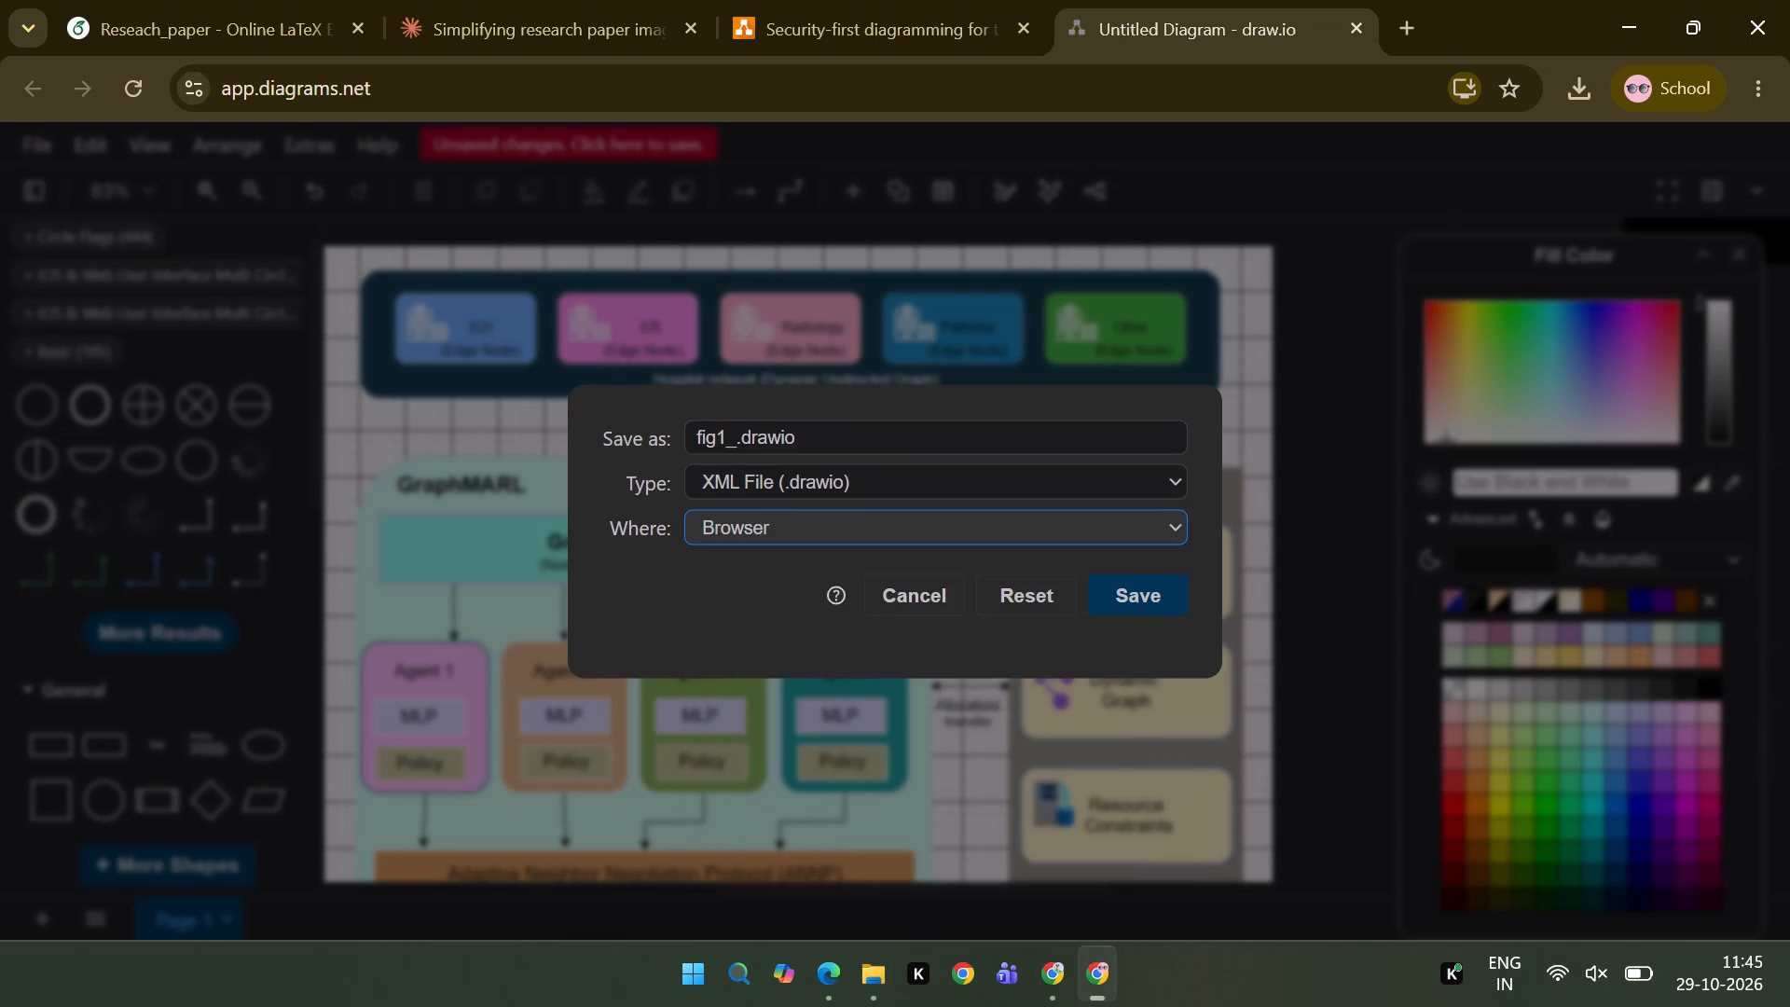
click(762, 525)
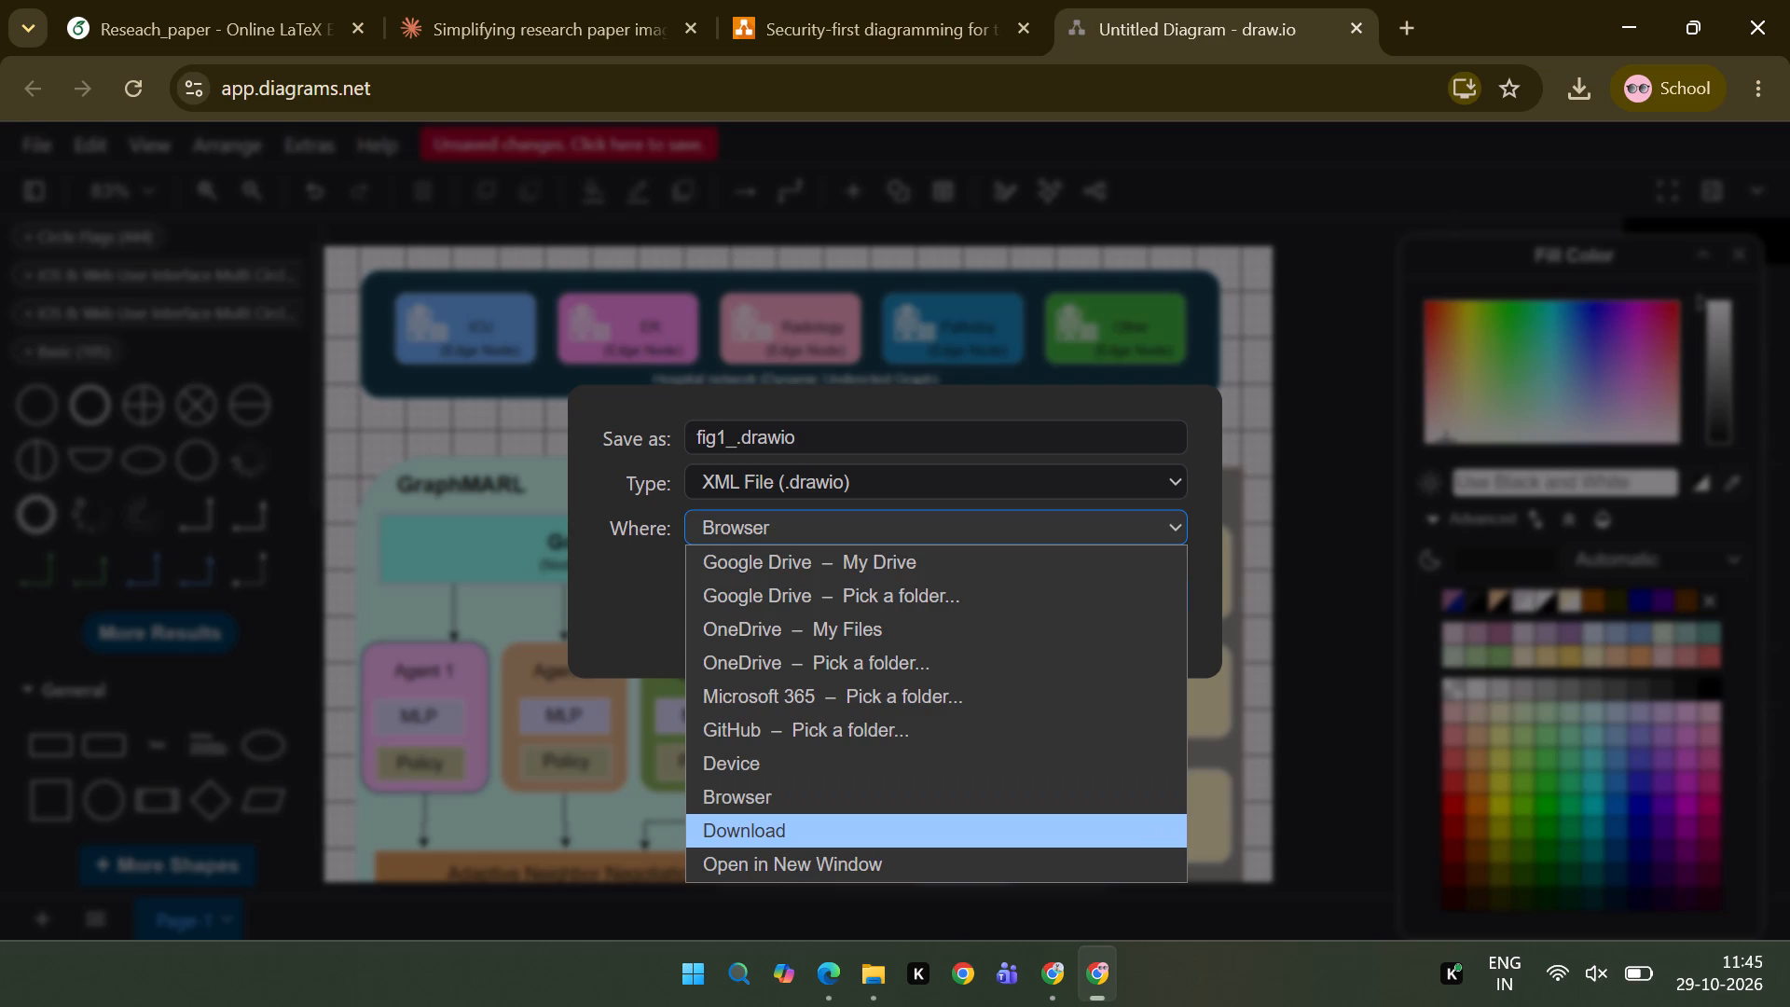
click(767, 837)
click(774, 475)
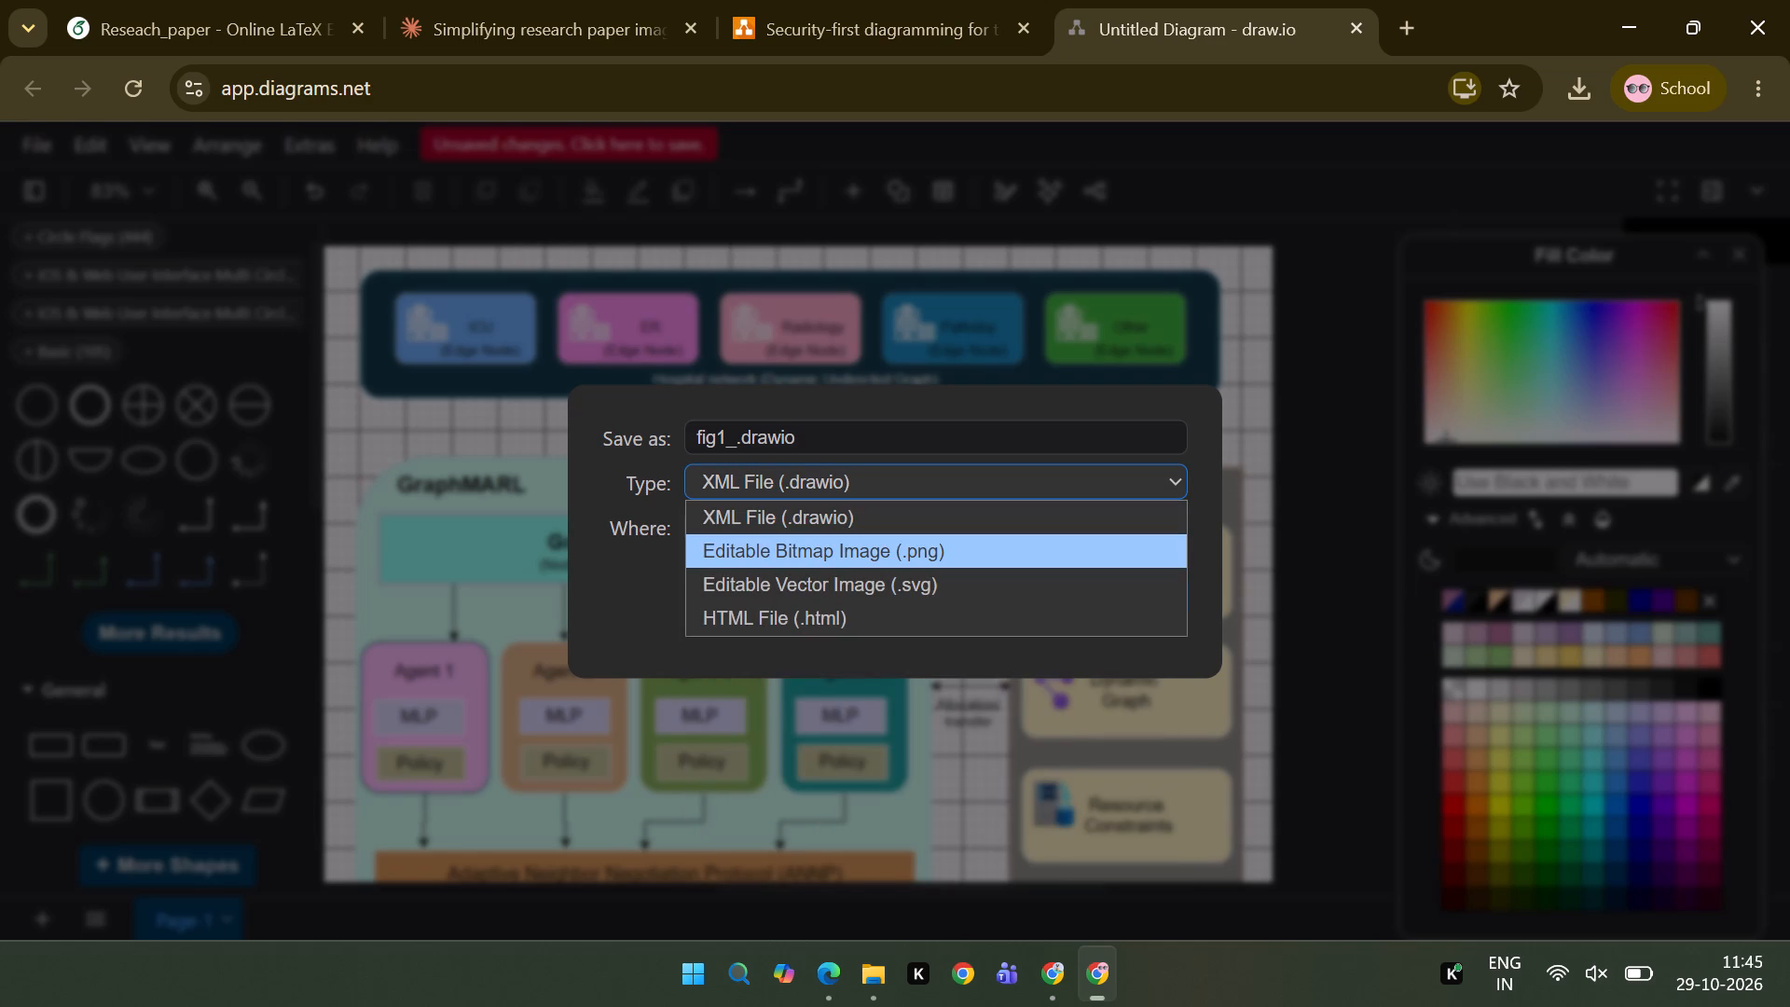
click(799, 592)
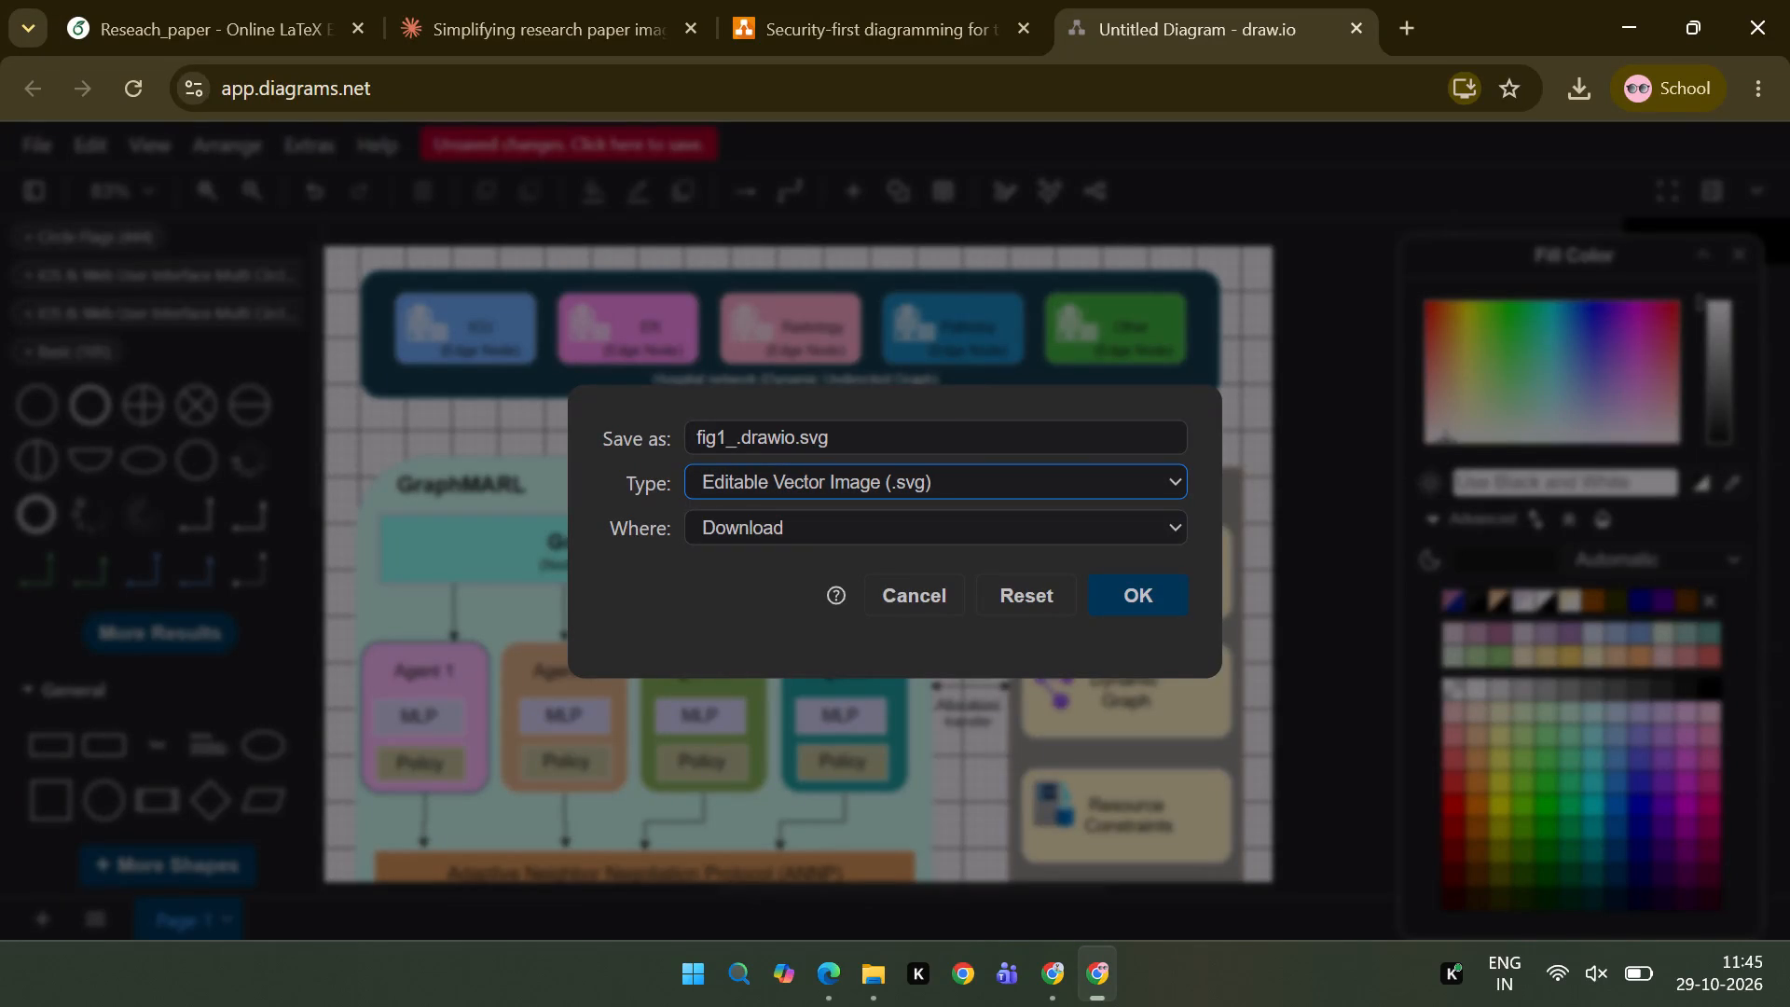
click(739, 437)
key(Left)
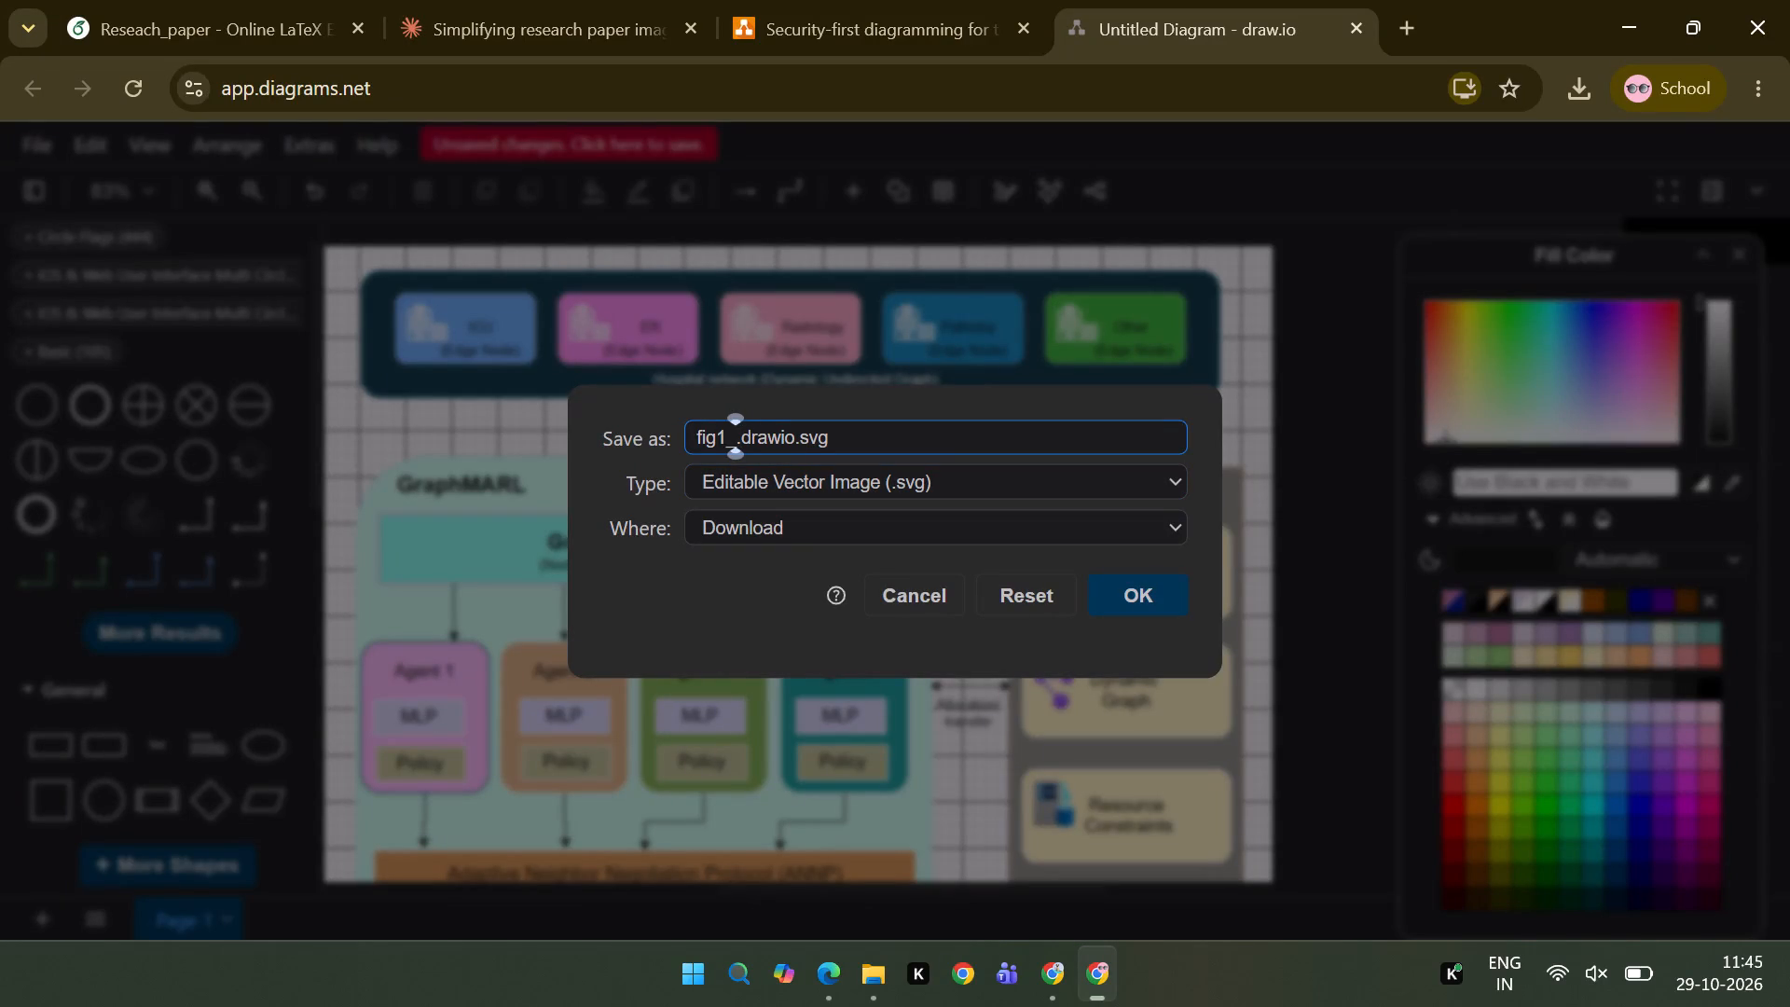
text(overview)
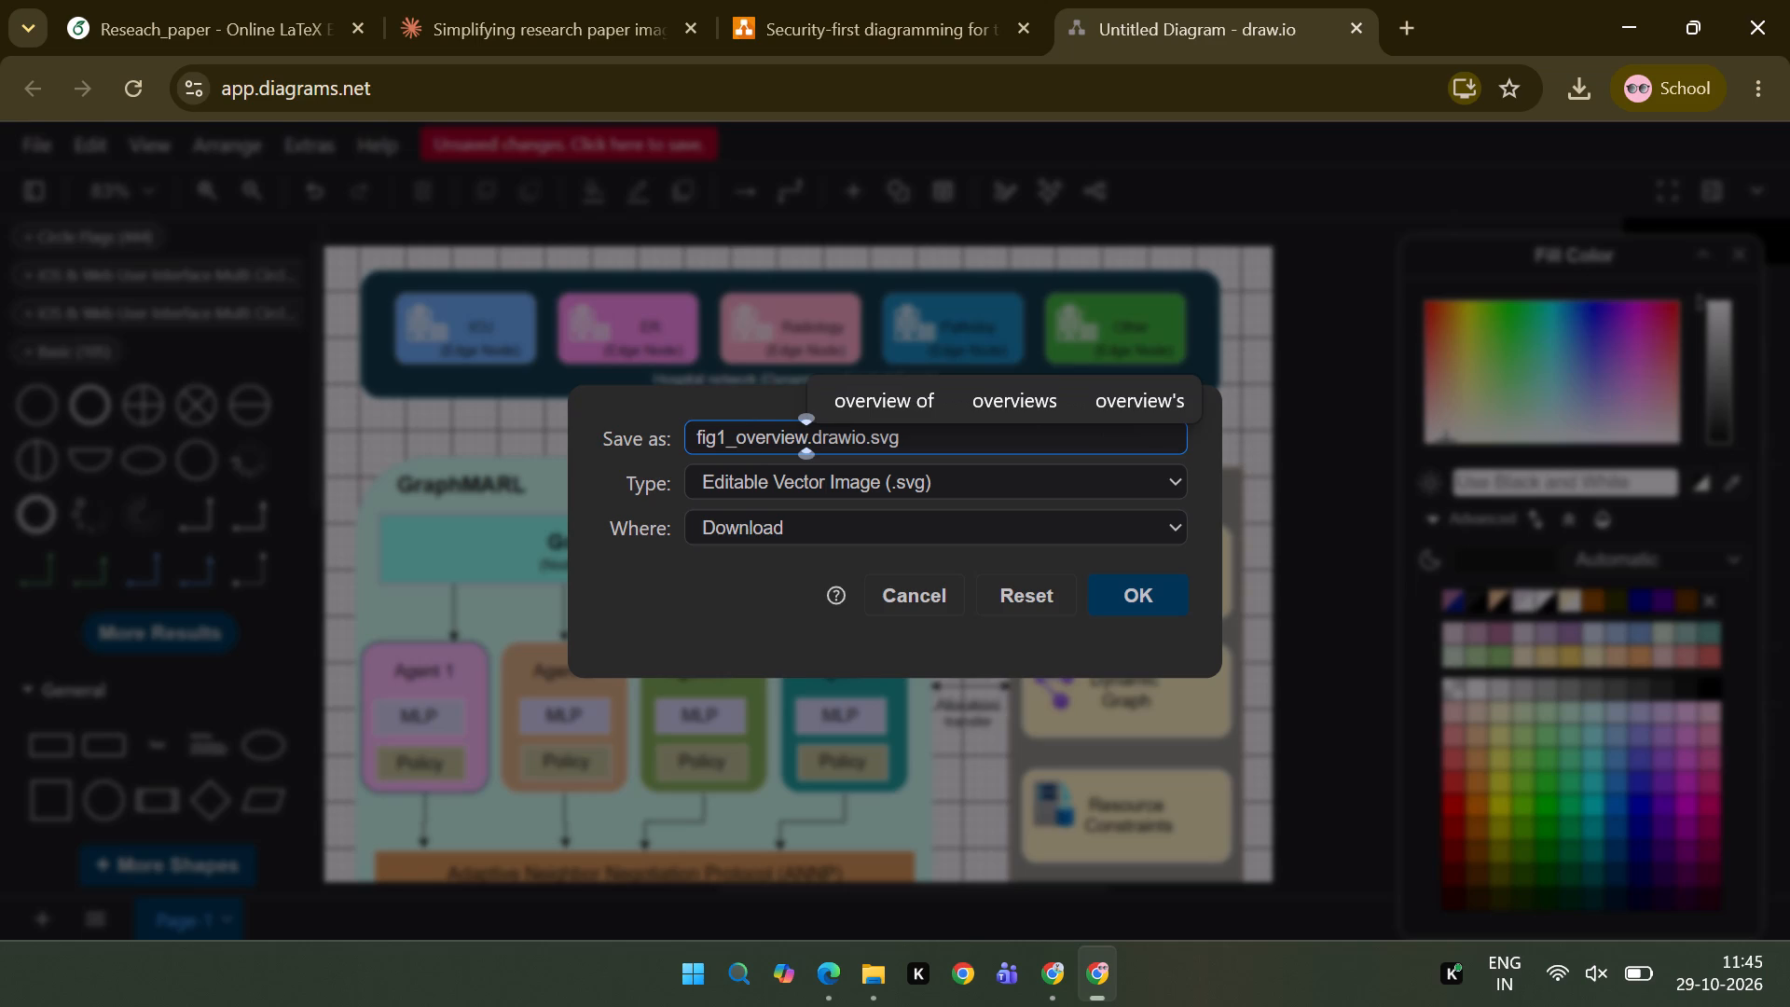
key(Return)
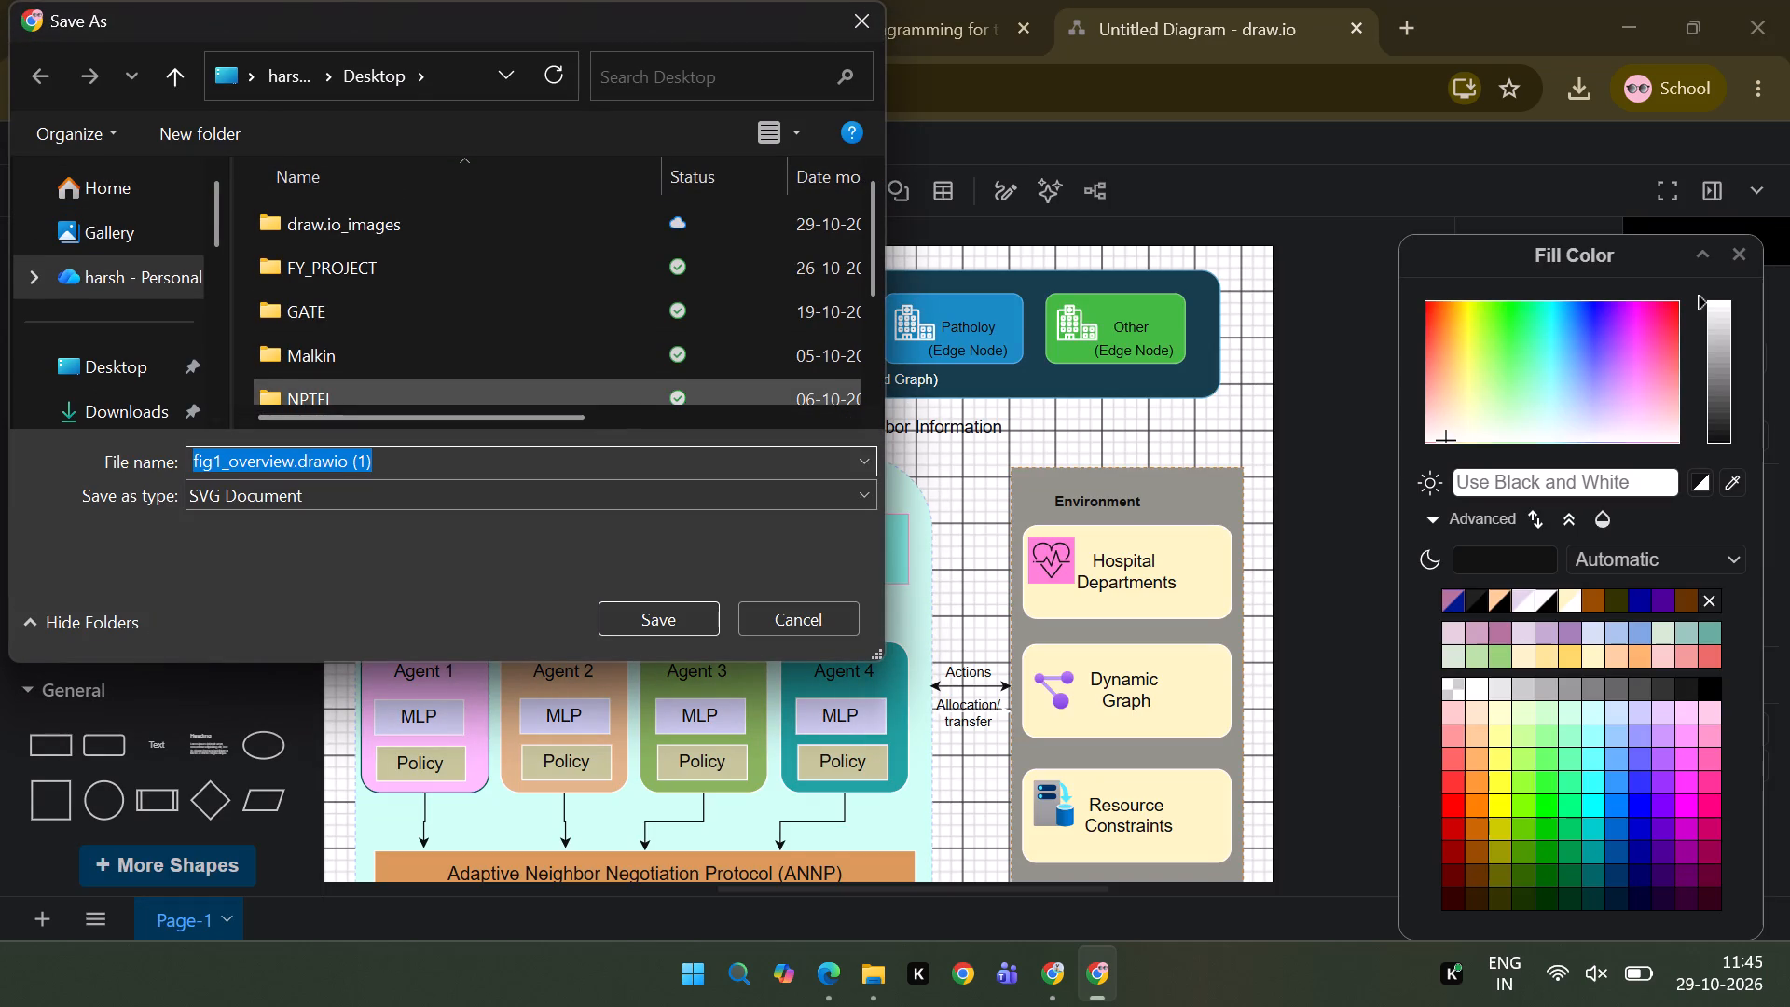
Save the SVG document in the Desktop's draw.io_images folder, keeping the suggested file name fig1_overview.drawio (1).
scroll(365, 381, down, 1)
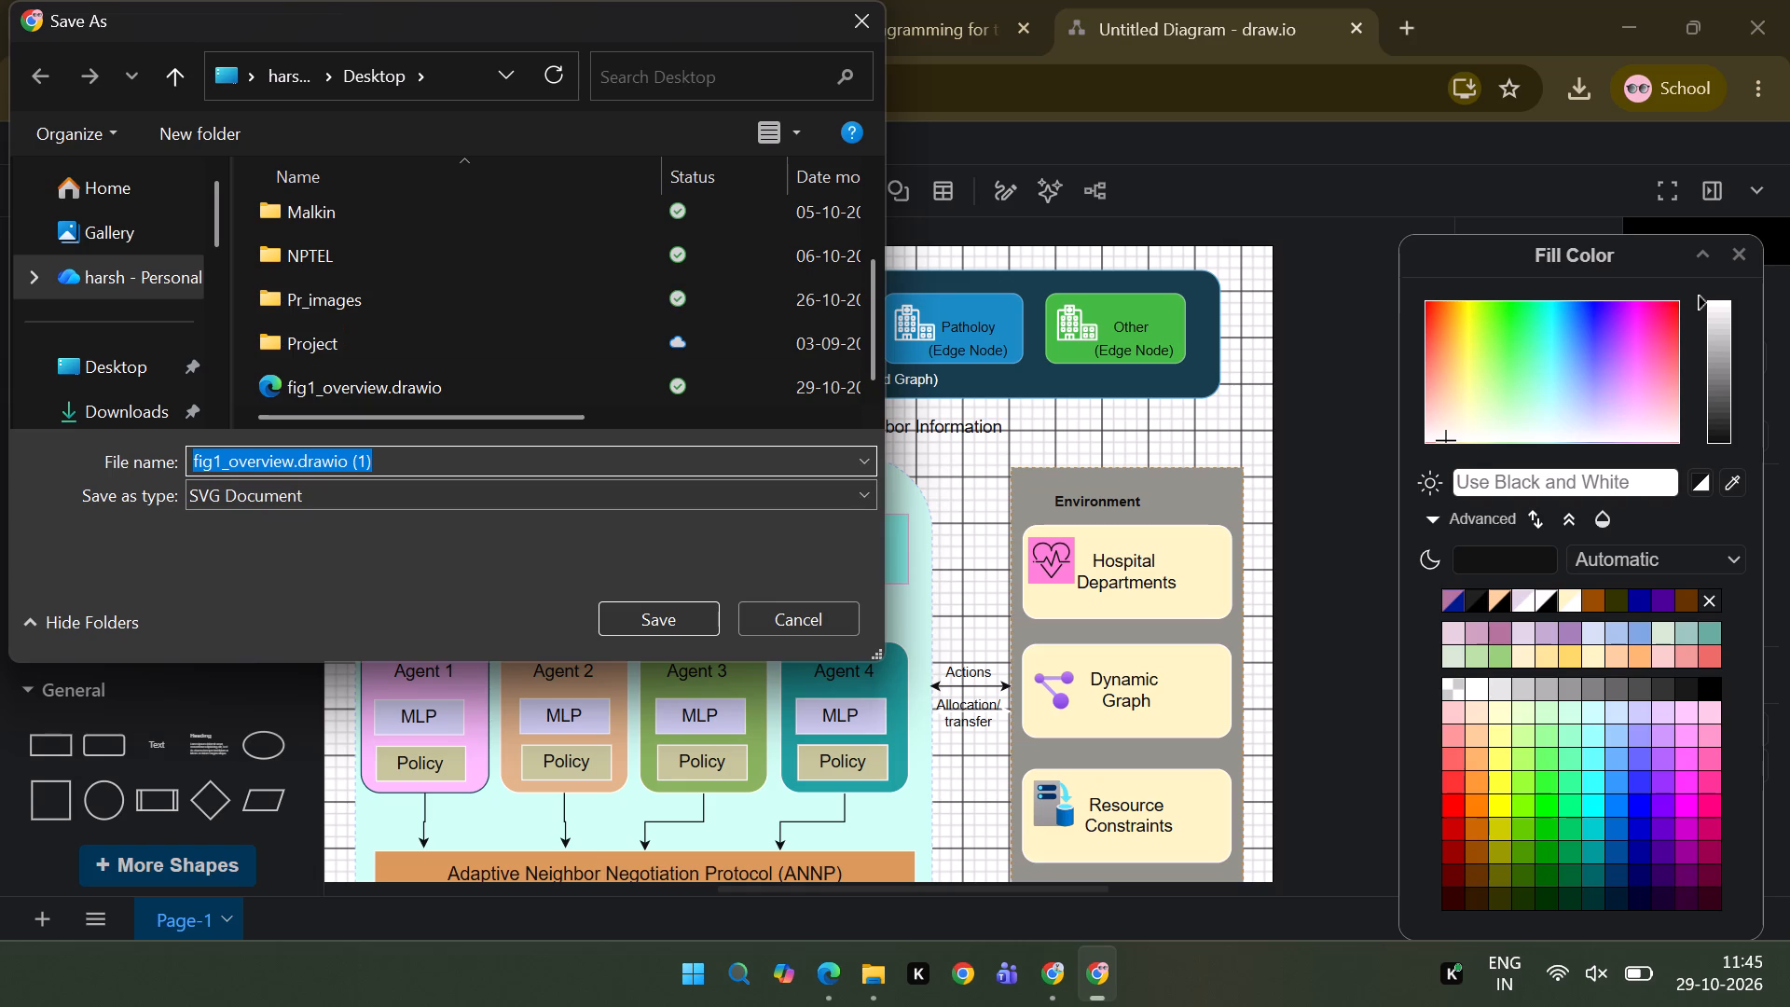
scroll(259, 379, down, 2)
scroll(259, 379, up, 1)
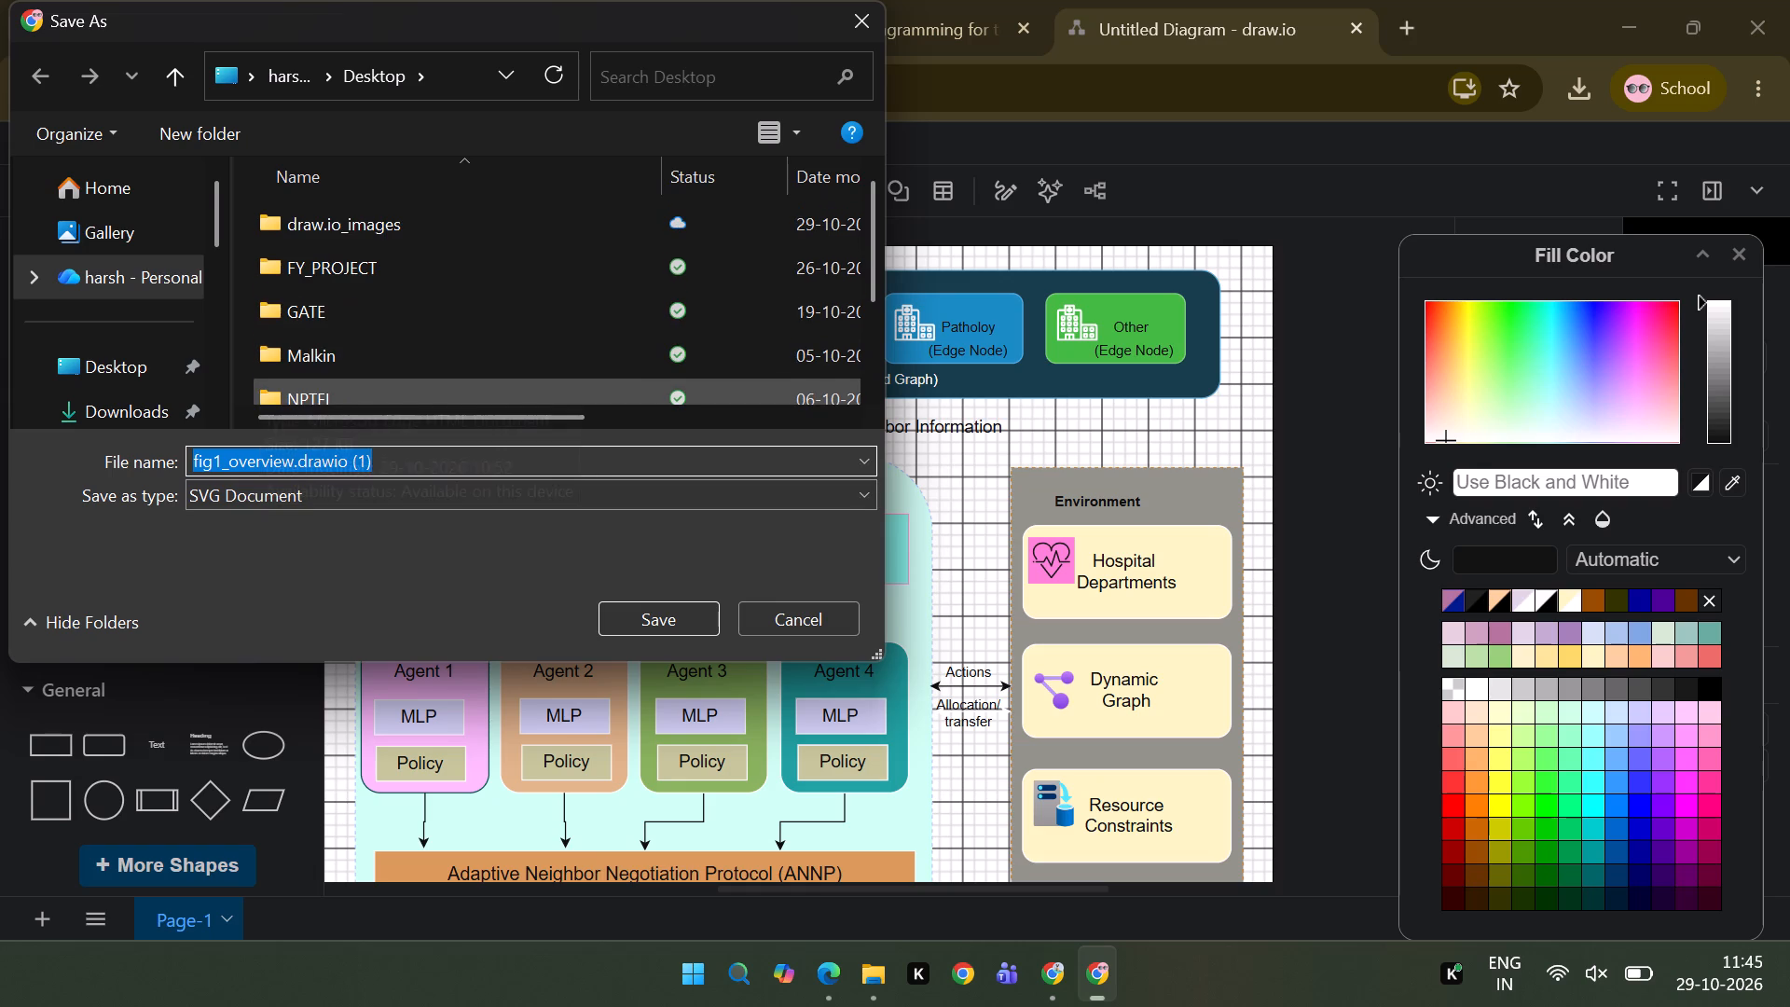
scroll(259, 379, up, 1)
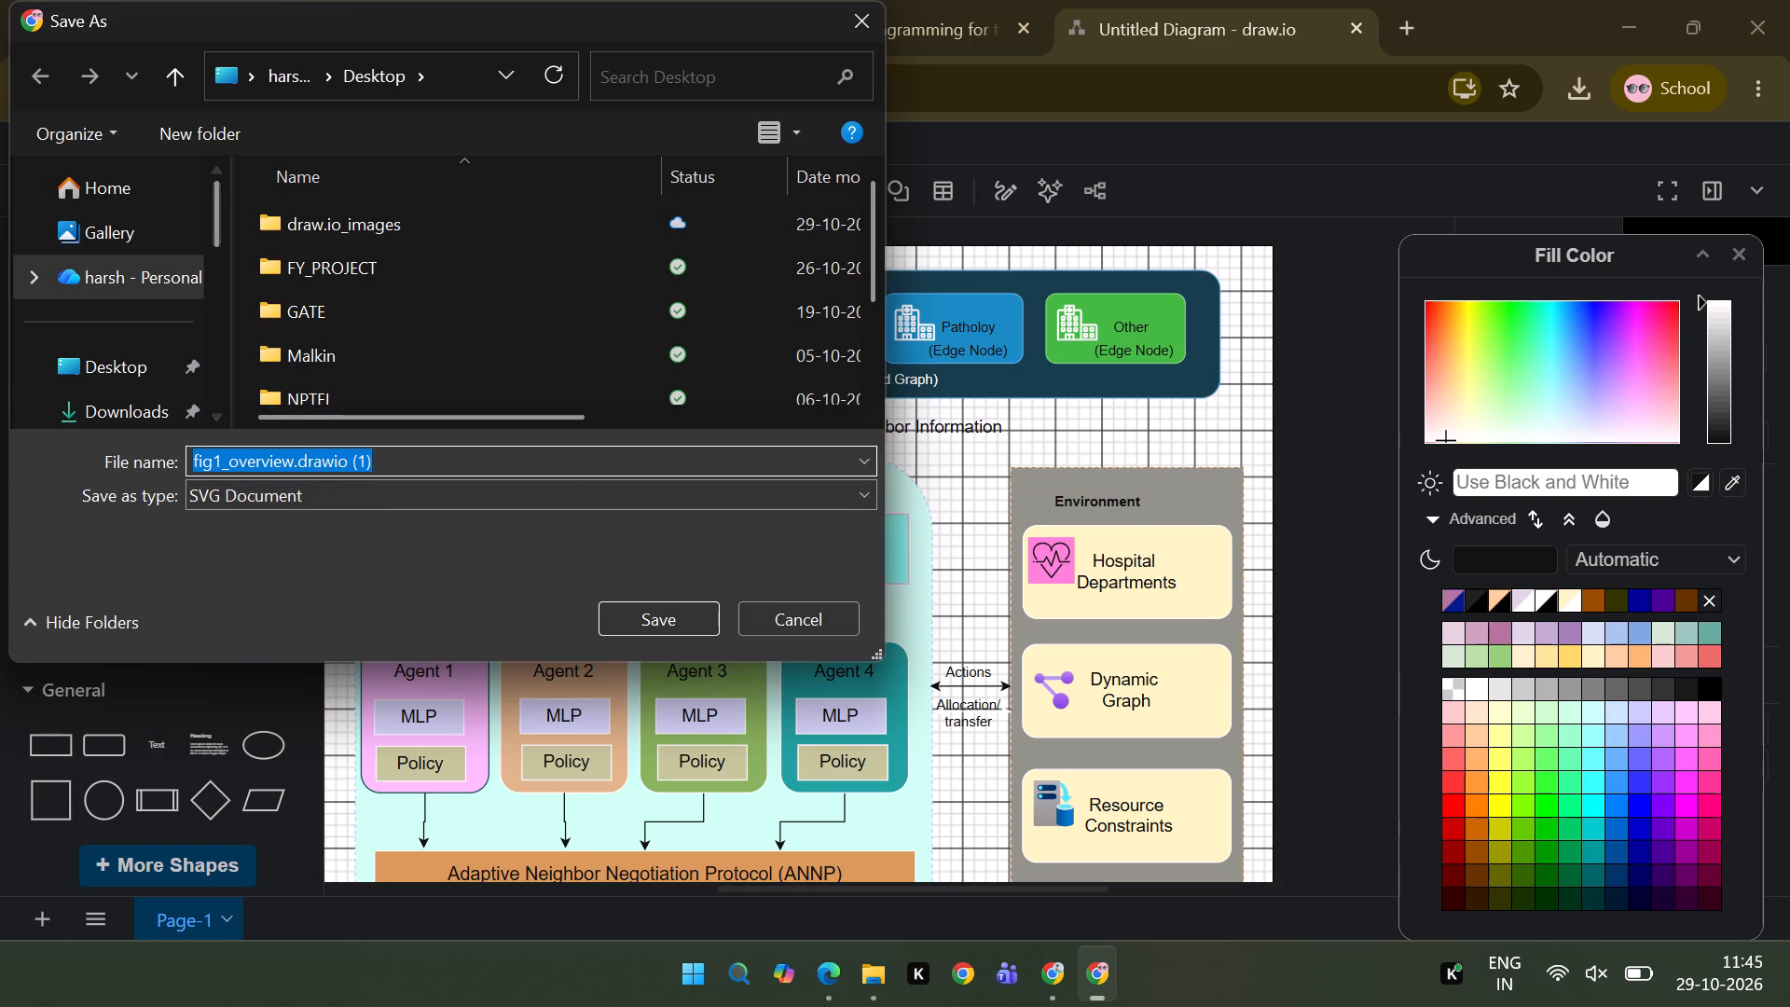
click(315, 206)
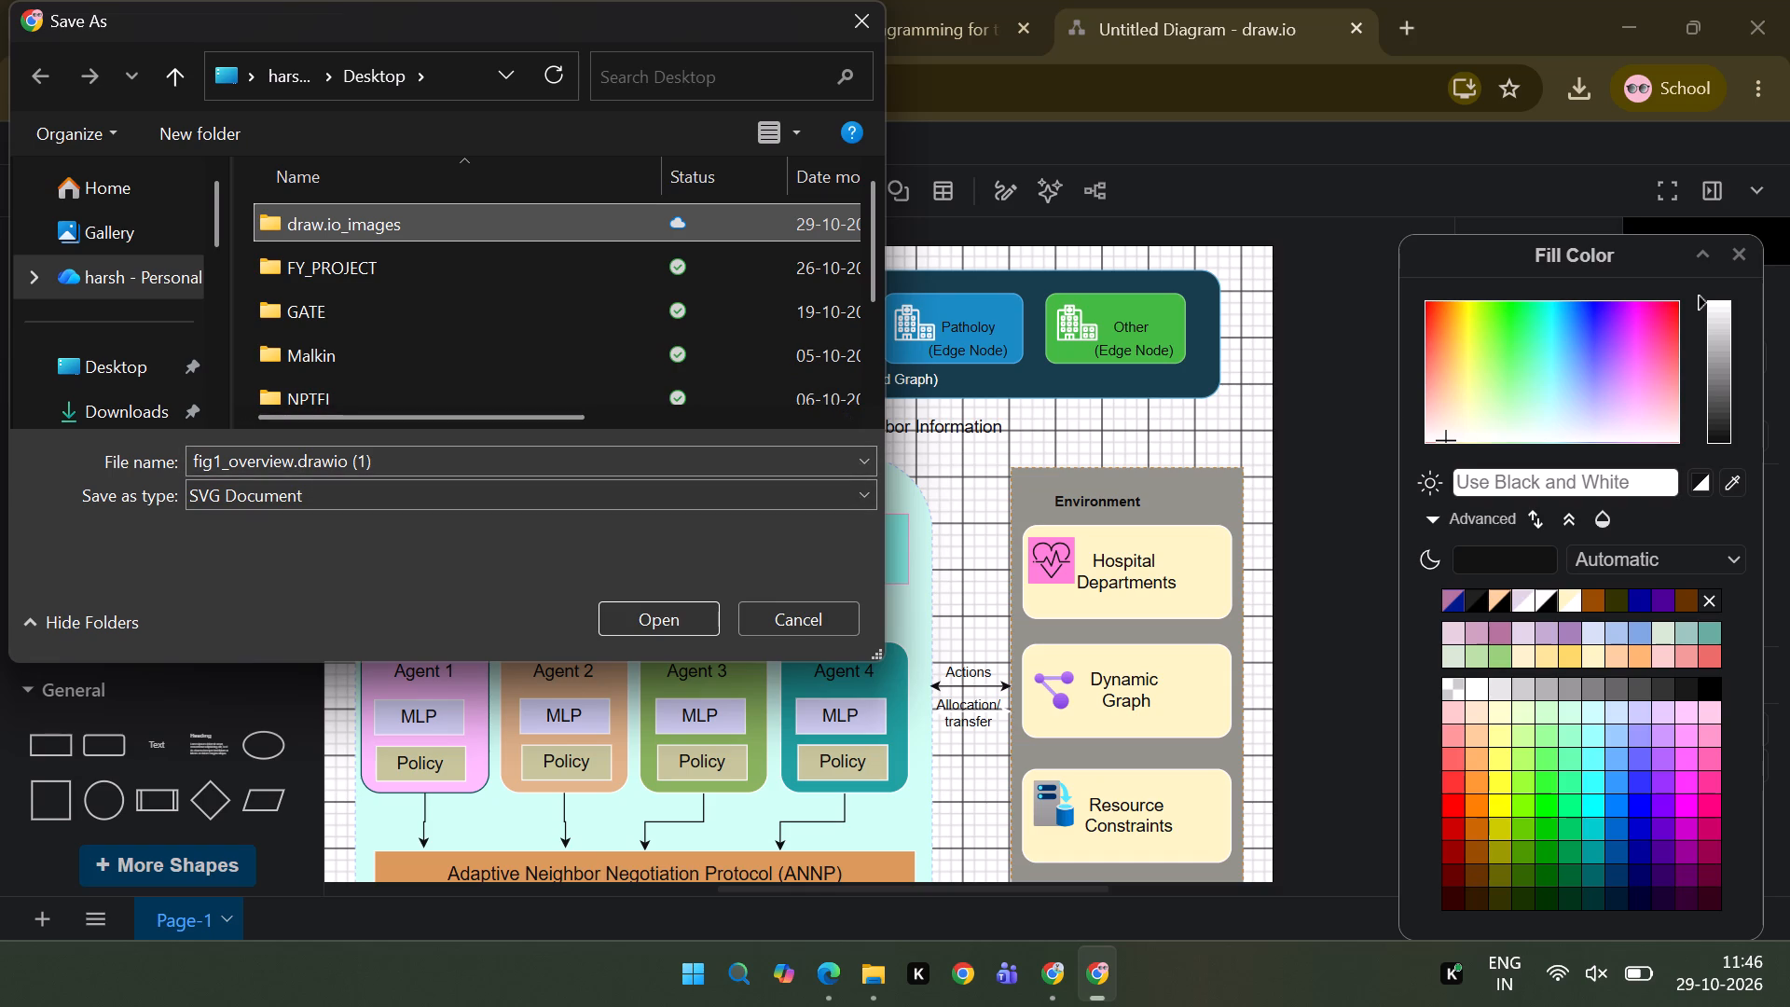
key(Return)
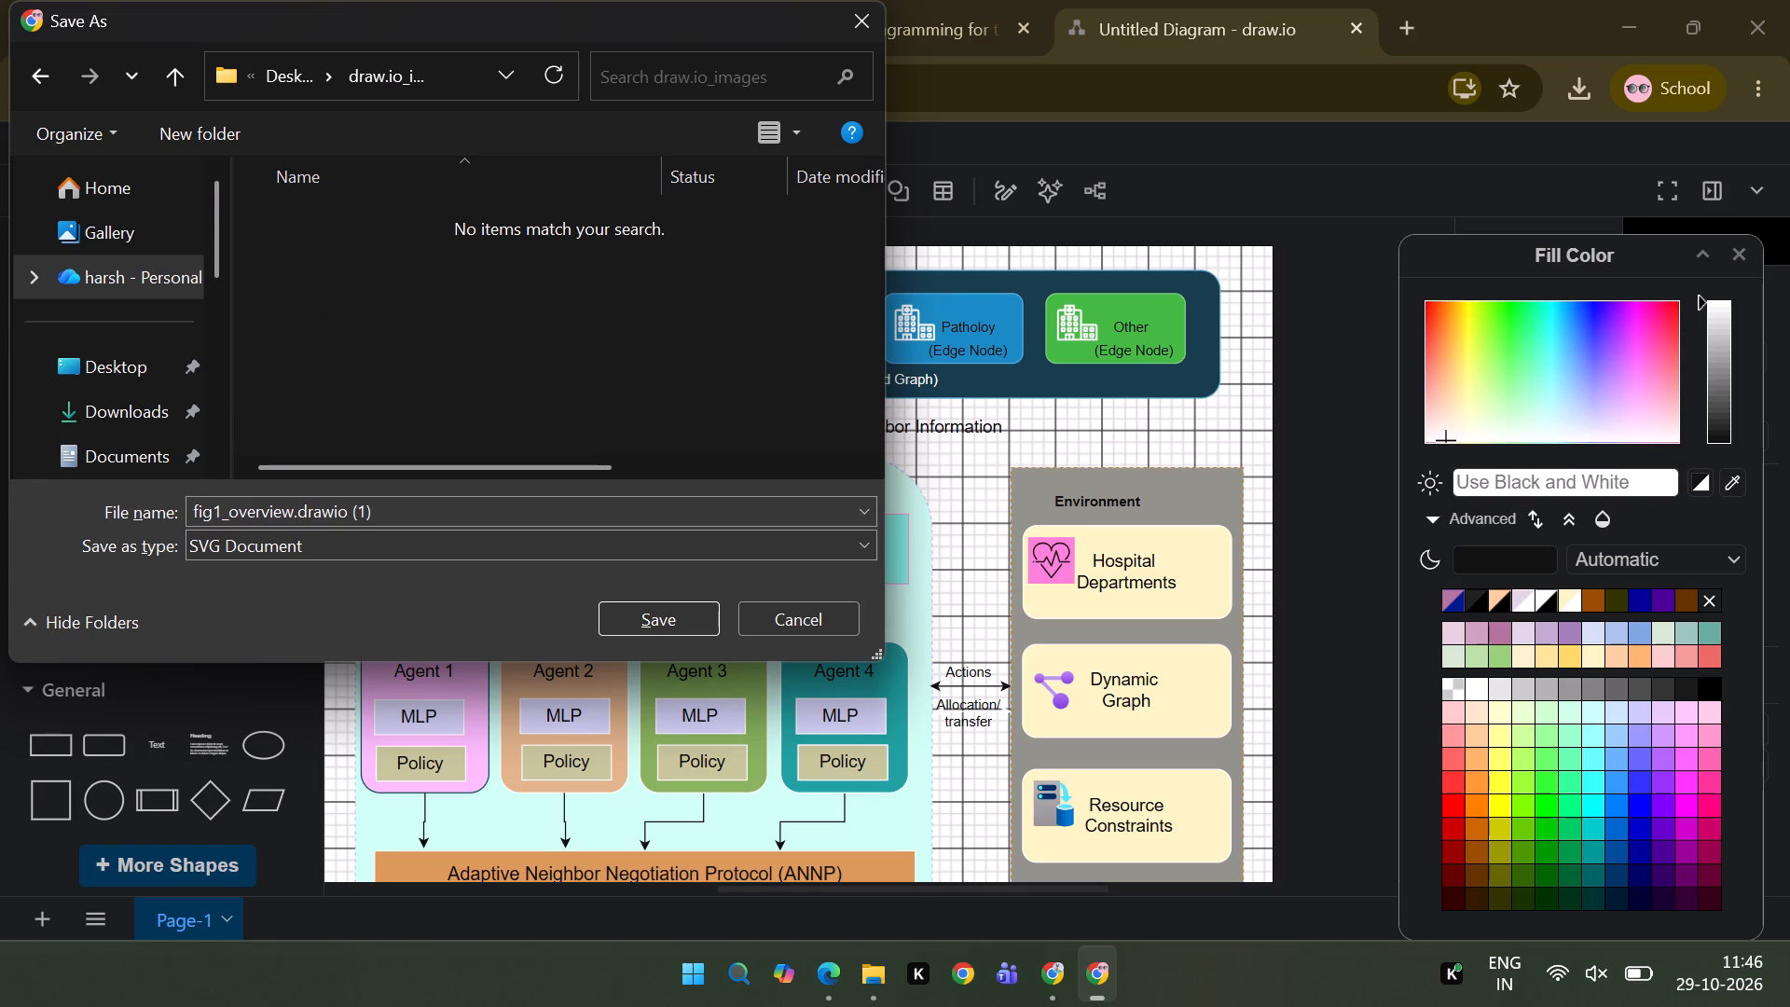
key(Return)
key(Return)
click(667, 613)
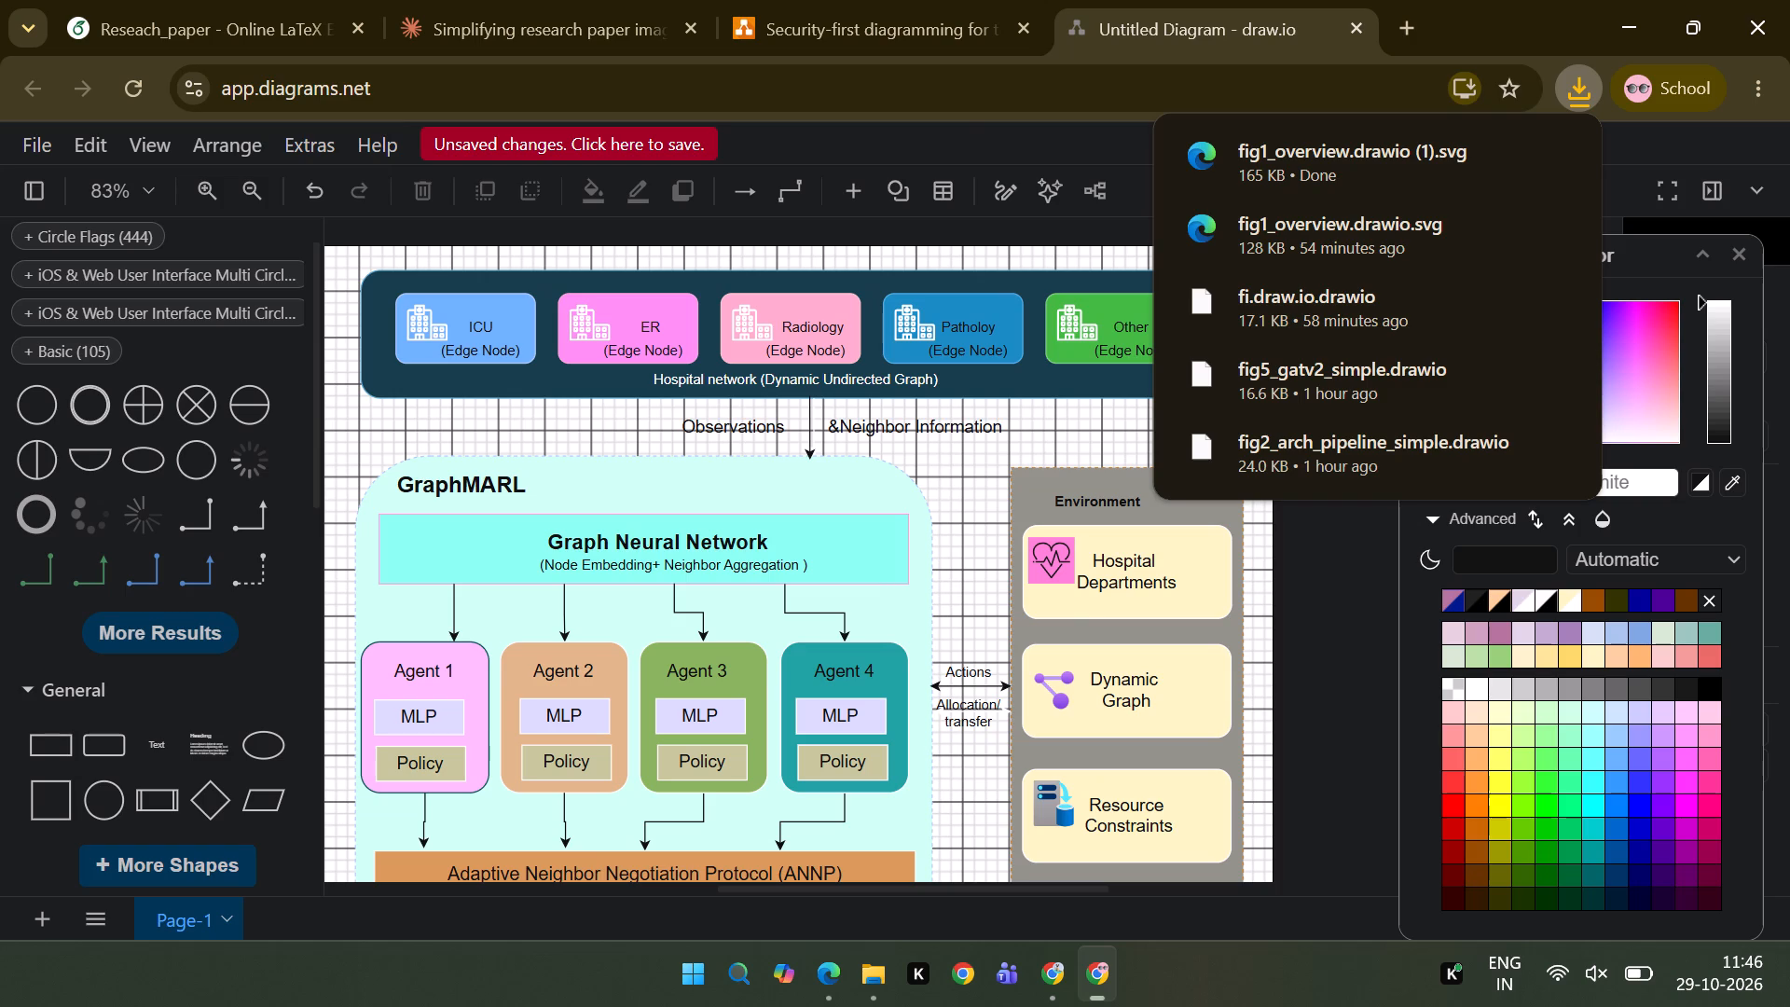
Locate the saved SVG in the draw.io_images folder, open it in Microsoft Edge, and examine the exported figure from top to bottom.
click(1508, 148)
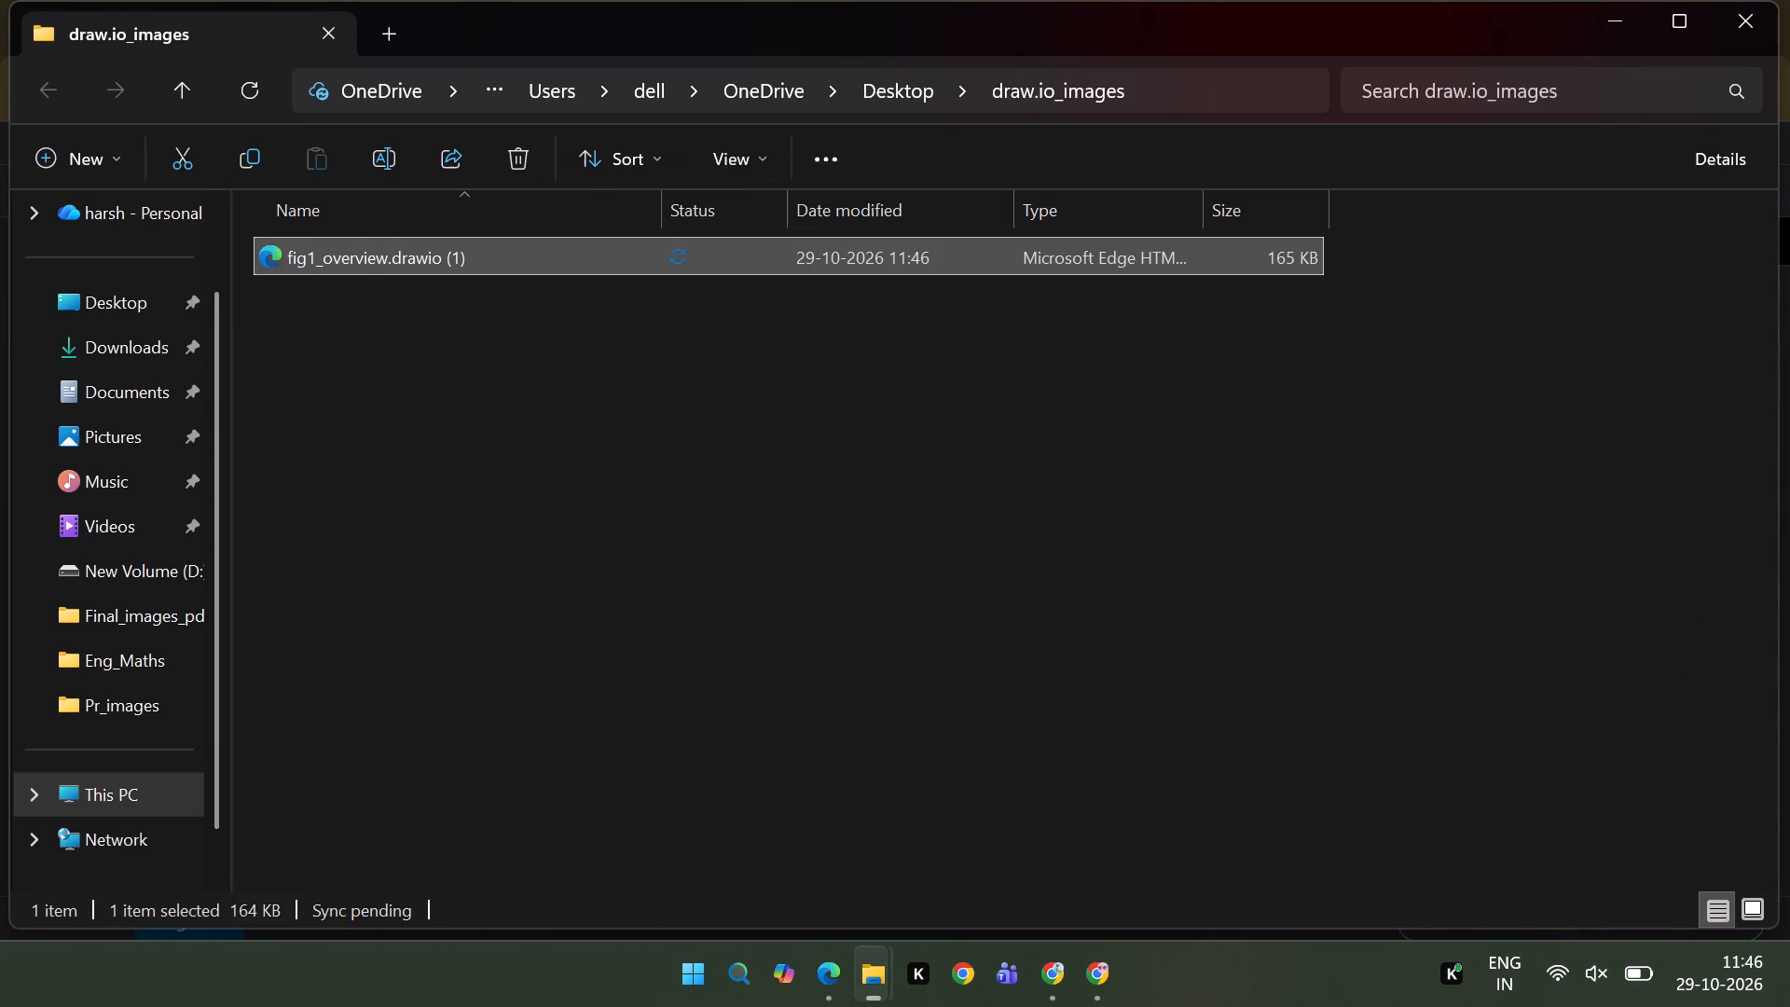
click(118, 297)
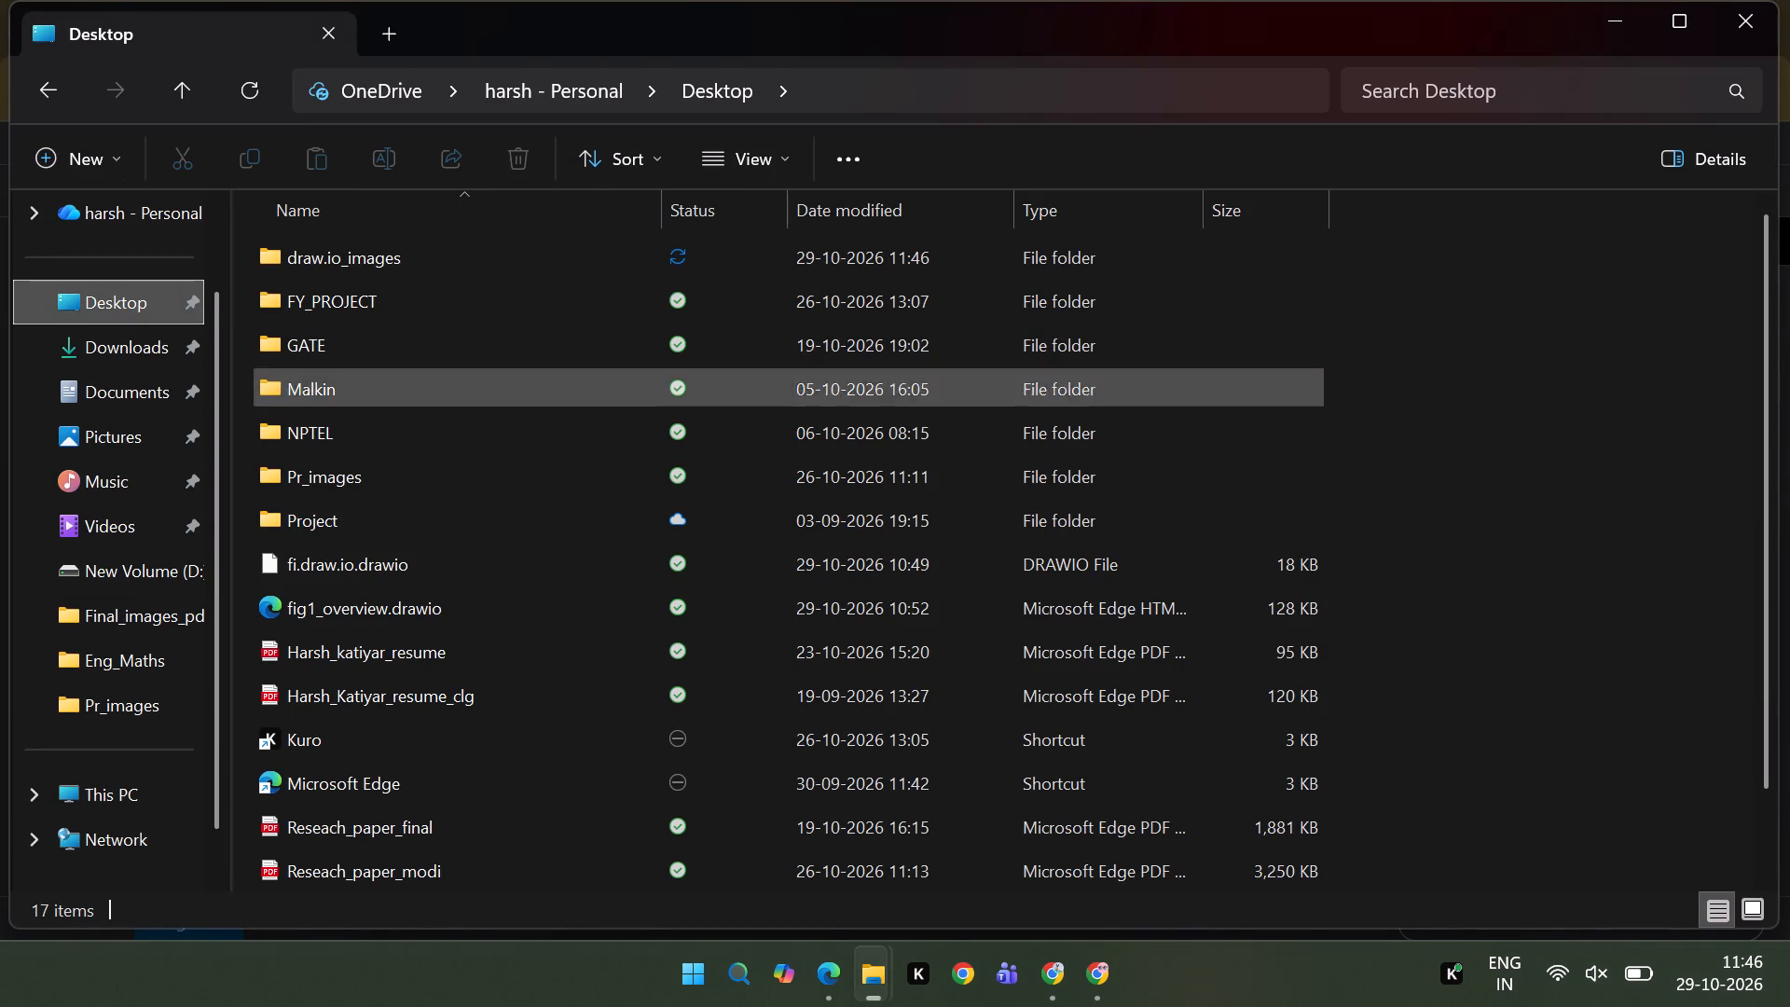
double_click(344, 247)
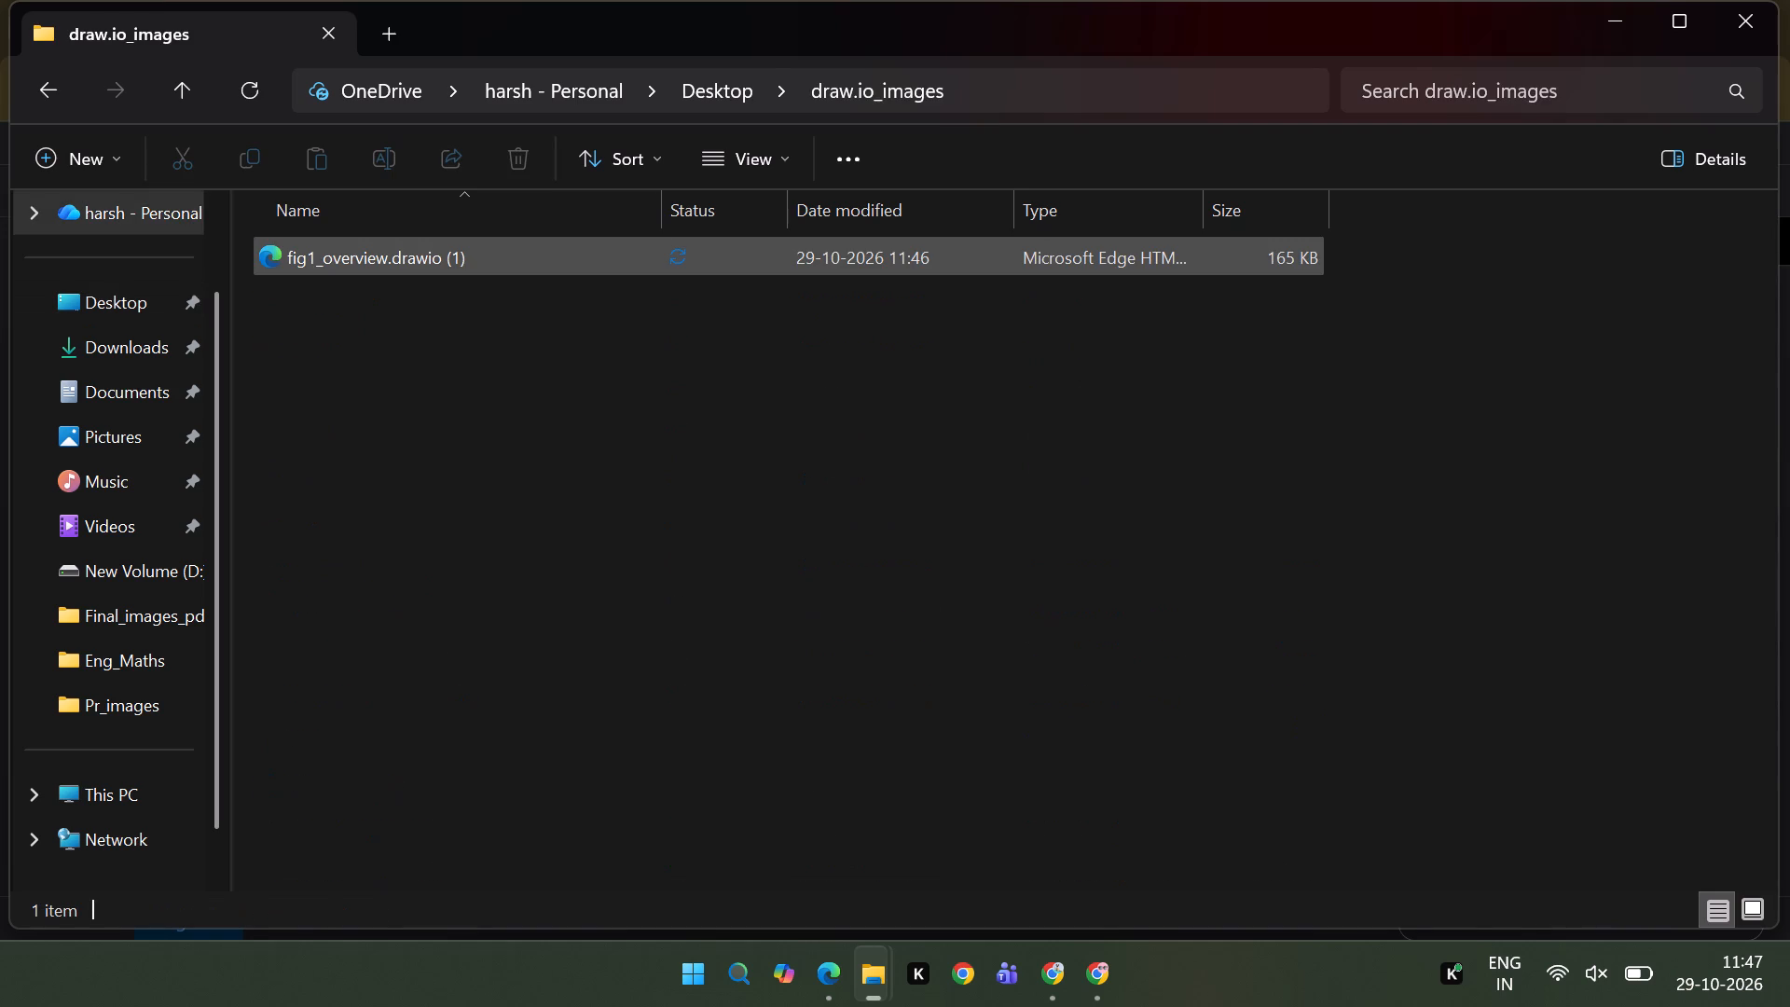
double_click(489, 250)
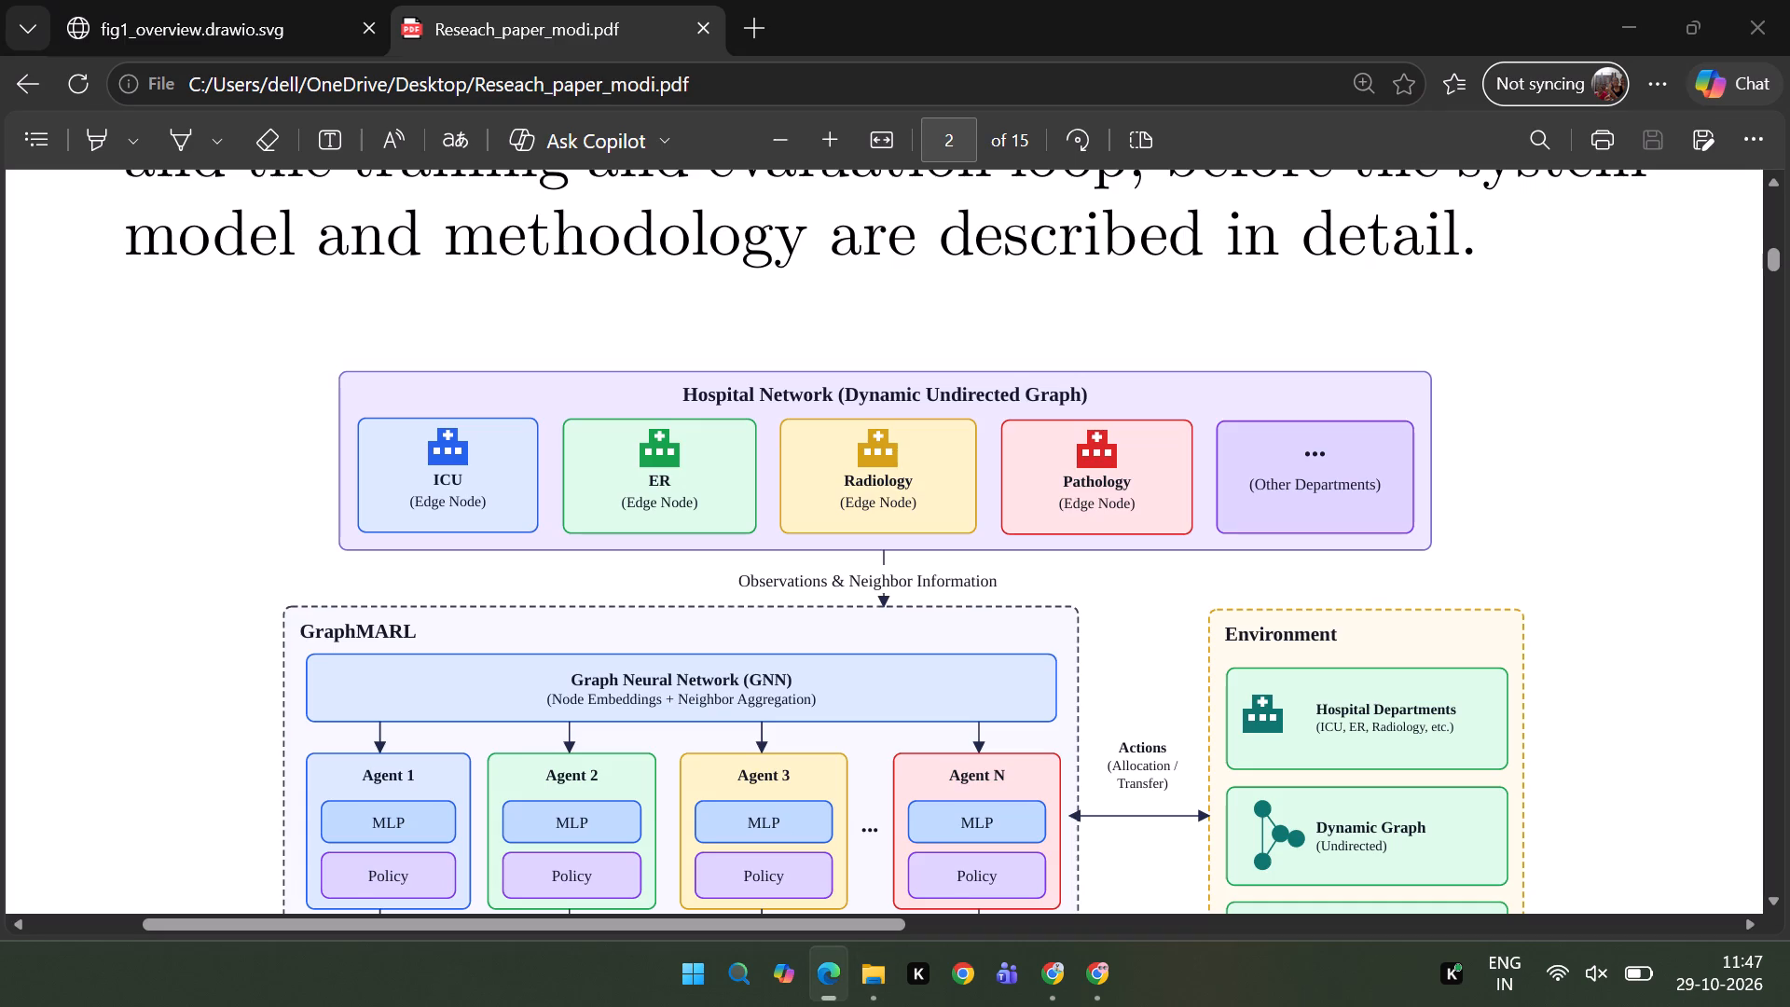
scroll(882, 524, up, 3)
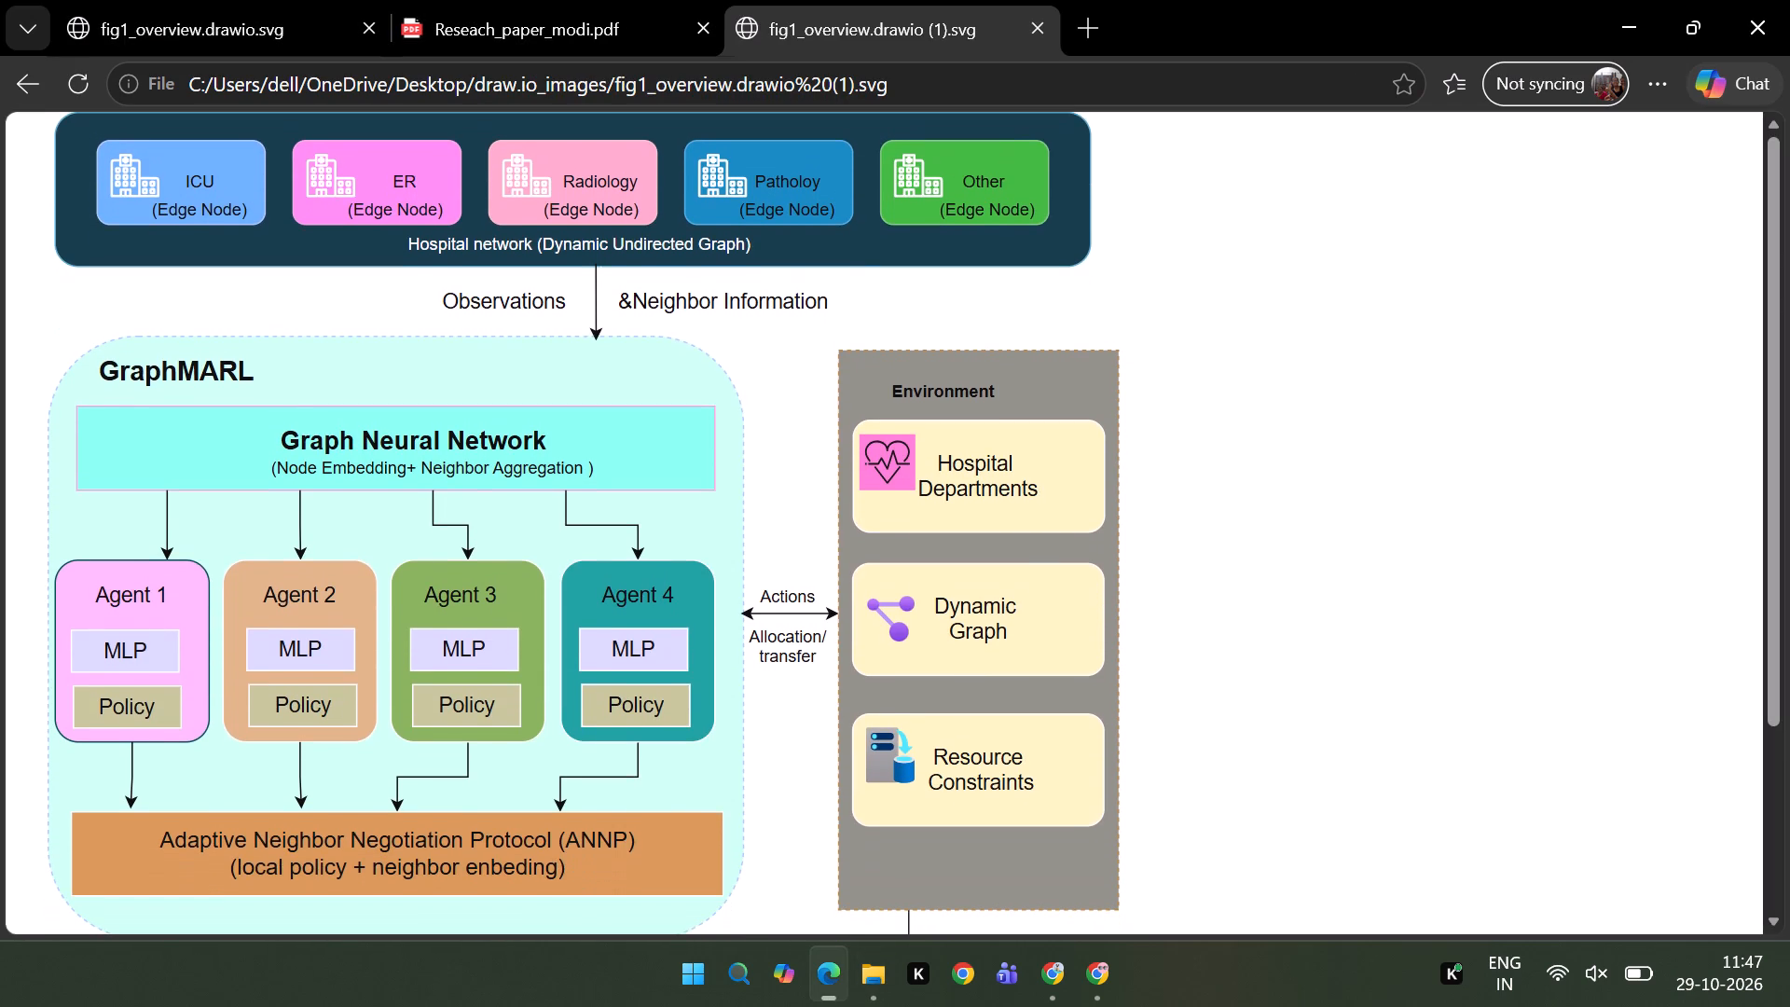
scroll(882, 524, down, 3)
scroll(882, 524, up, 1)
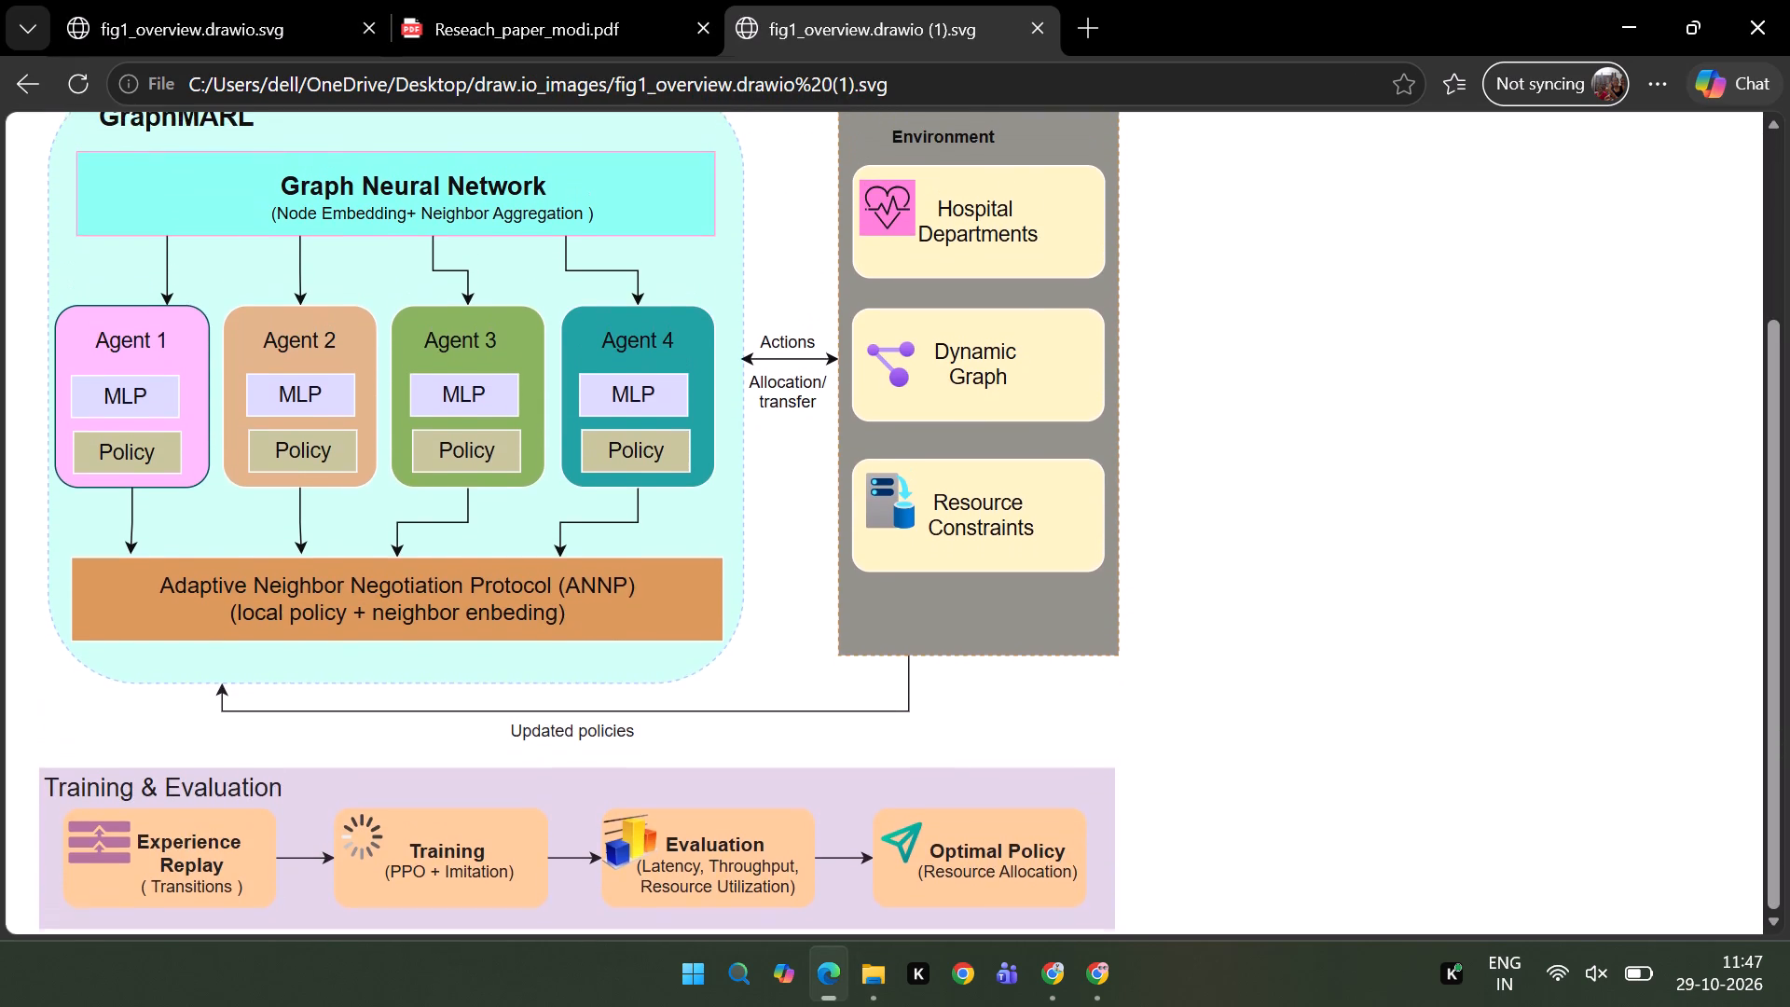
scroll(882, 524, up, 3)
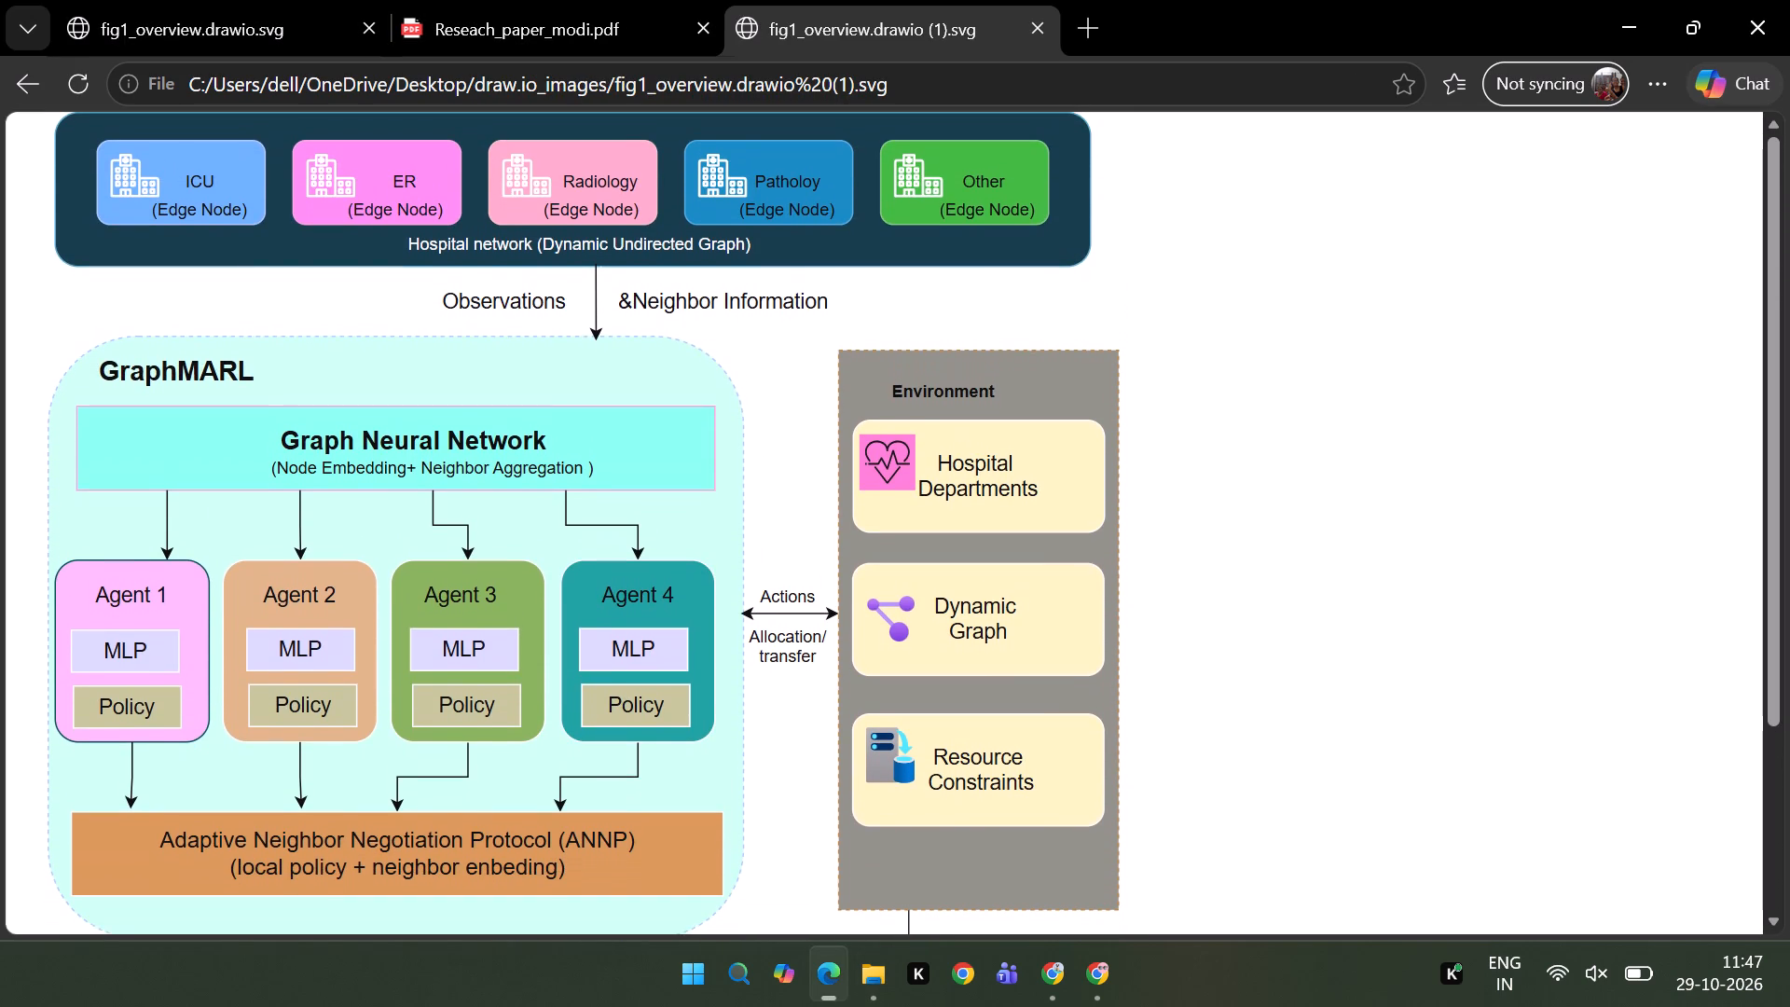
scroll(830, 684, down, 4)
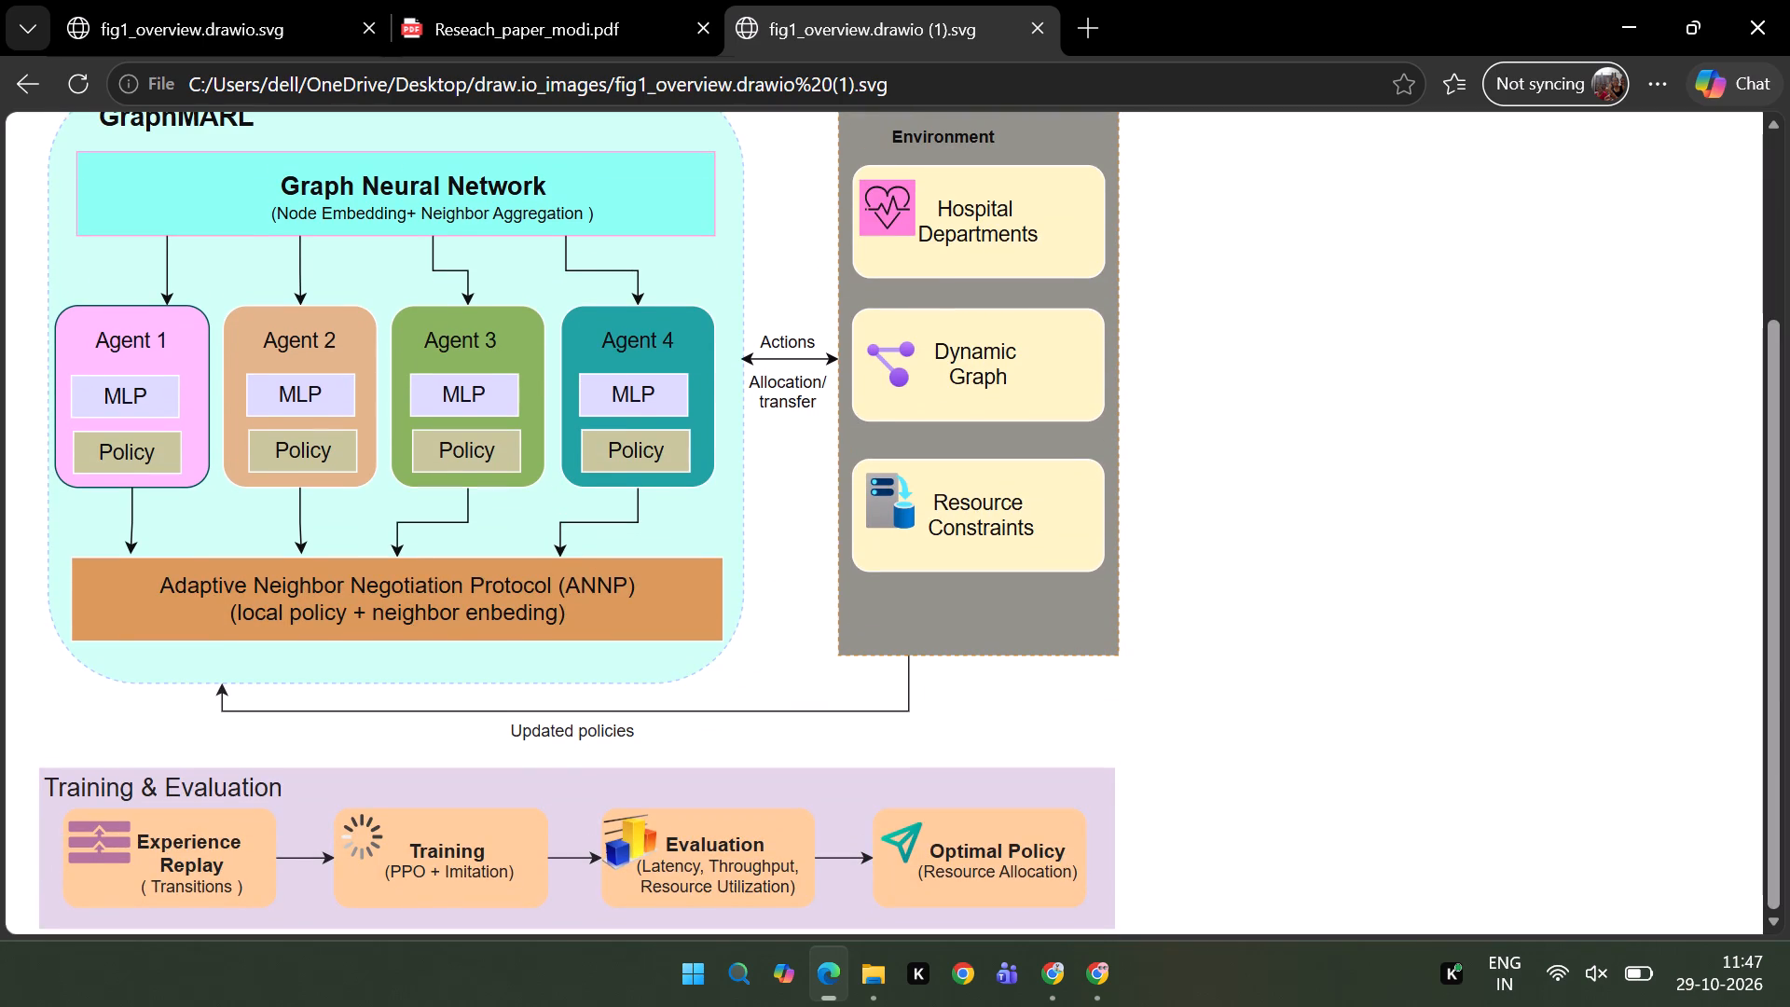
scroll(830, 684, up, 1)
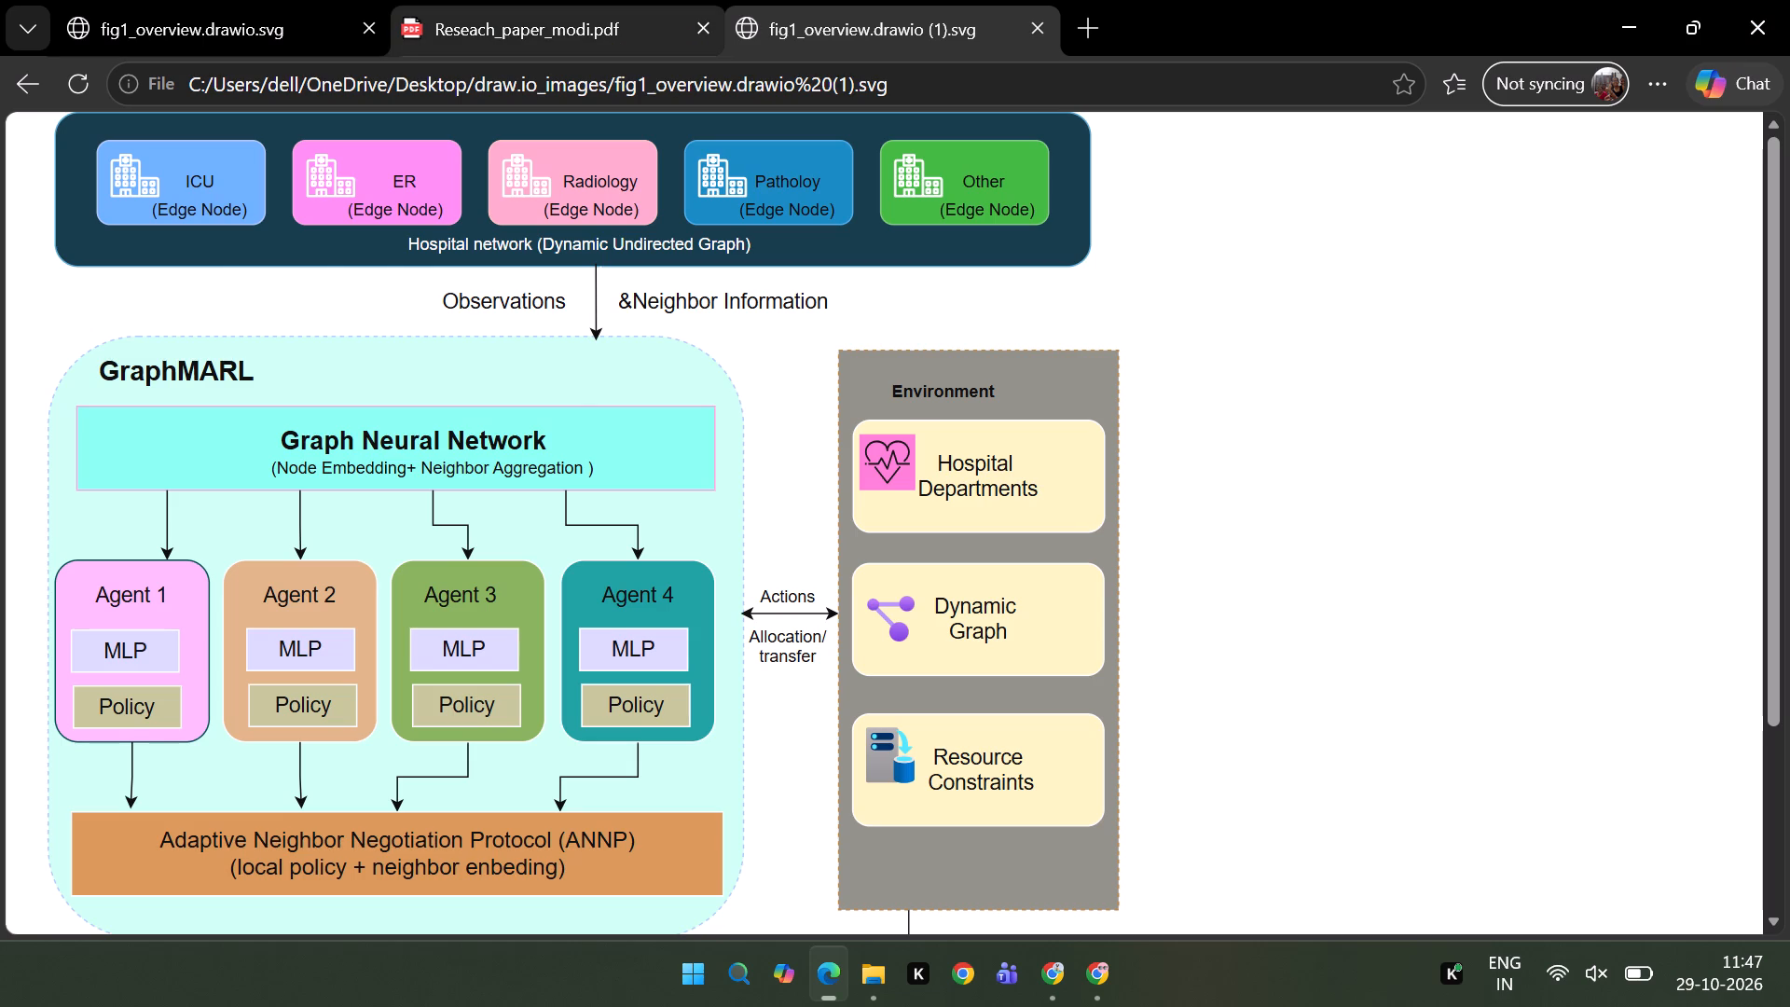
Compare the exported figure with the overall architecture figure on page 2 of Reseach_paper_modi.pdf.
click(451, 34)
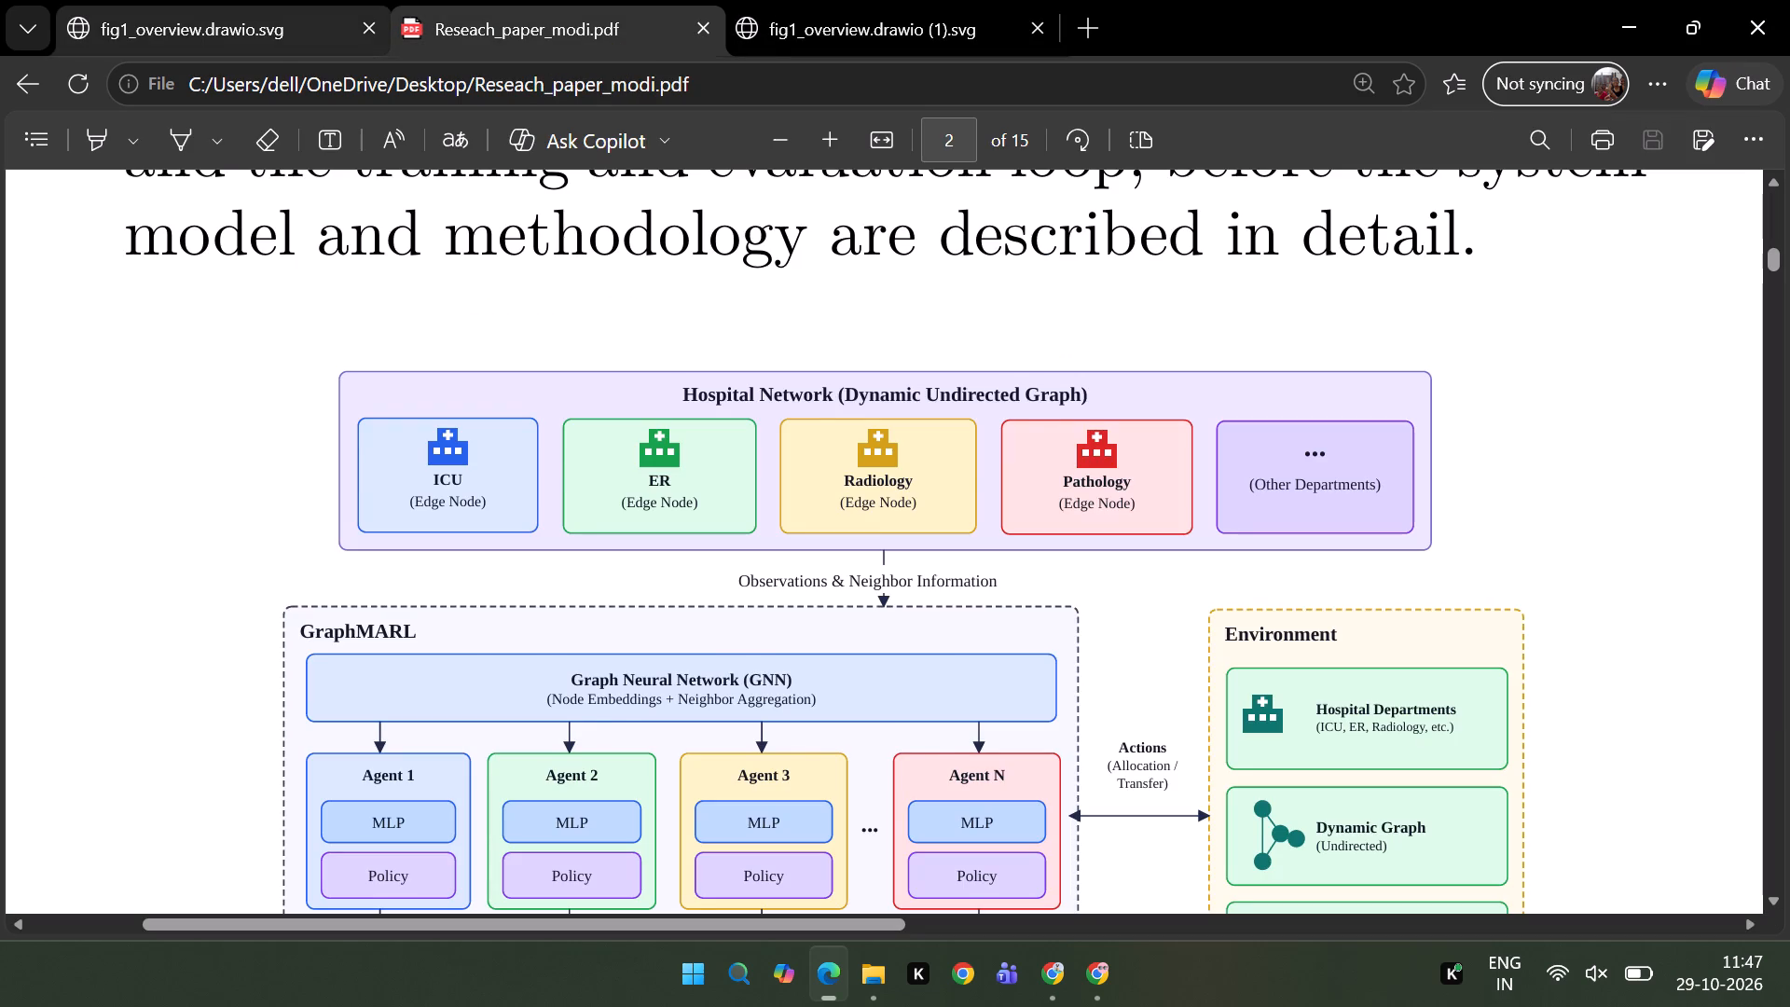
click(246, 29)
click(501, 25)
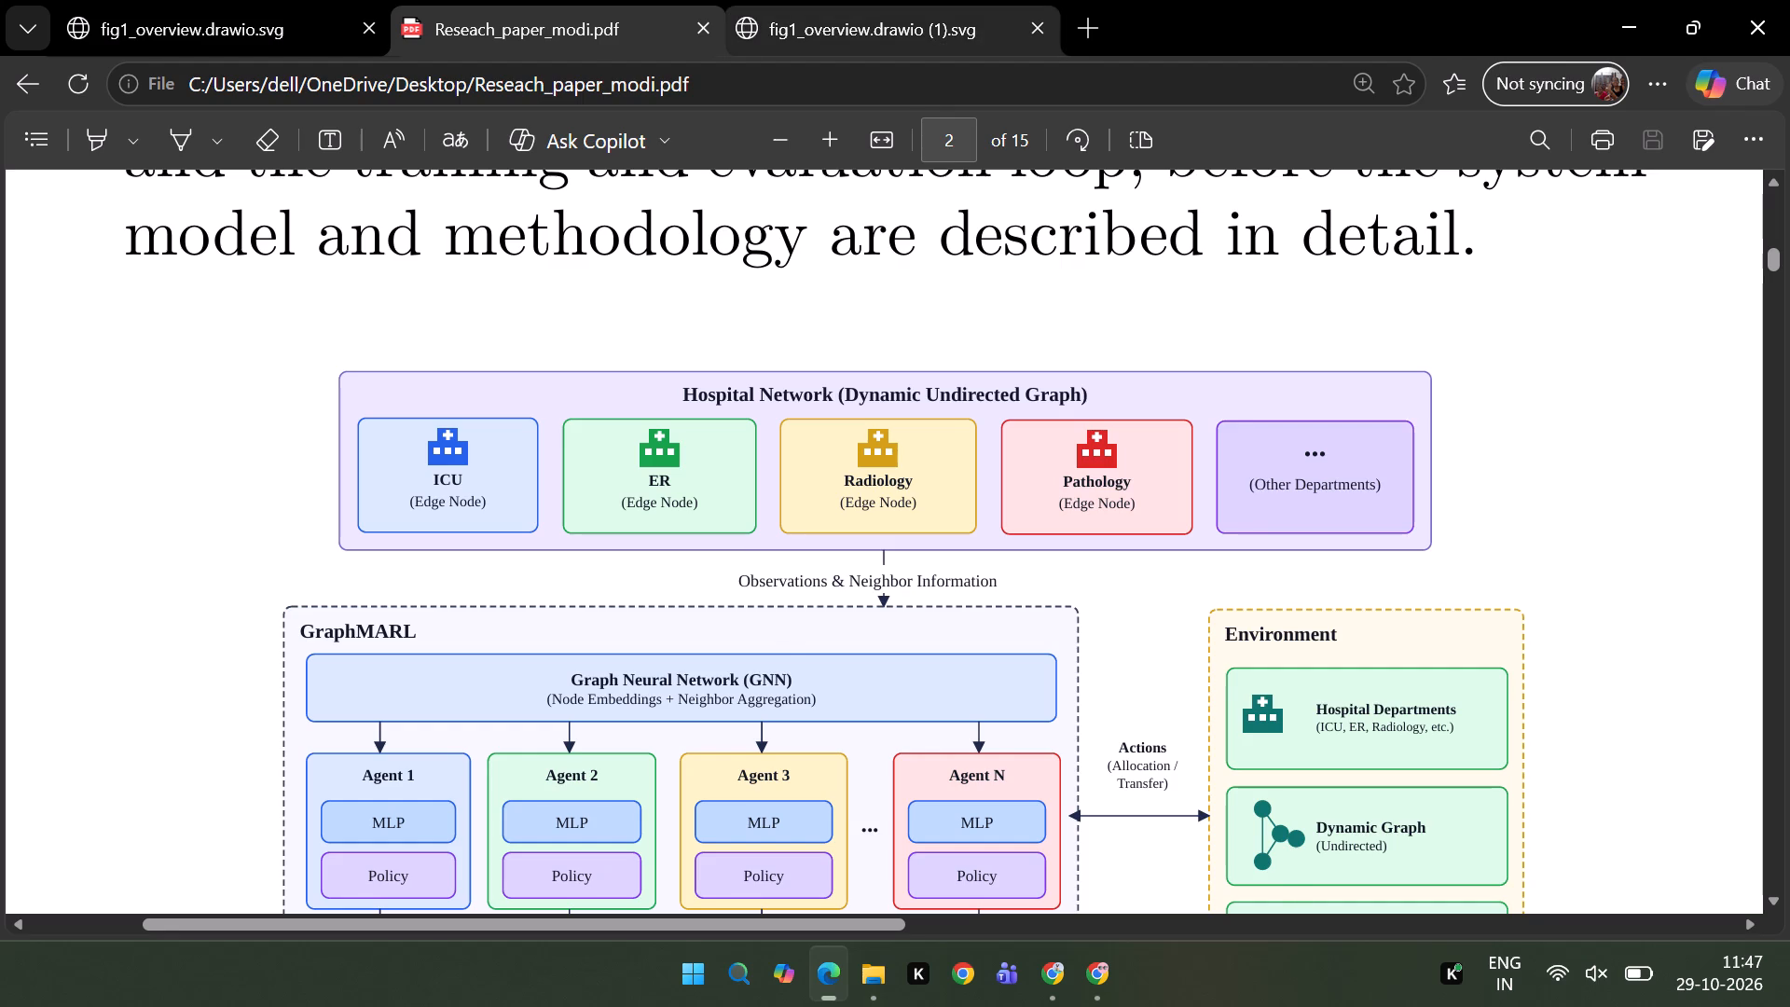
click(801, 14)
click(470, 0)
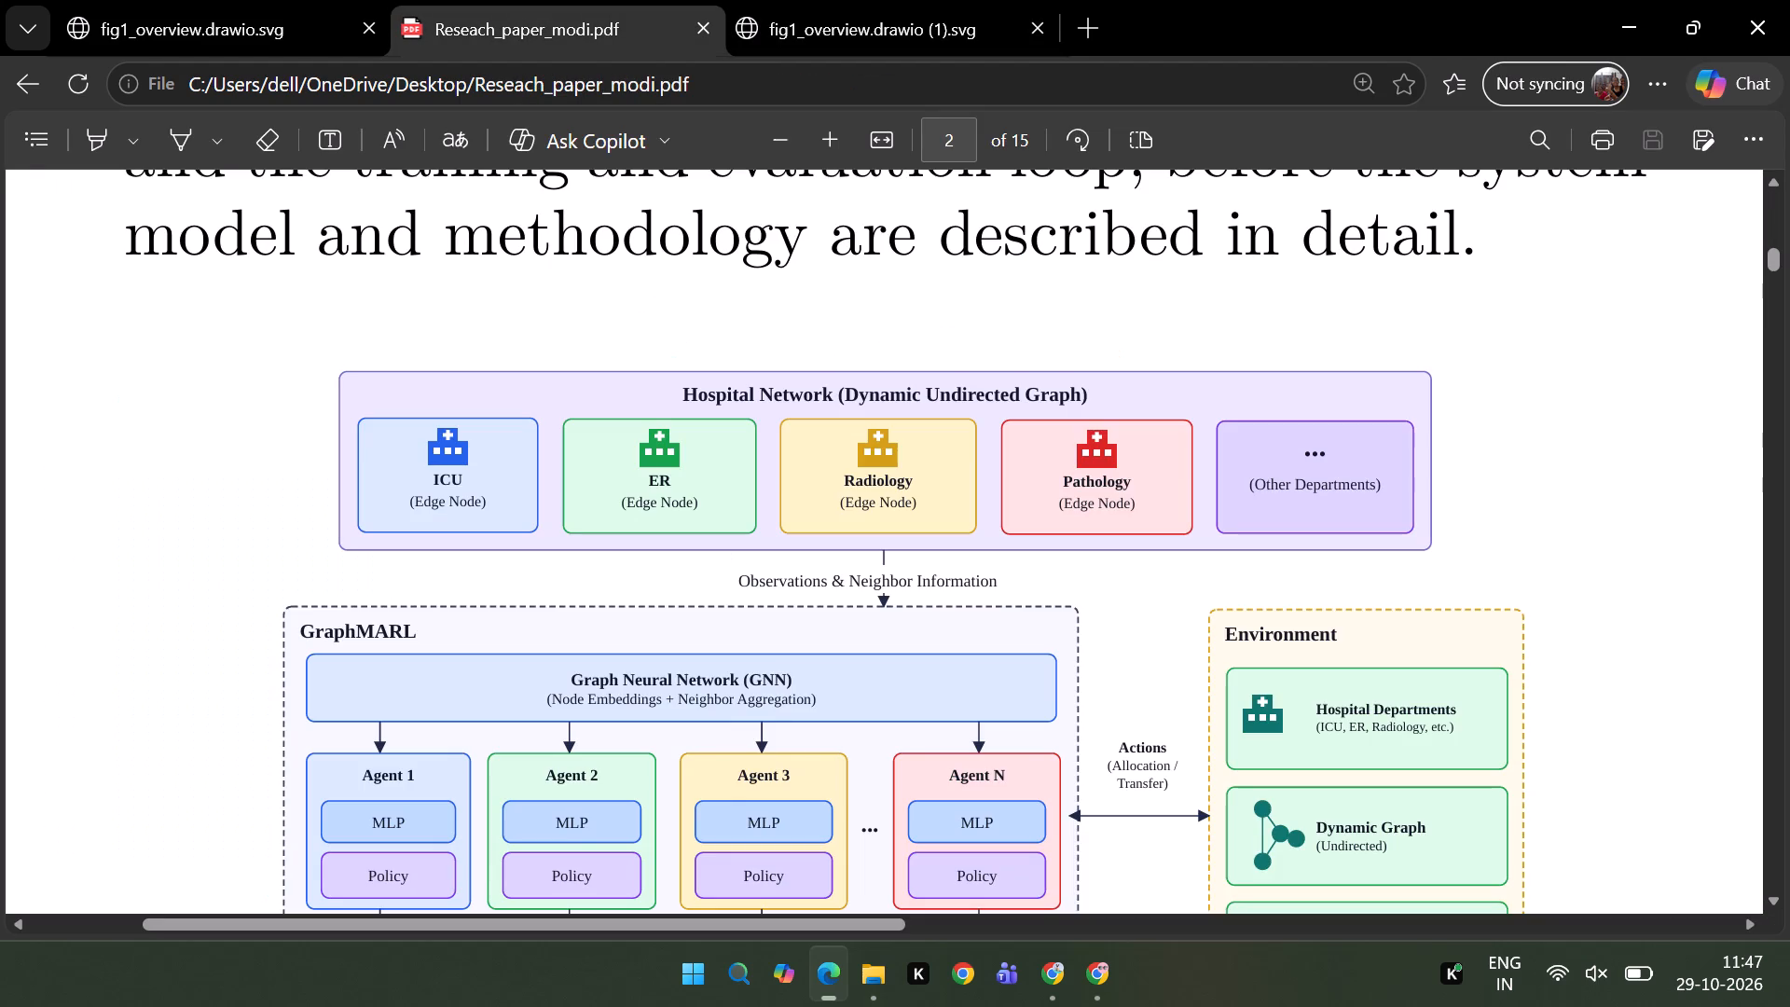
scroll(969, 714, down, 2)
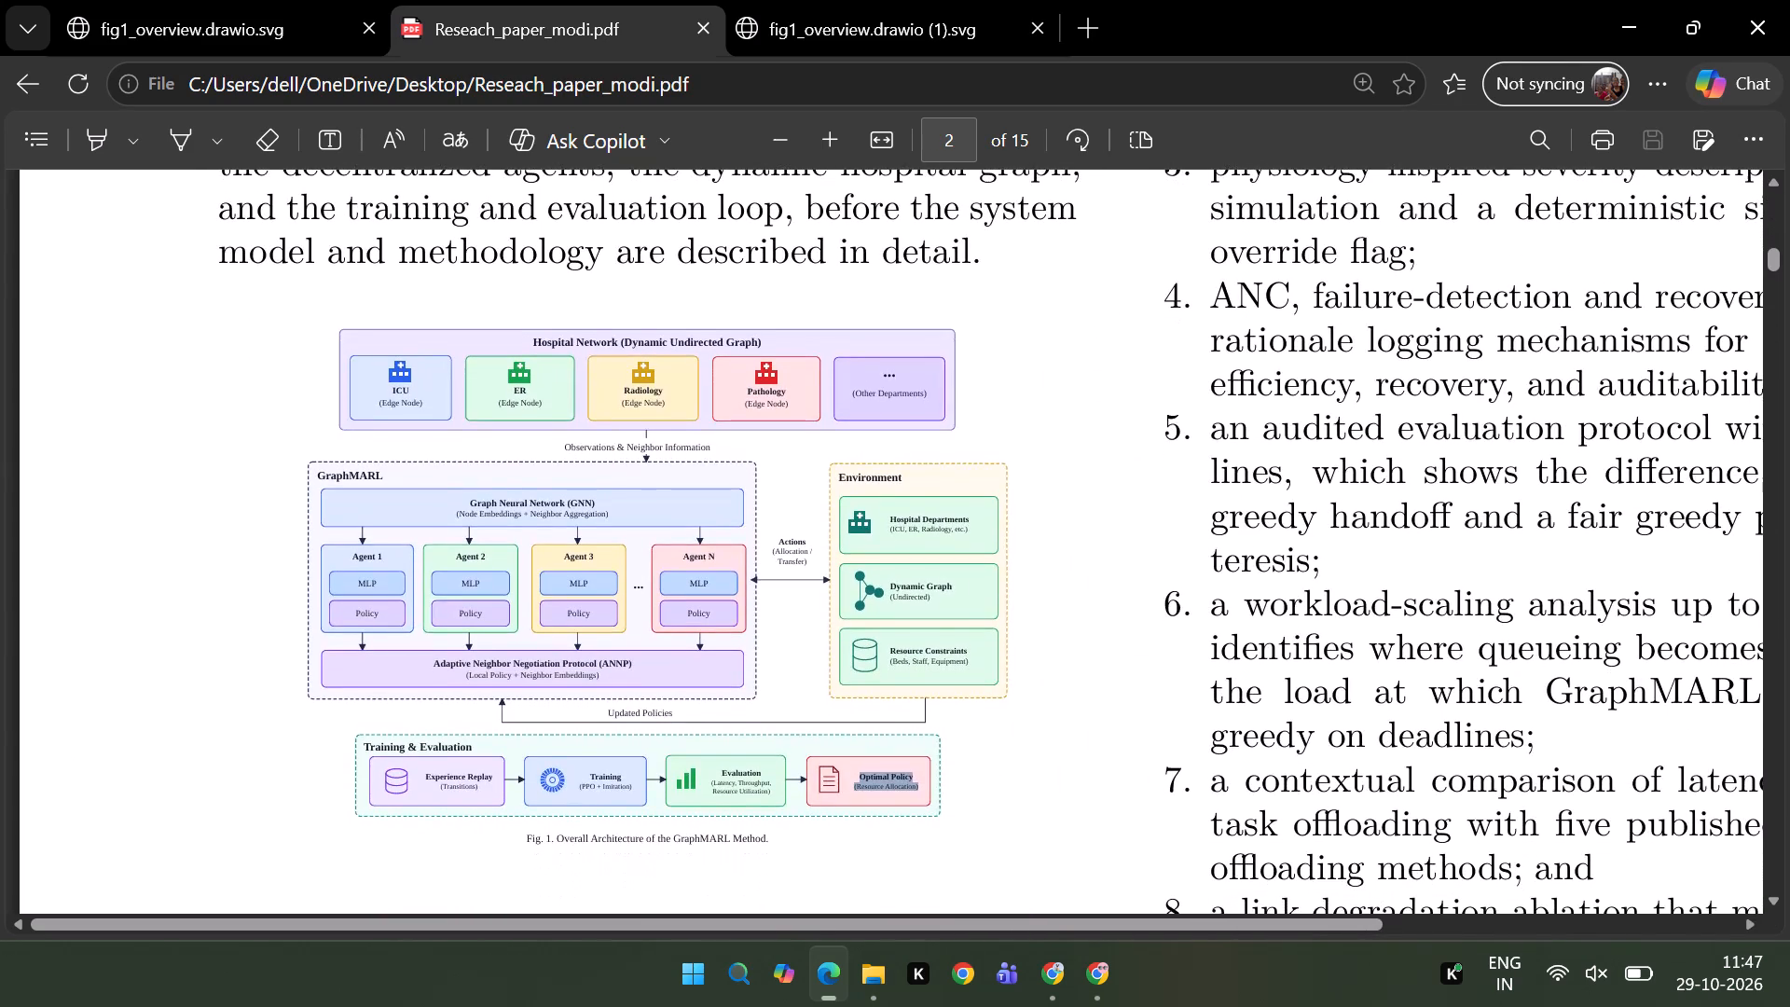
Switch back to draw.io in Chrome and review the whole figure at a reduced zoom.
click(1102, 983)
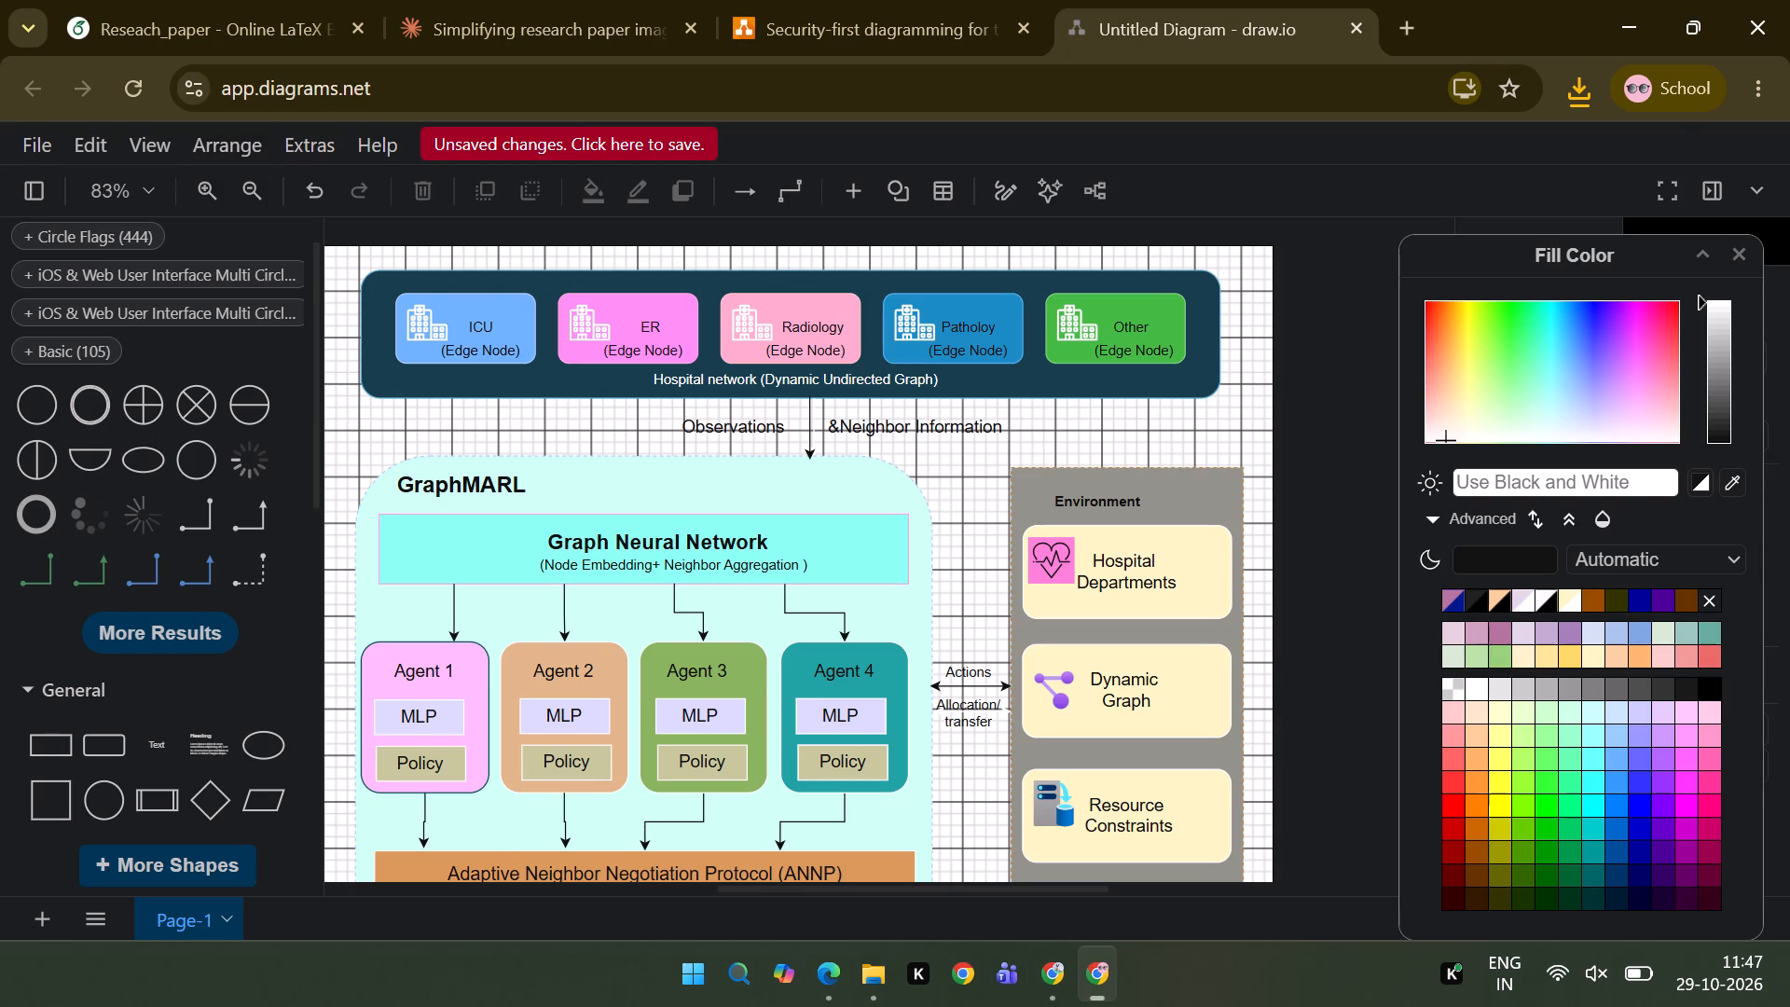
click(148, 199)
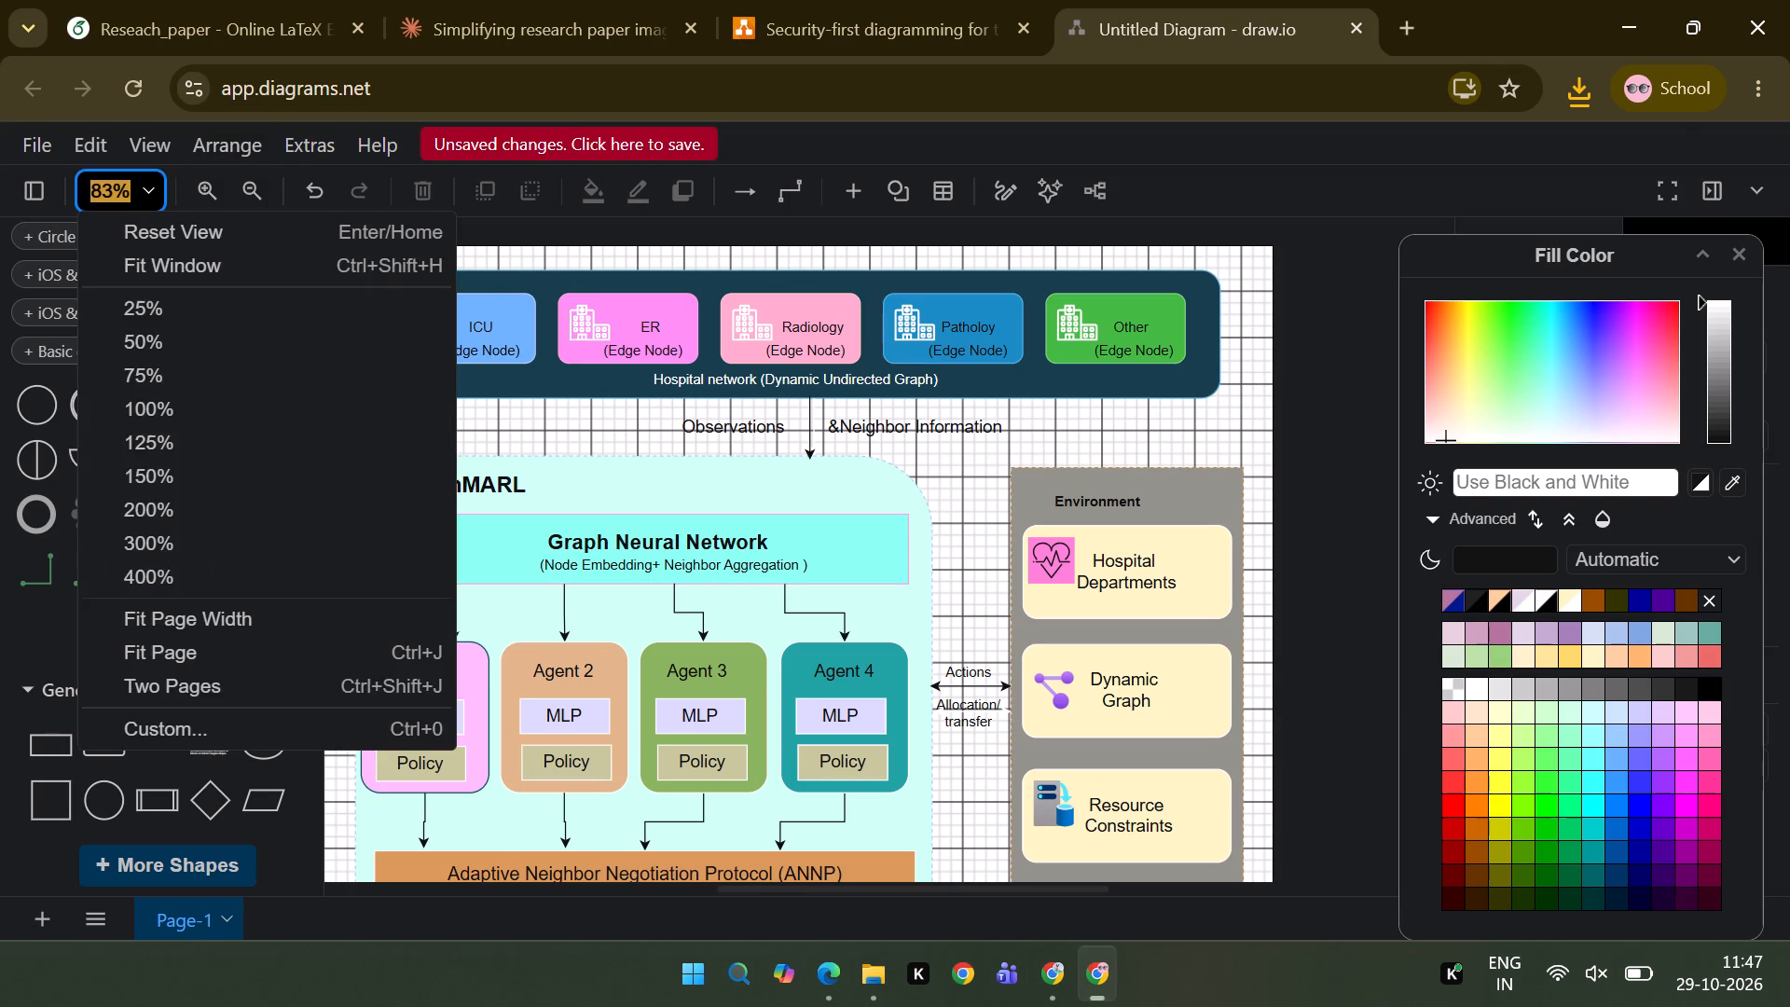
click(179, 321)
click(1216, 528)
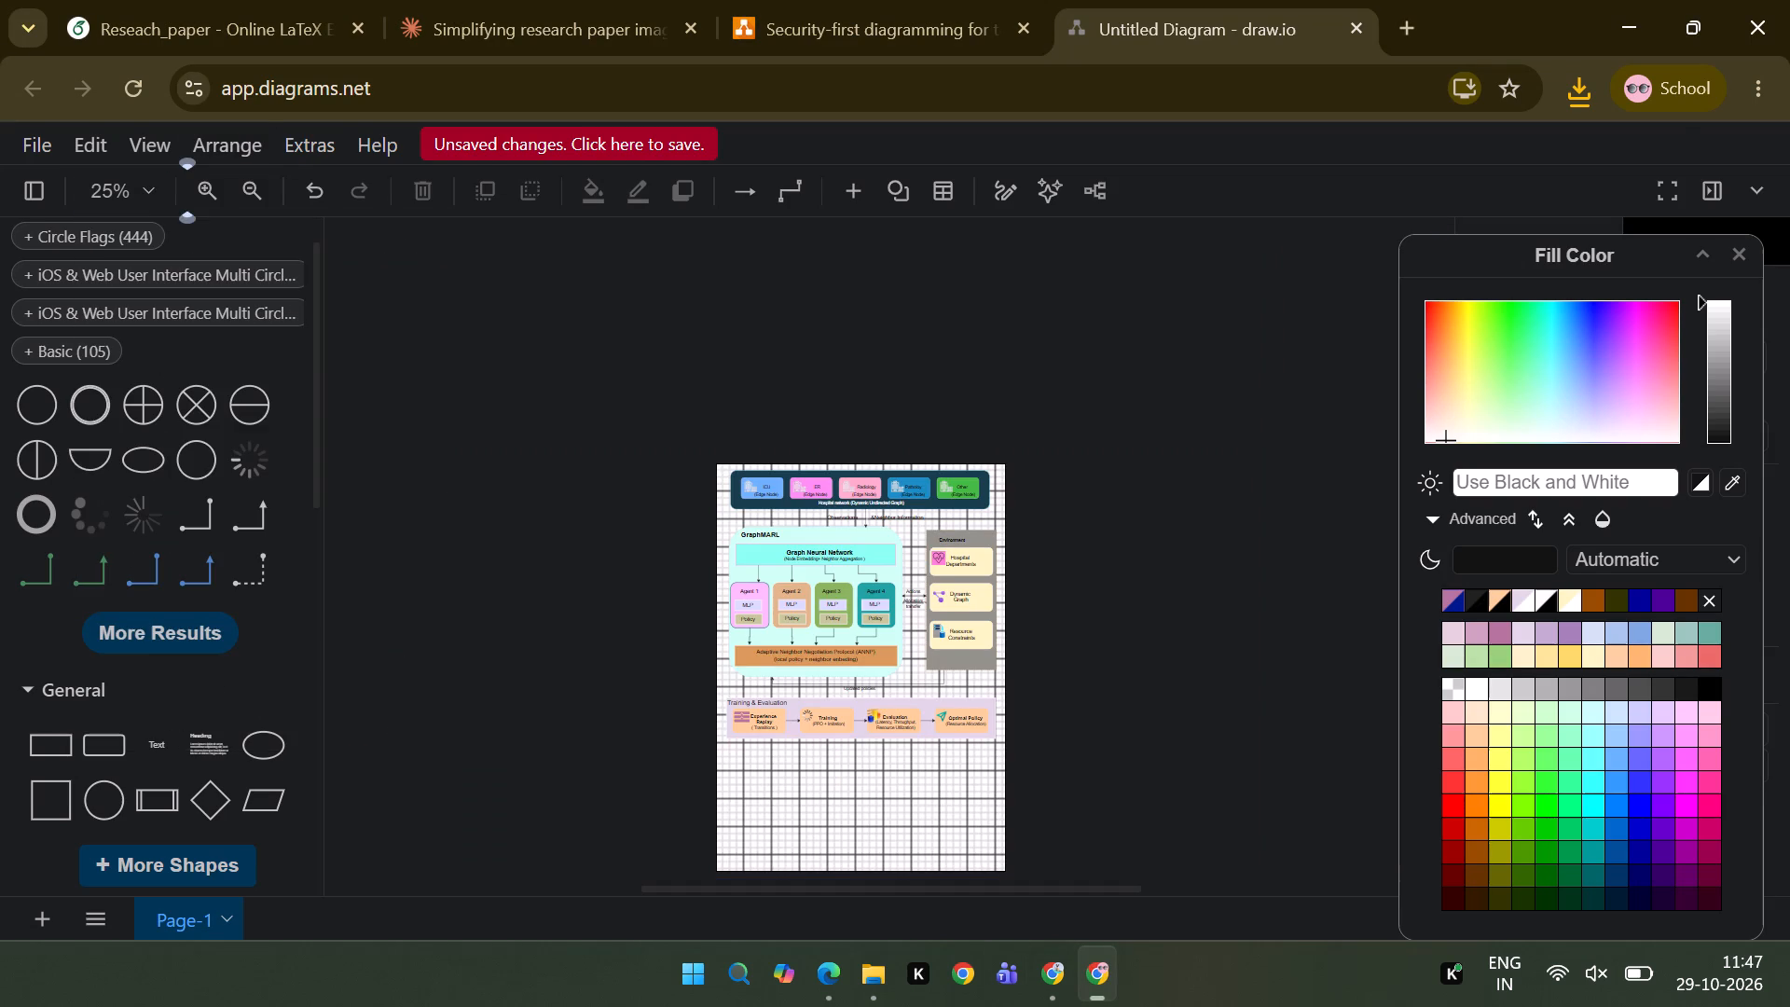
scroll(1216, 528, down, 1)
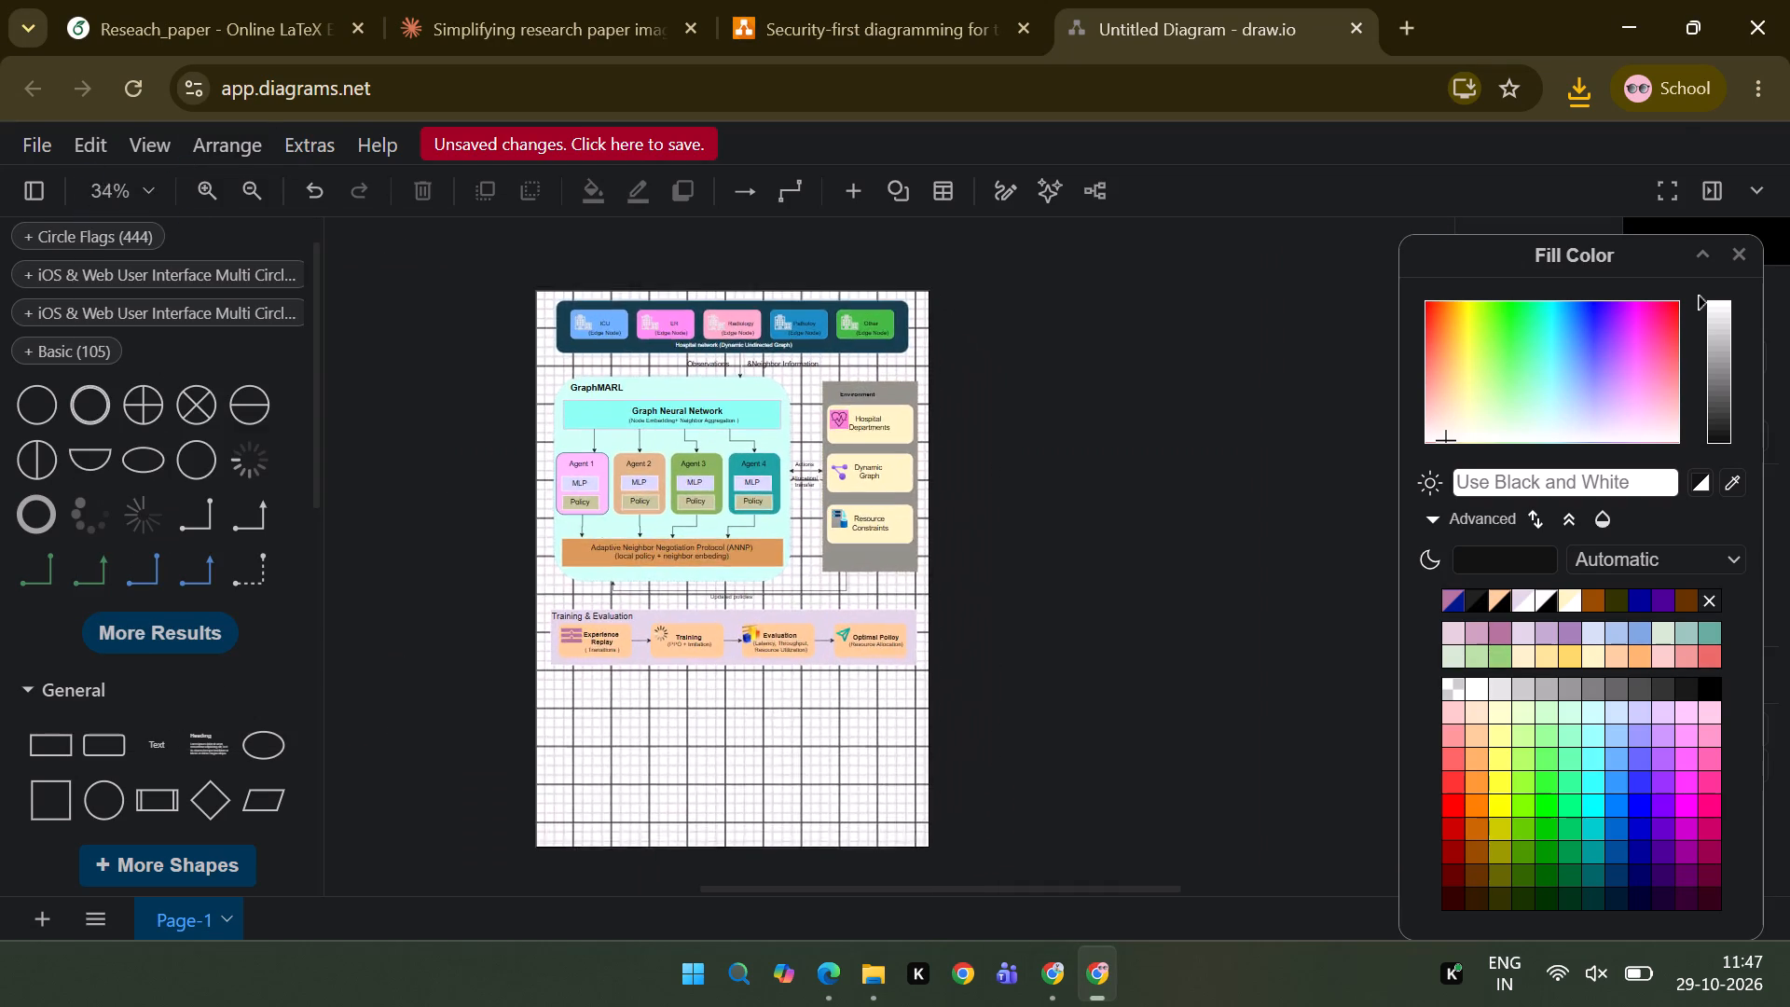
scroll(1216, 528, right, 2)
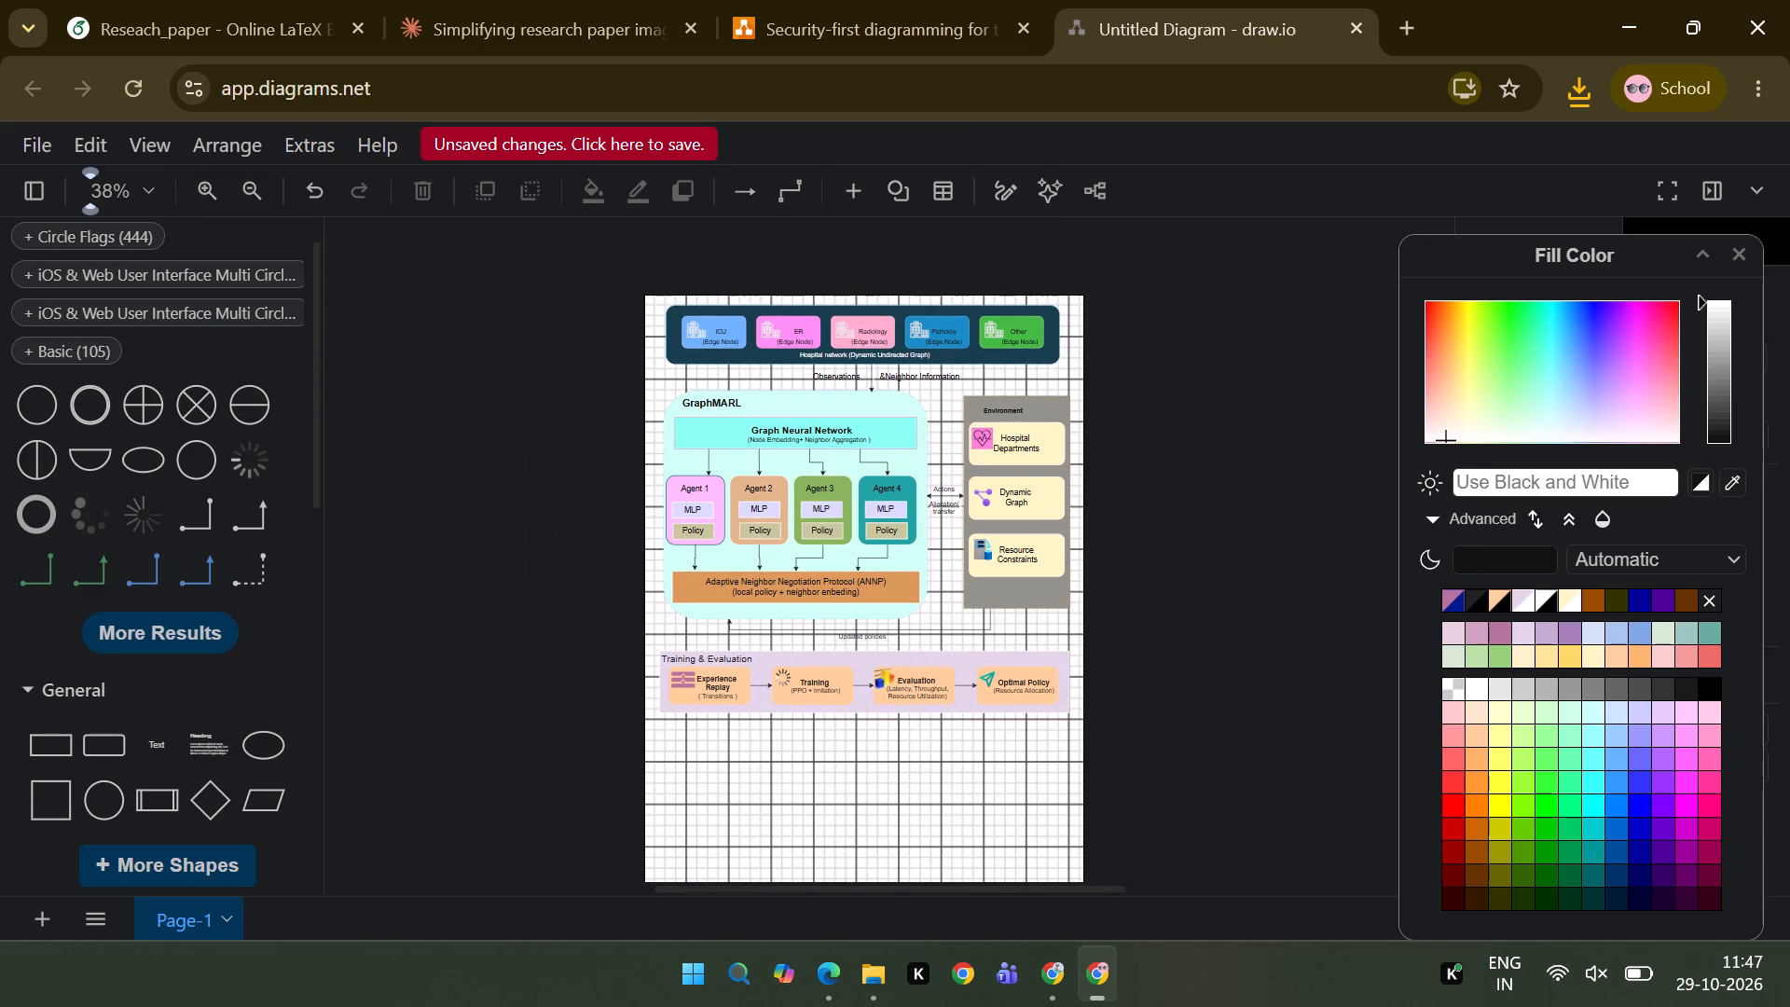
drag(617, 292, 1205, 748)
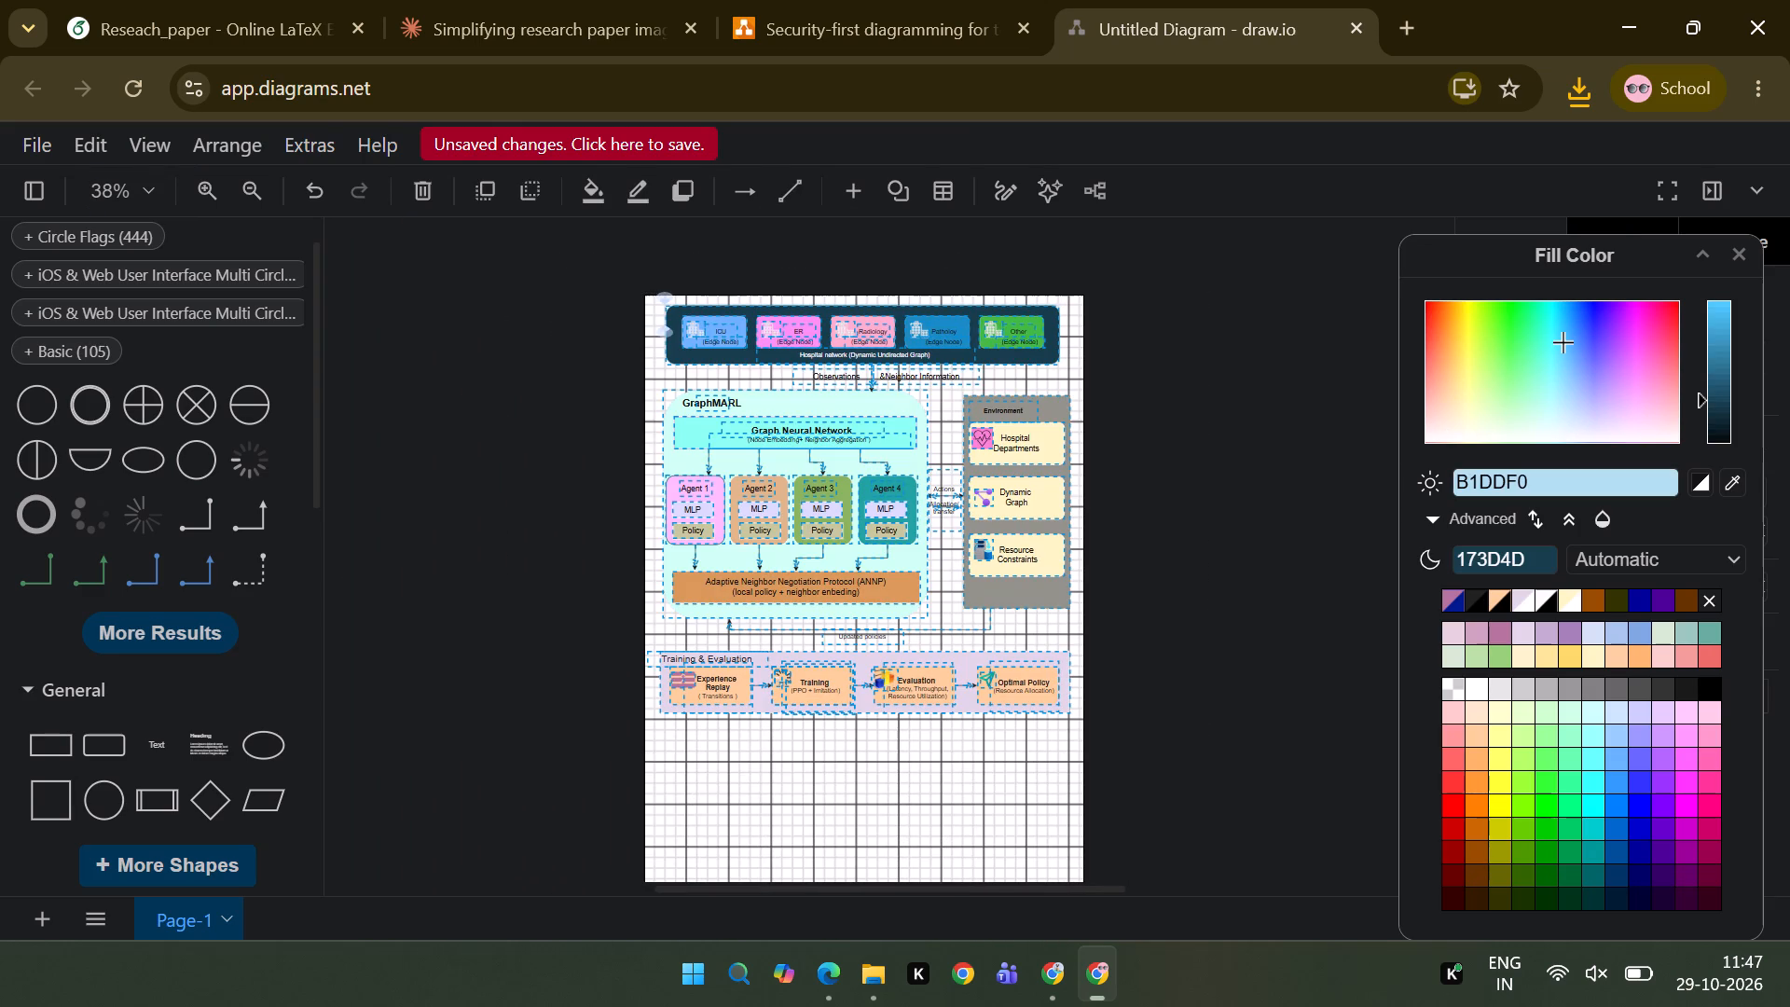
key(ctrl+minus)
key(ctrl+minus)
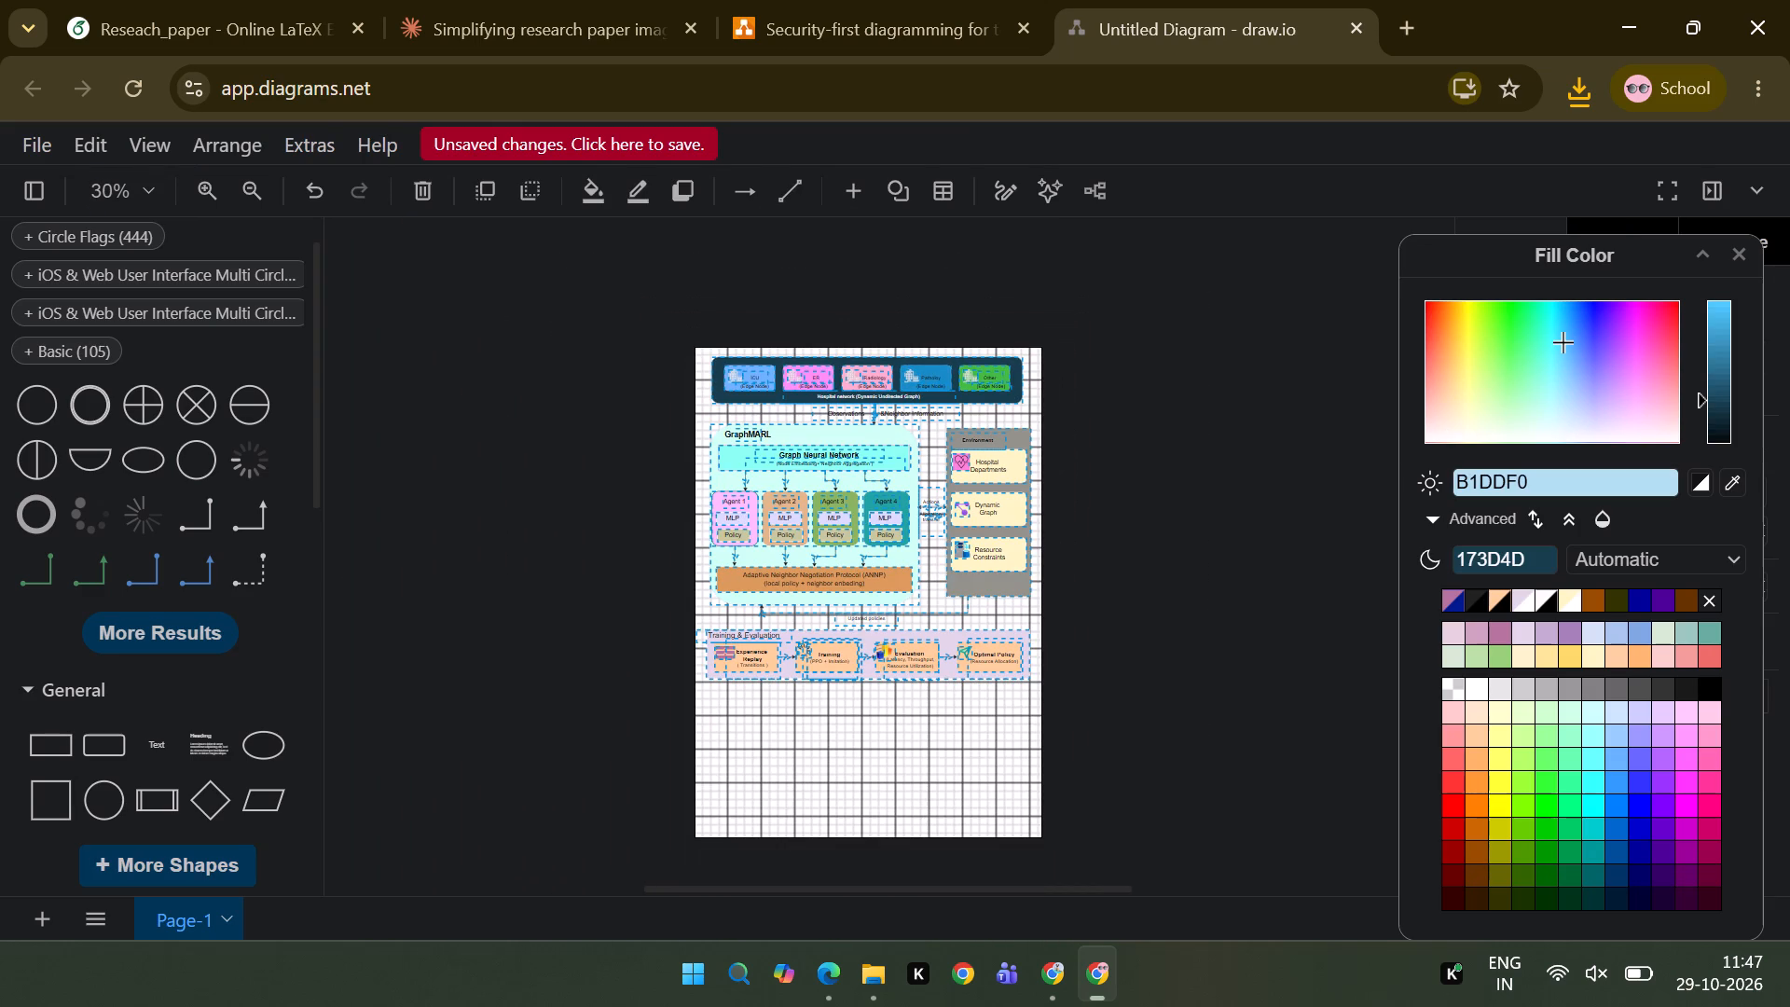
click(1150, 581)
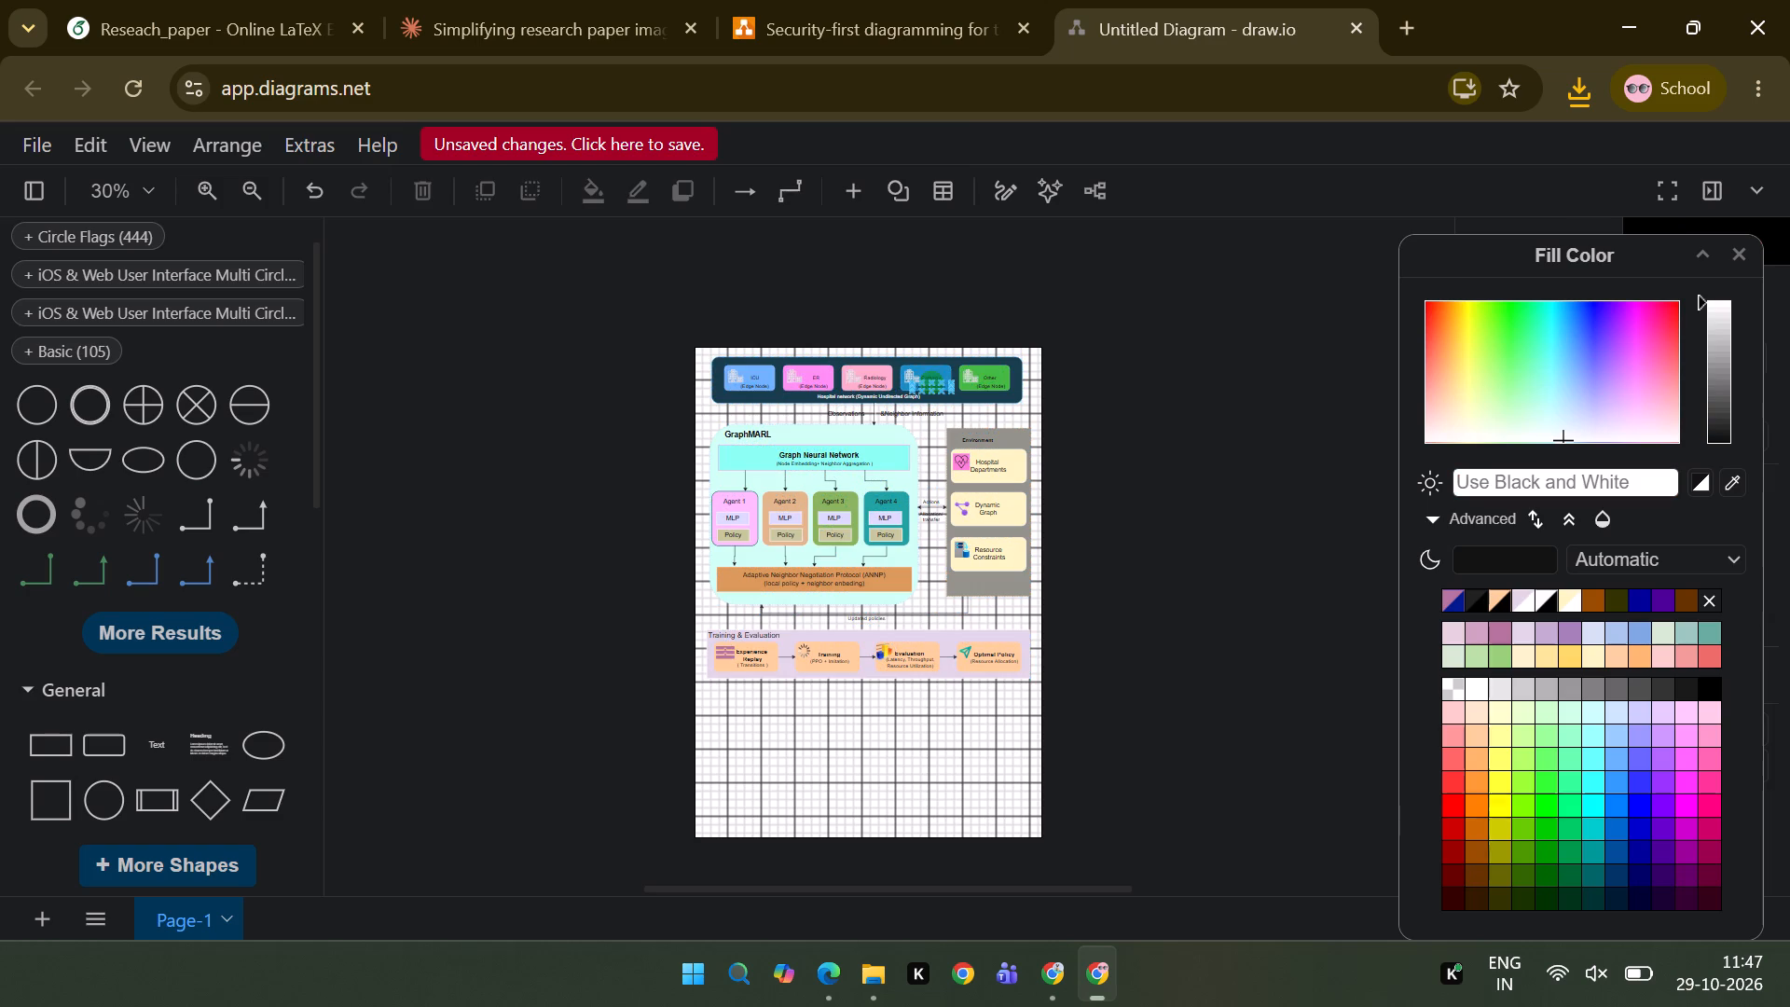
Select all elements of the diagram, close the Fill Color dialog, and check the selection's text formatting settings before deselecting.
drag(612, 282, 1181, 722)
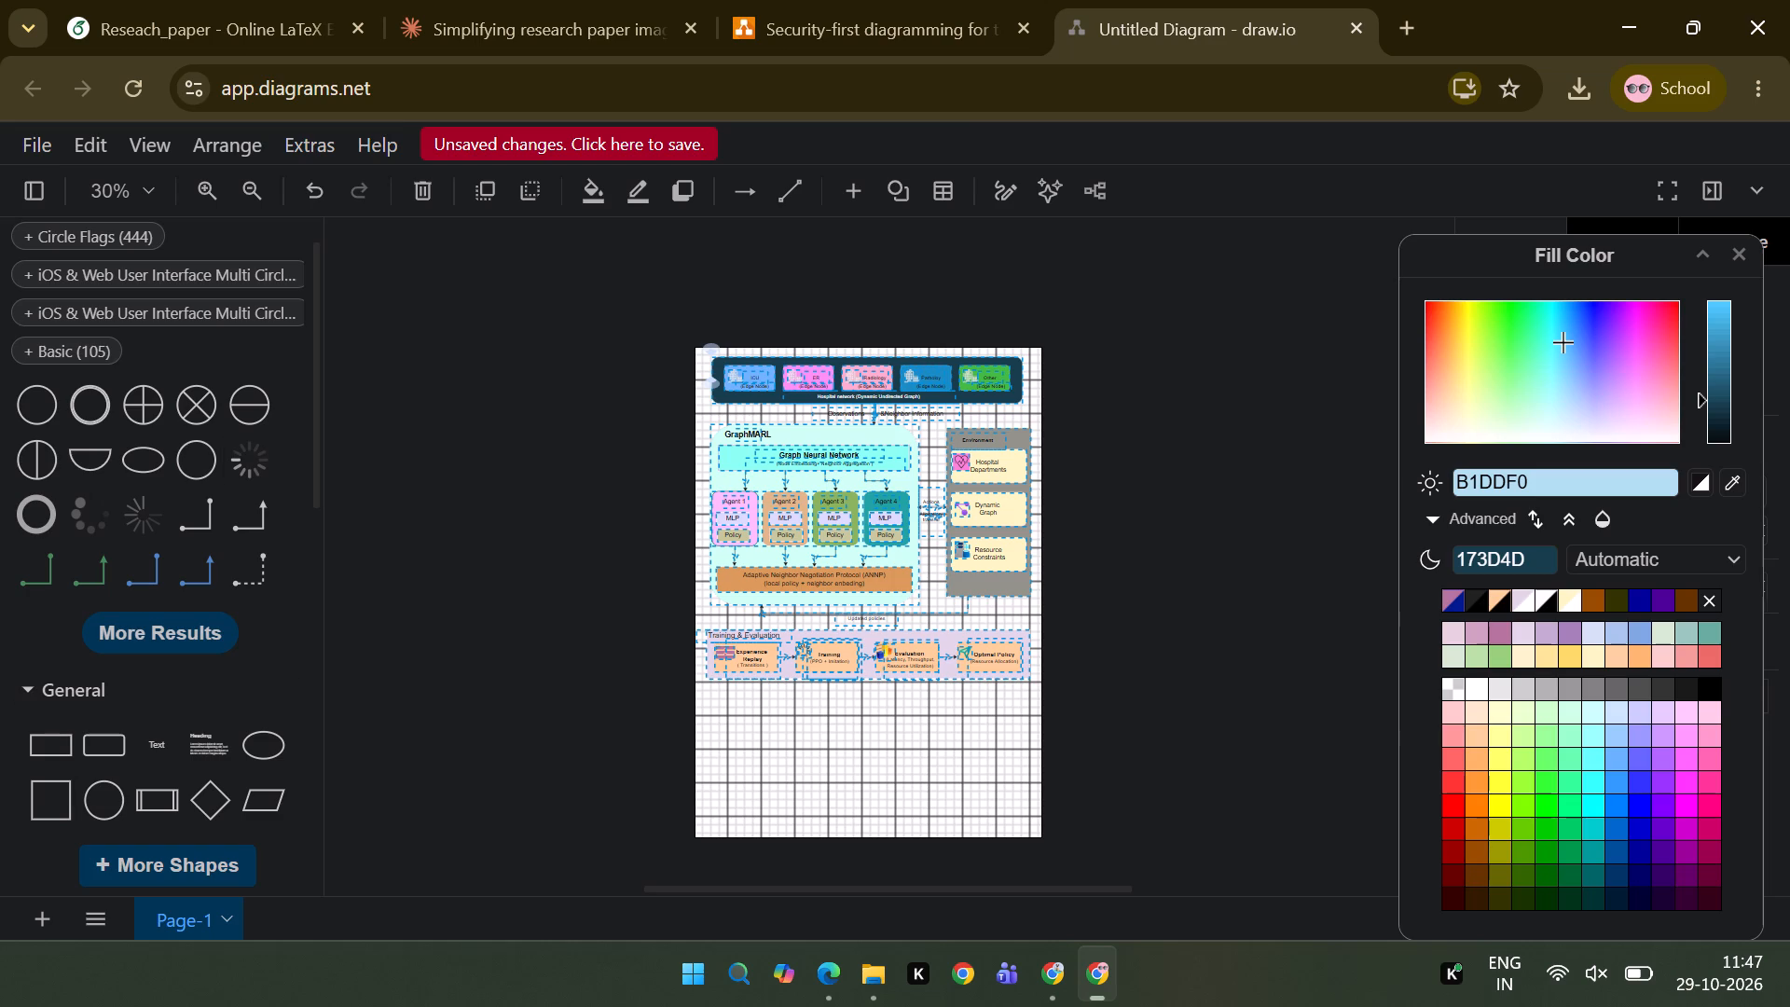
click(1741, 254)
click(1728, 237)
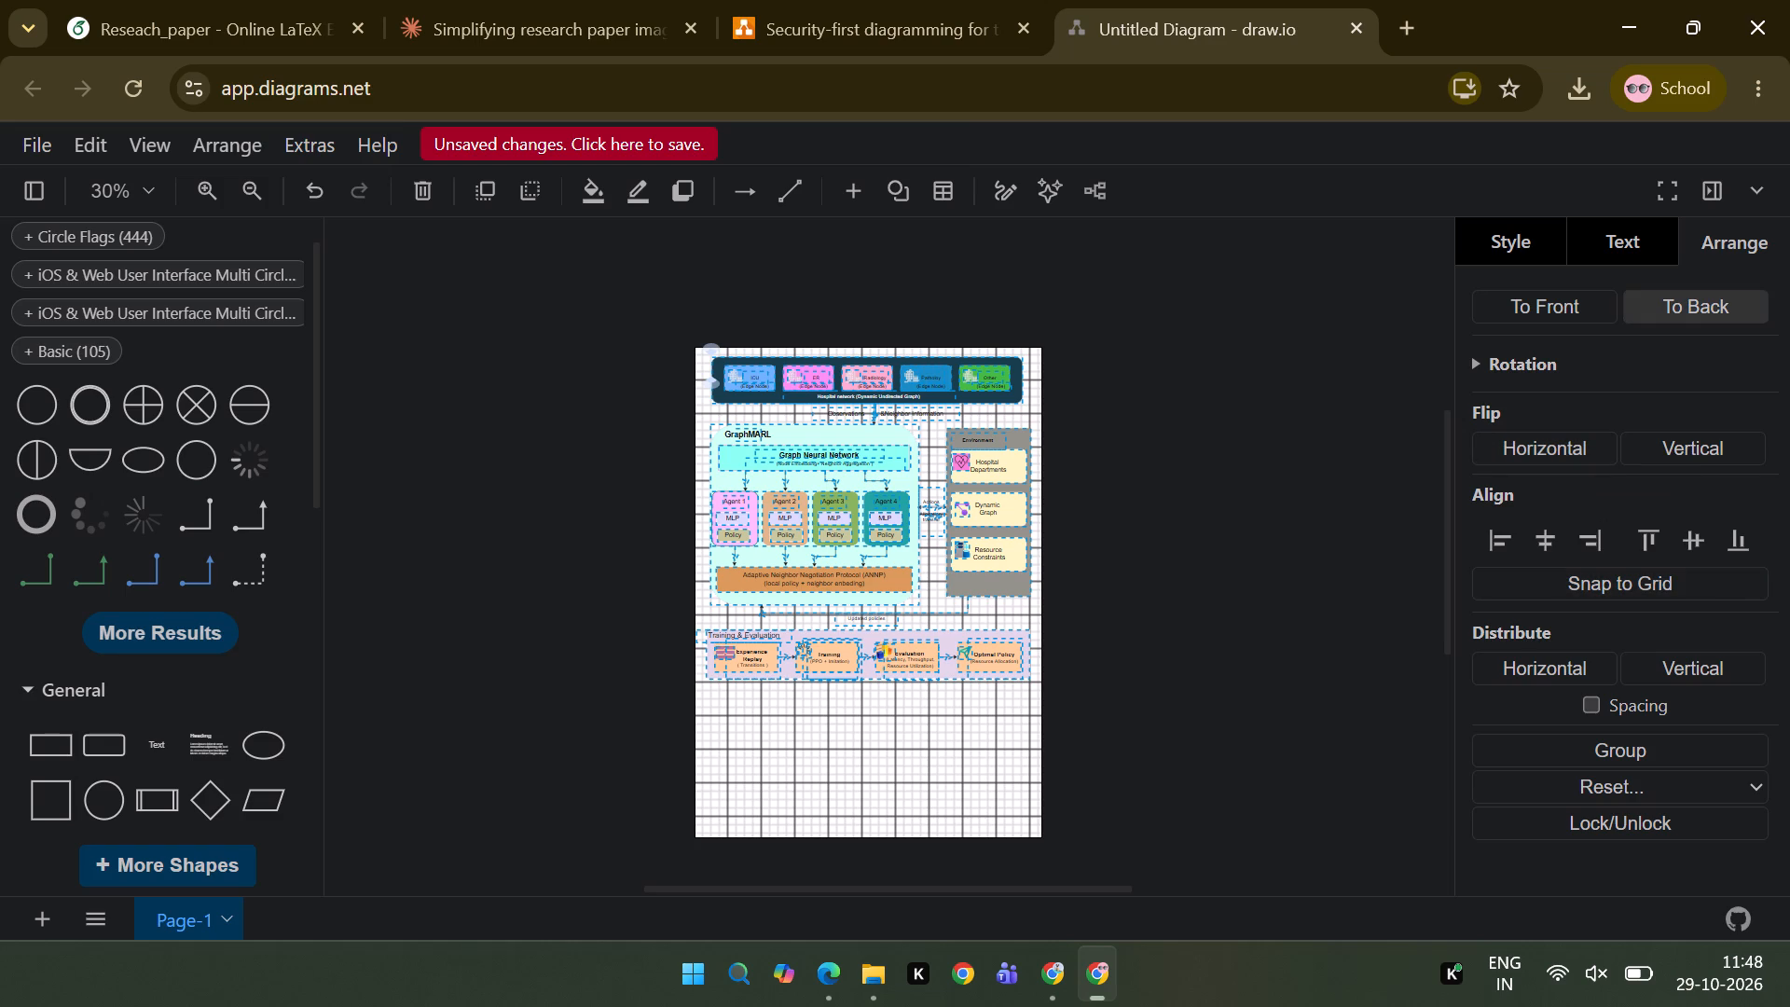
click(1616, 247)
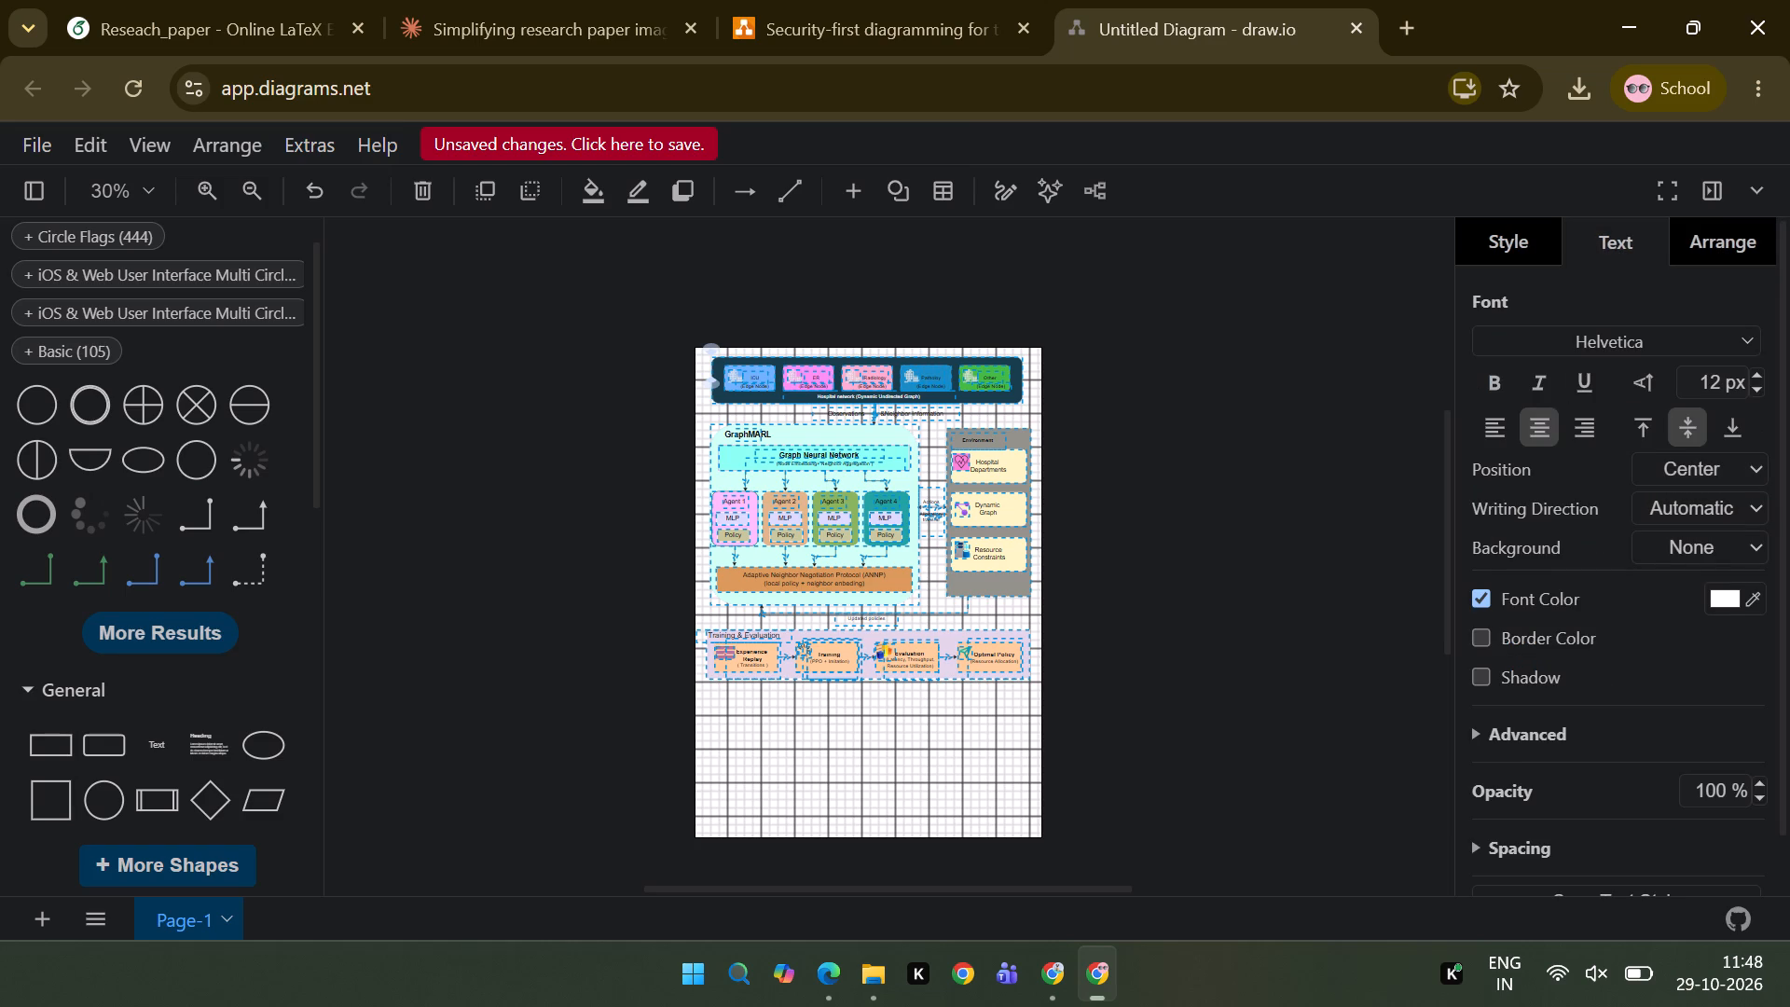
scroll(1623, 854, down, 1)
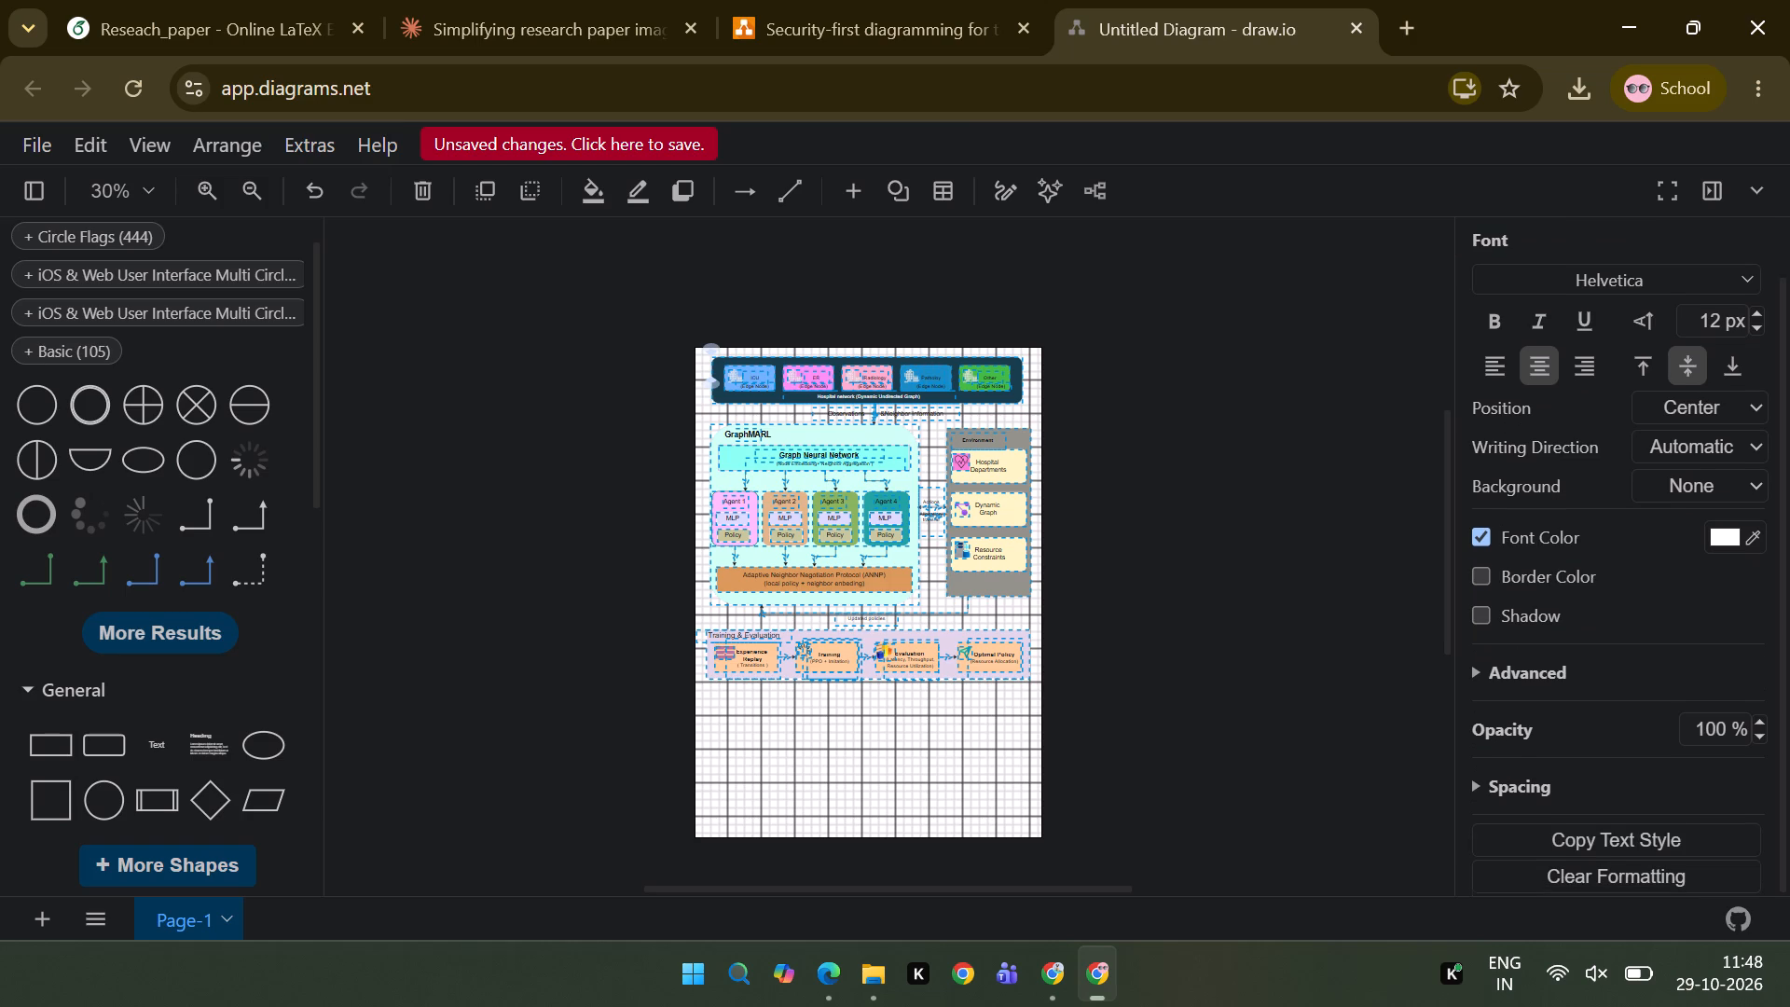
scroll(1623, 854, down, 1)
click(1164, 560)
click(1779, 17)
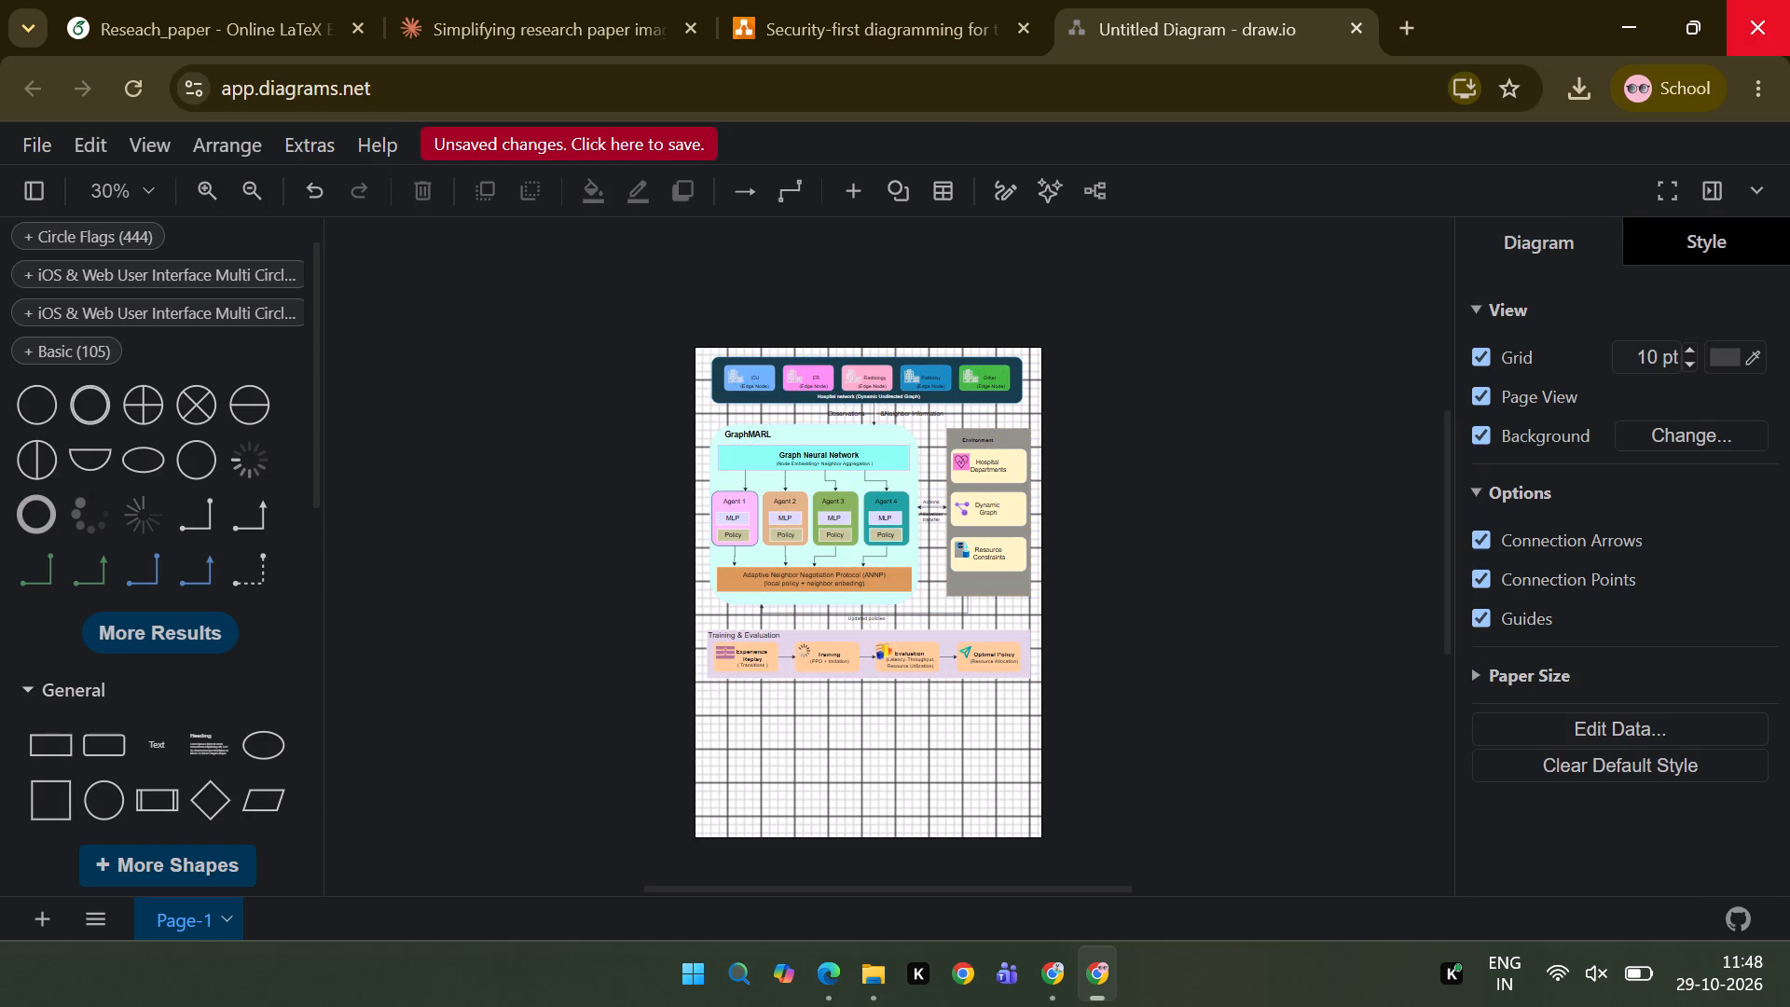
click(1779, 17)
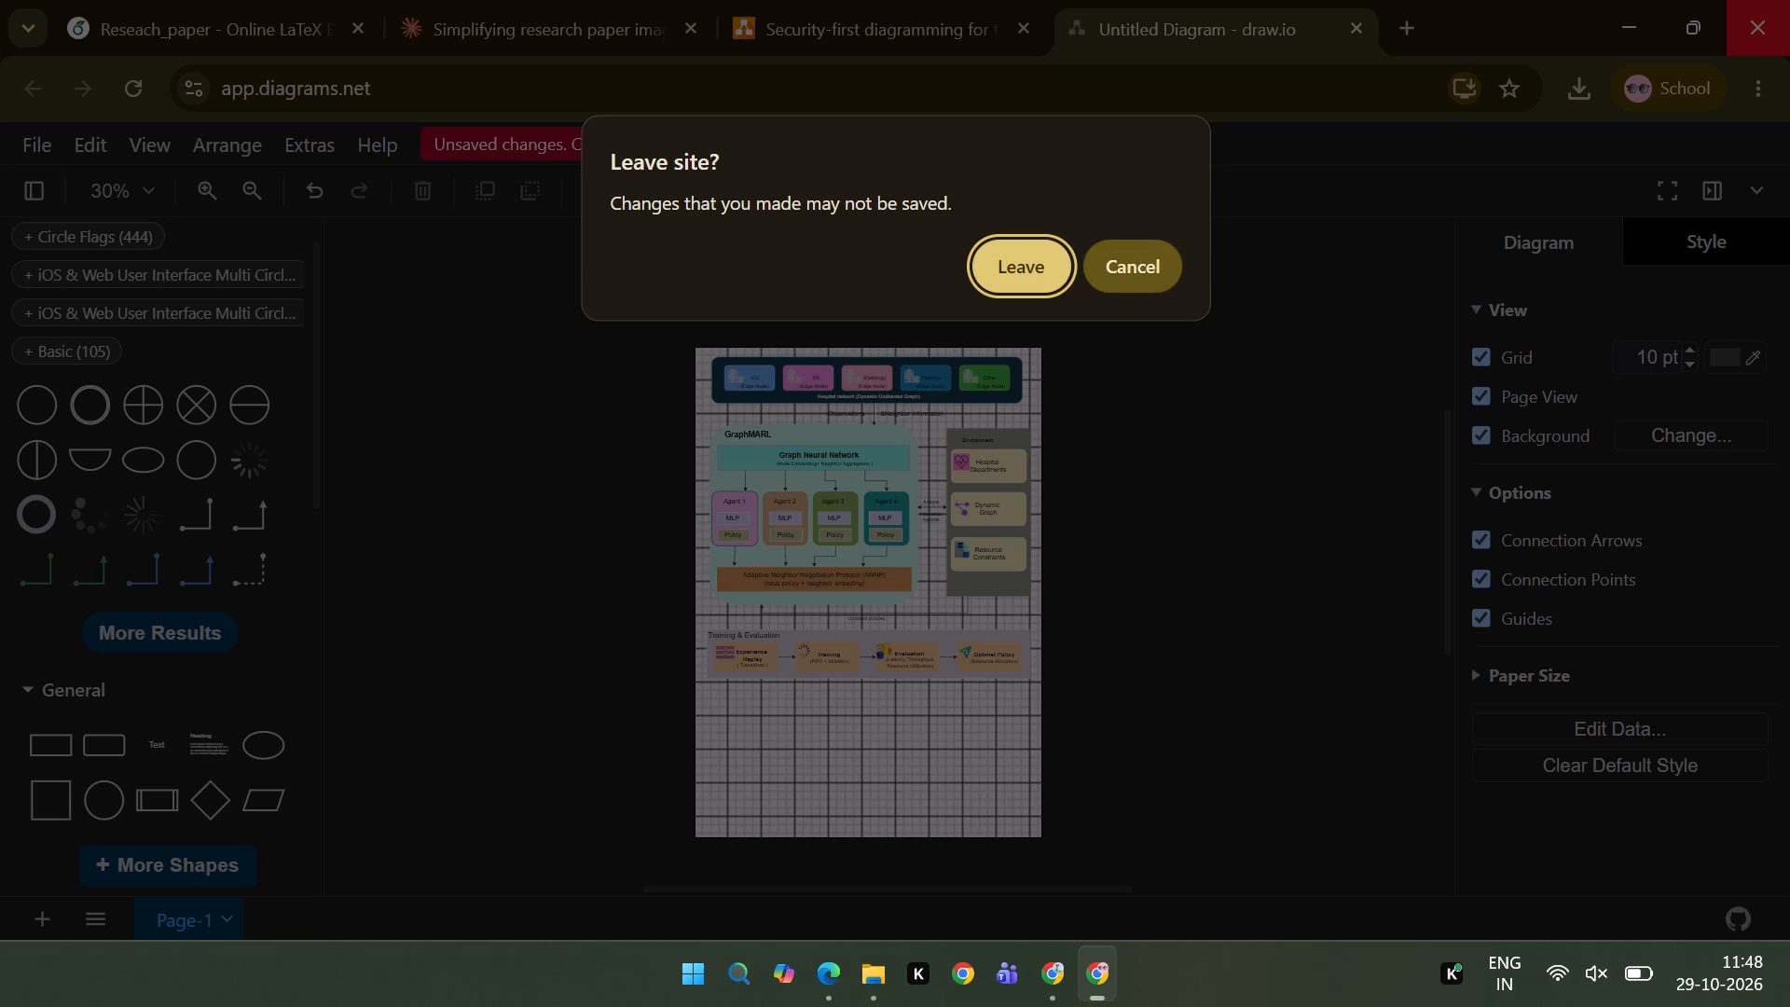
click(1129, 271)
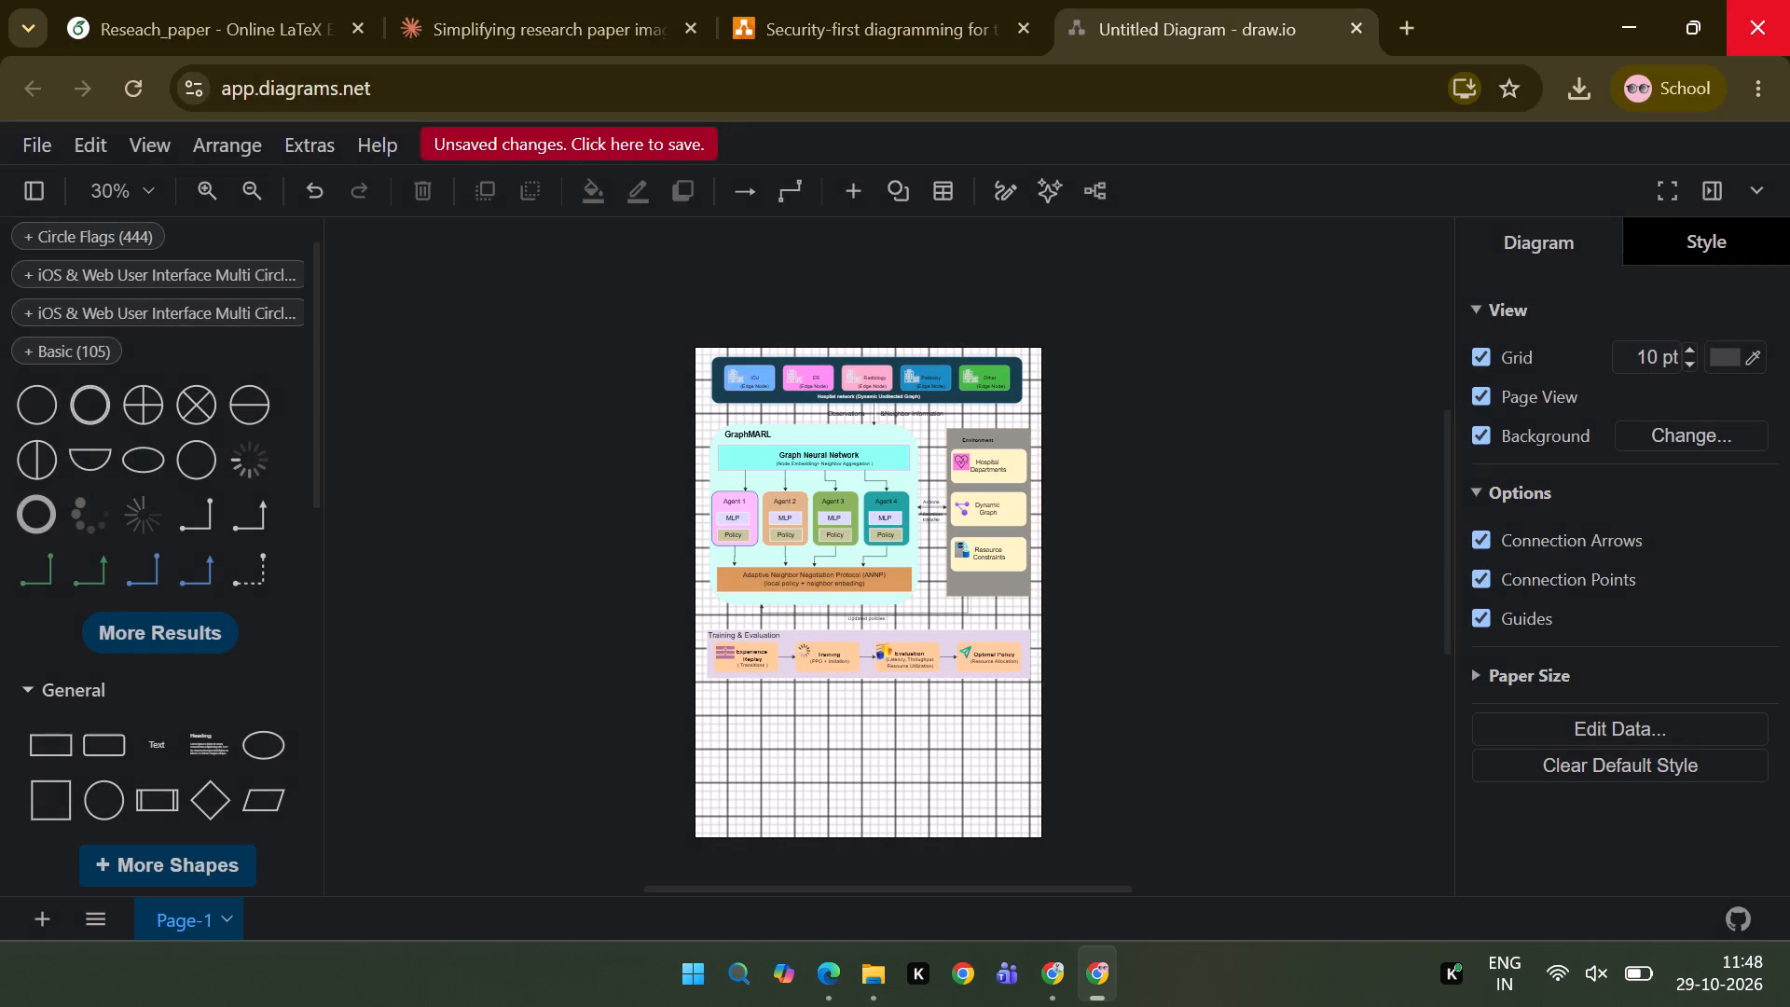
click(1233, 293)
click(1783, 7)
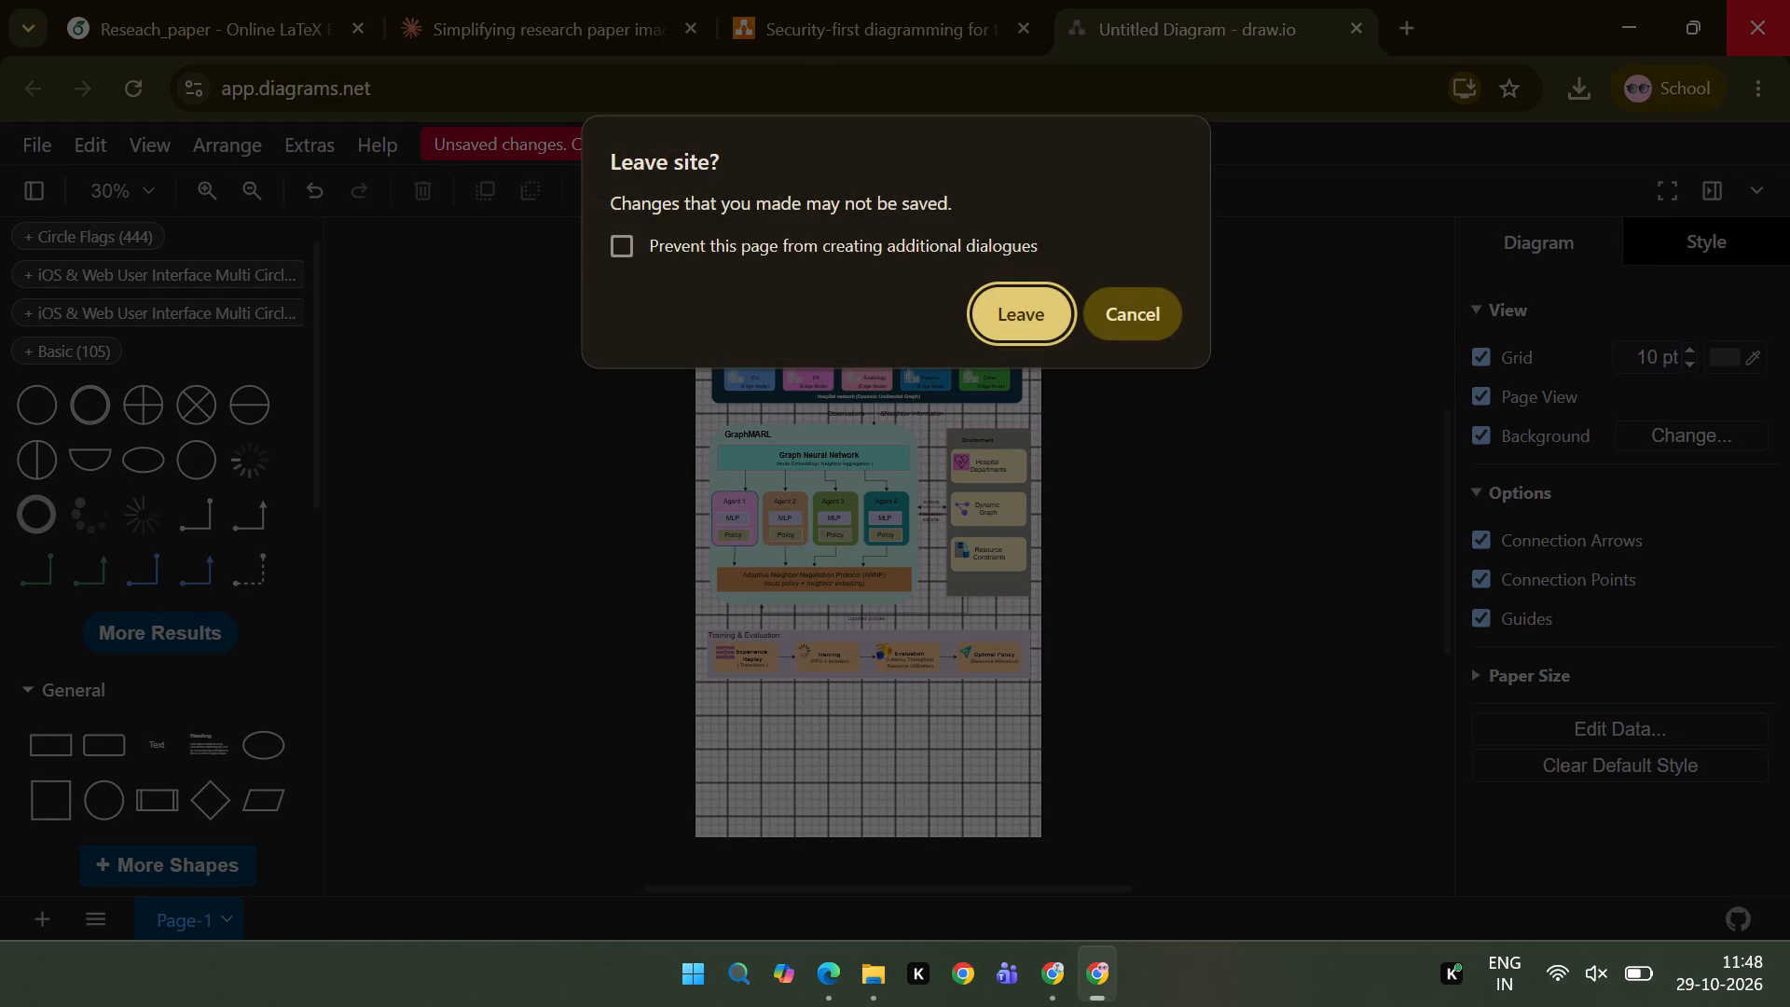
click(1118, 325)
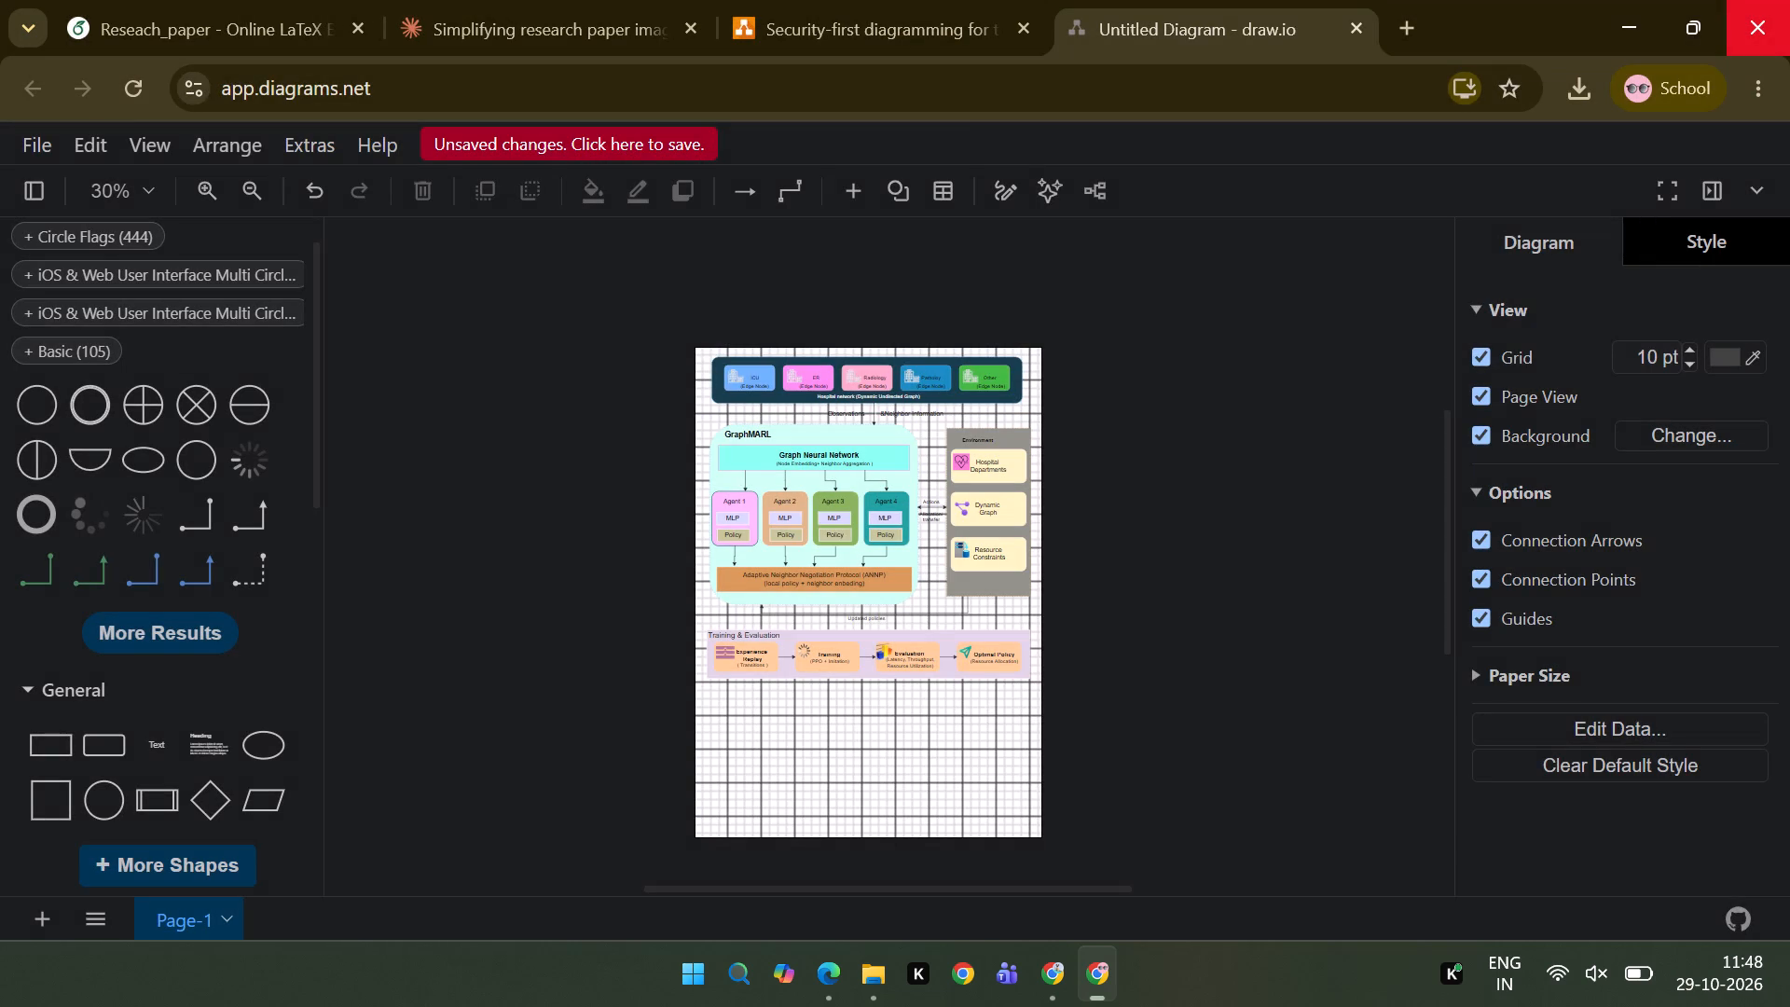
Close the Chrome window containing the draw.io diagram, leaving the site without saving the changes again.
click(1728, 14)
click(1039, 339)
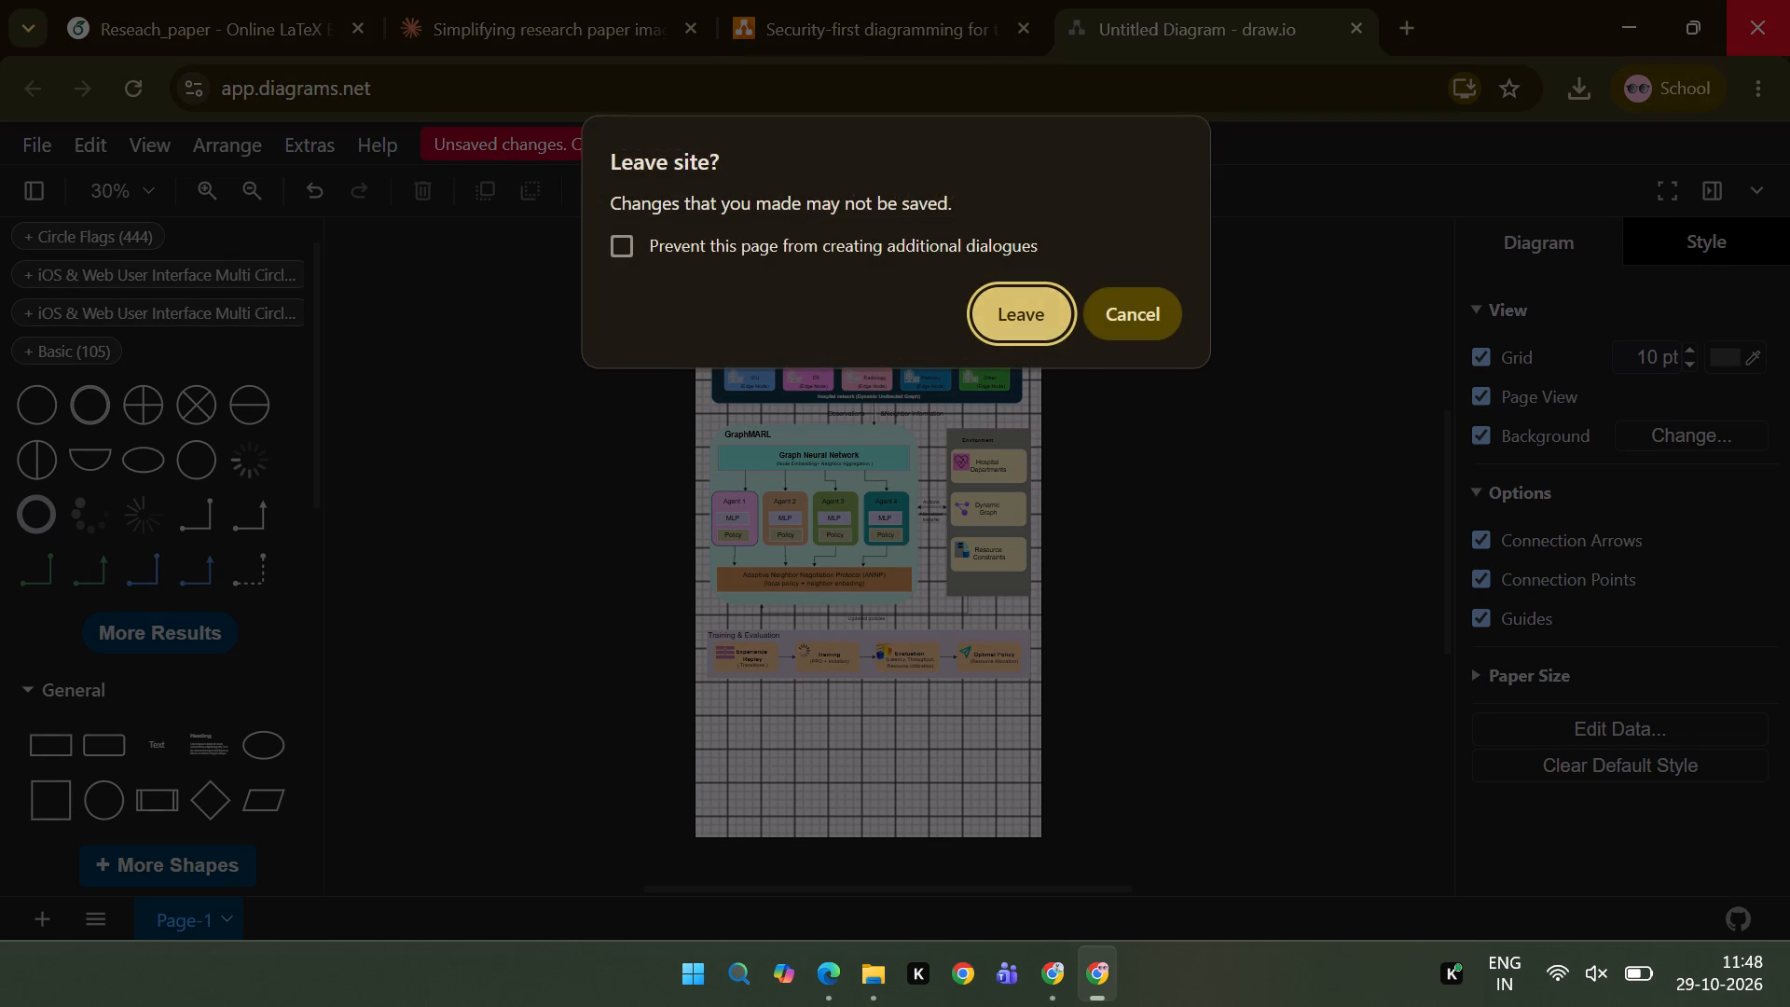
Close the LeetCode Chrome window, Microsoft Edge, and the draw.io_images folder window in File Explorer.
click(1074, 967)
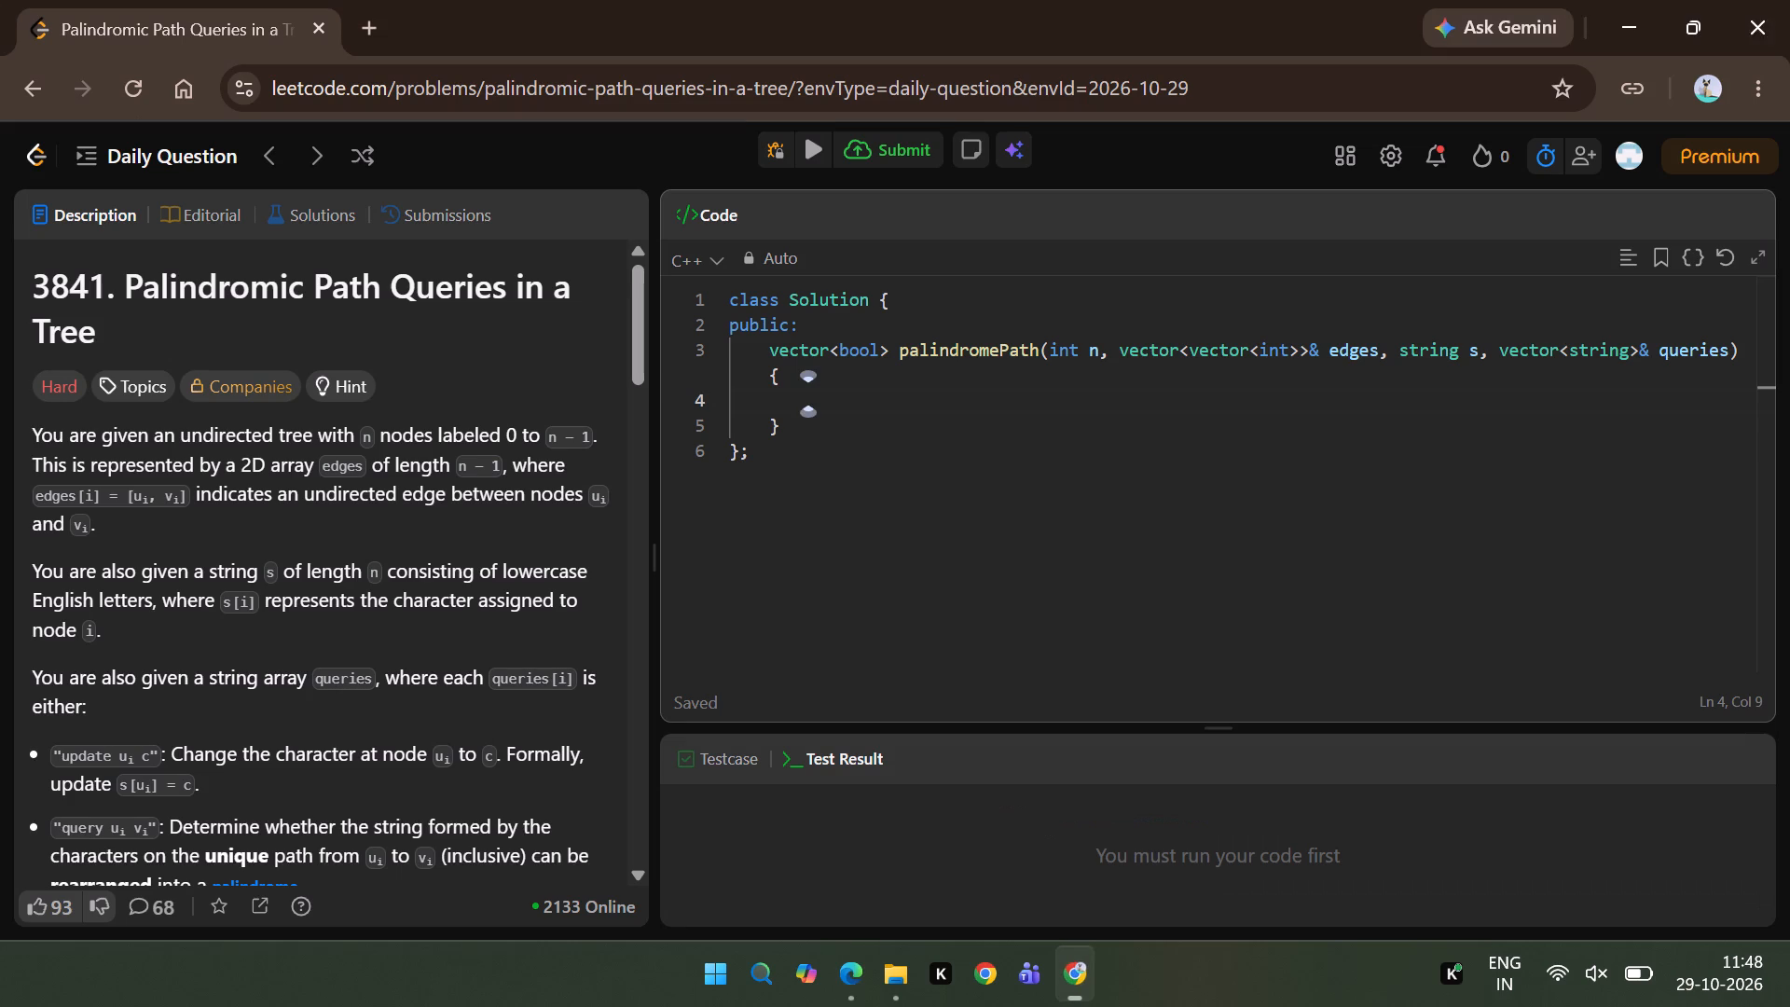
click(1769, 7)
click(1769, 7)
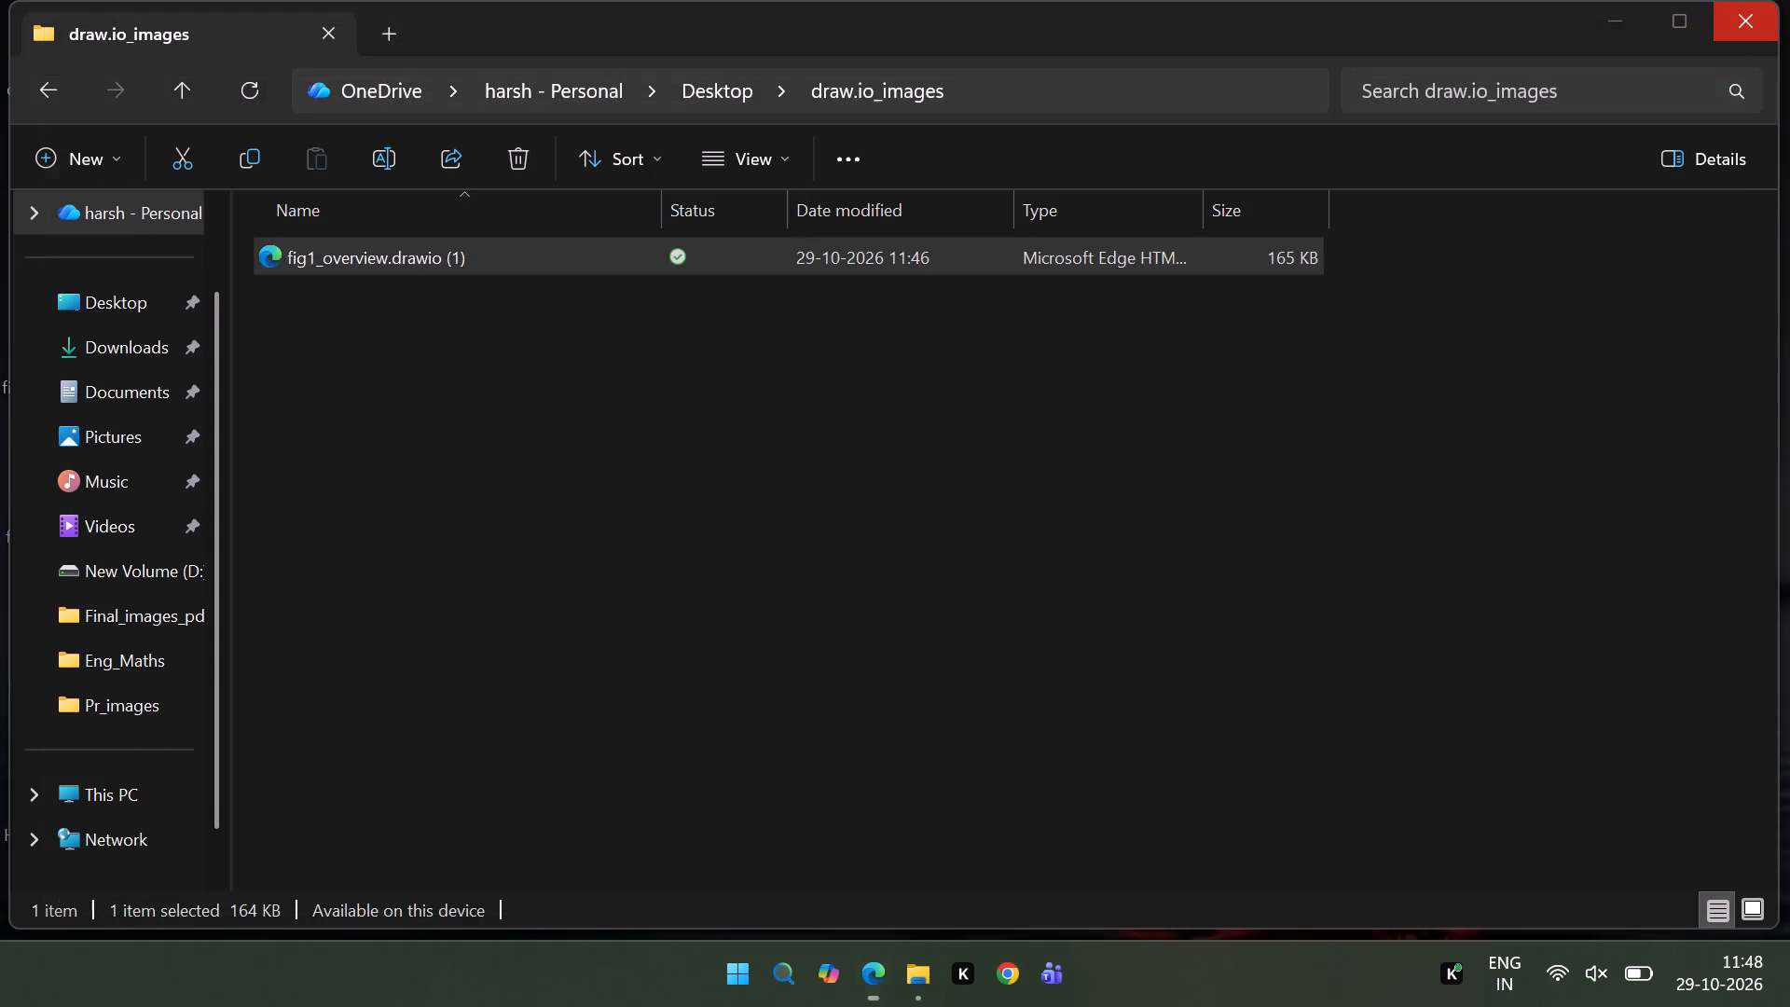
click(1769, 7)
click(1751, 33)
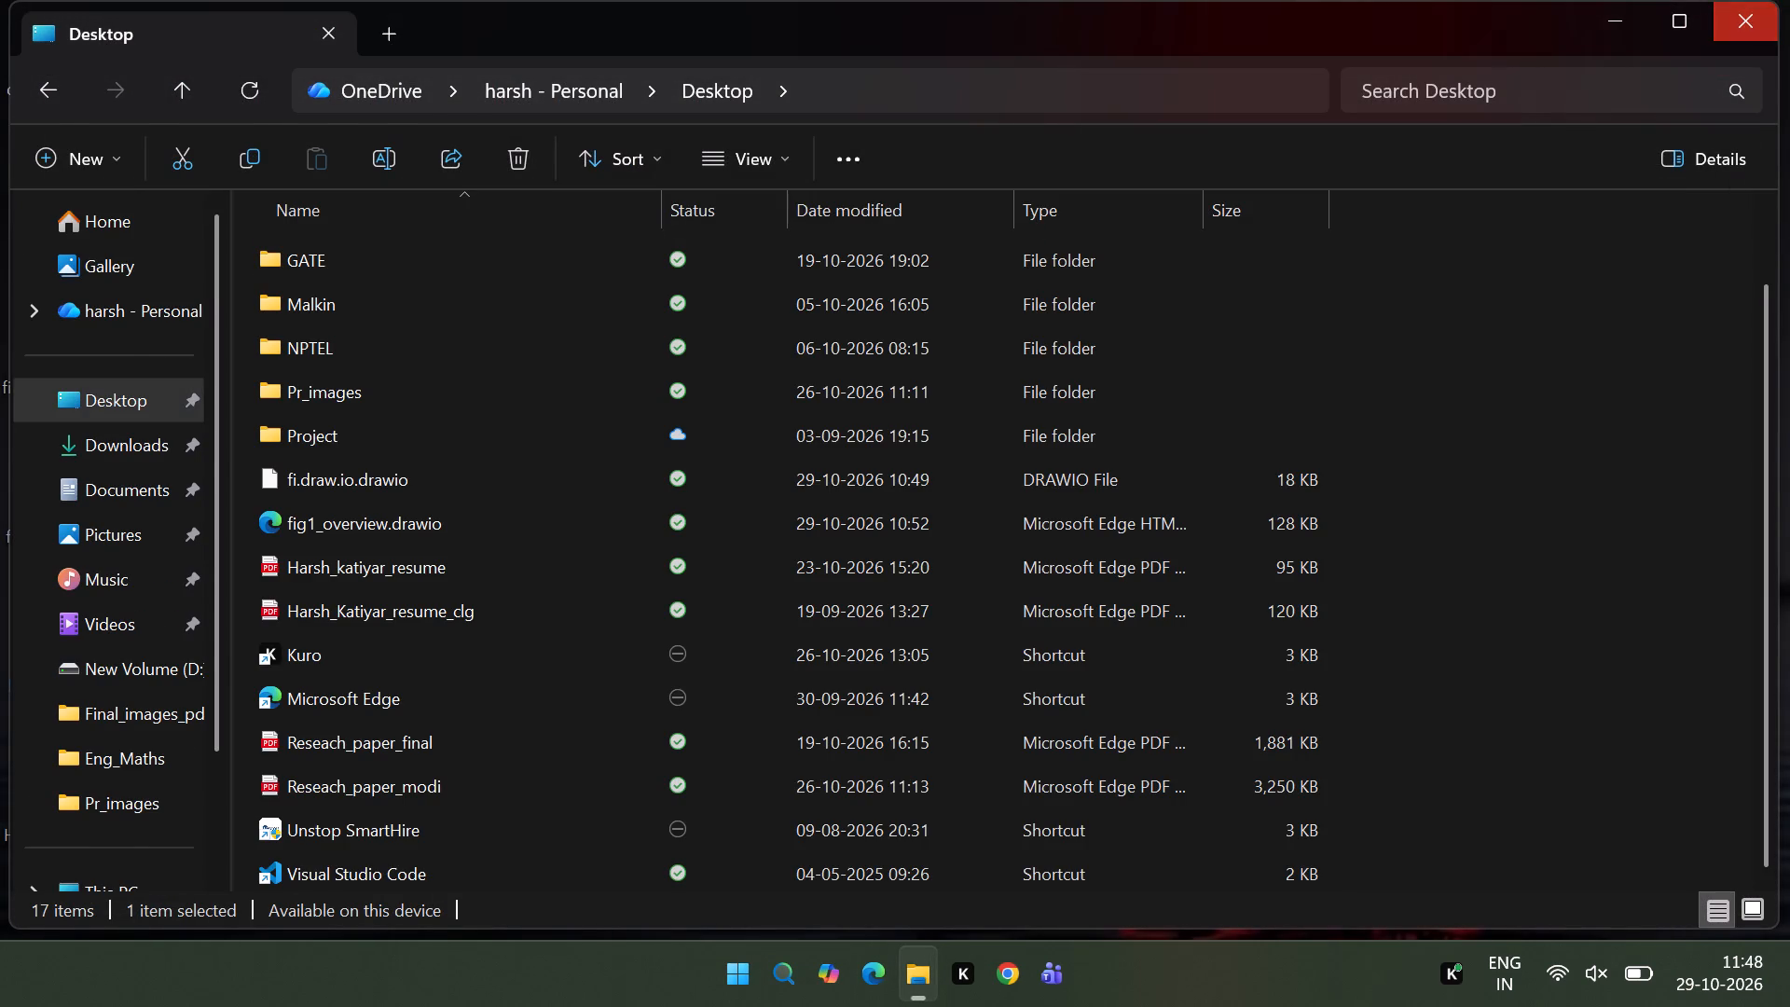